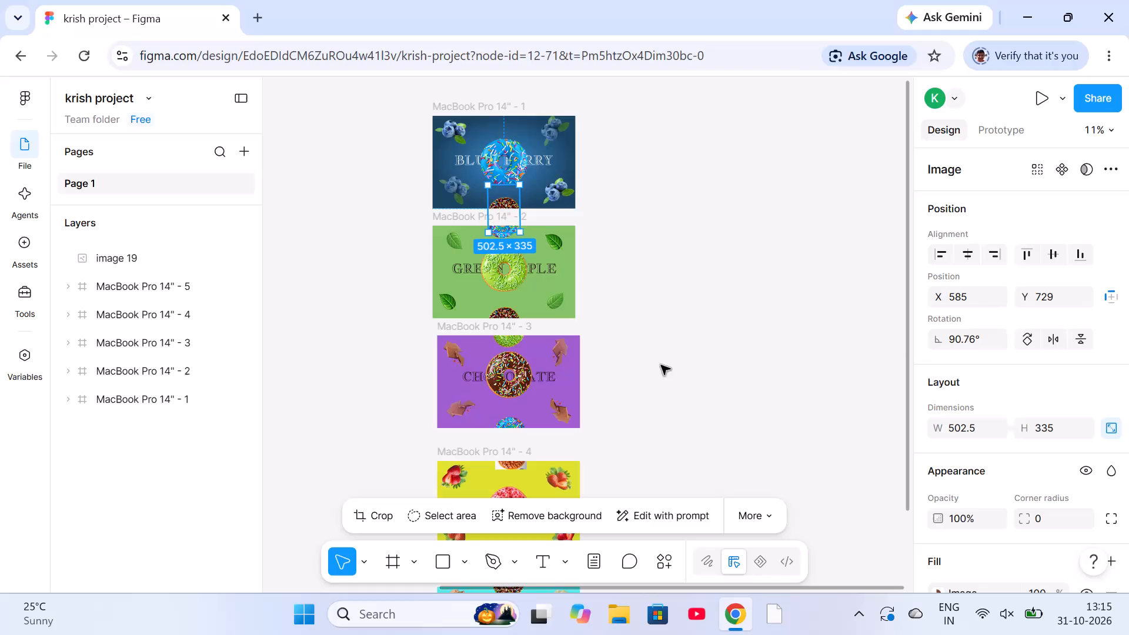
# Preview the prototype on the MacBook Pro 14" device and go through the donut frames from BLUEBERRY to SALTY CARAMEL.
pyautogui.click(711, 335)
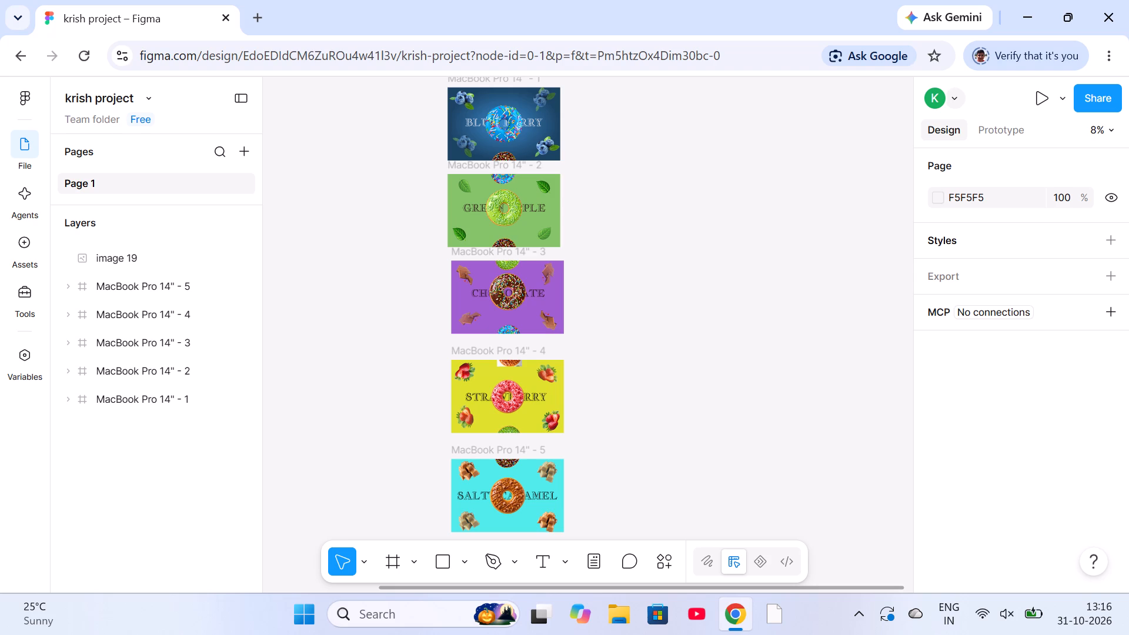
pyautogui.click(1033, 100)
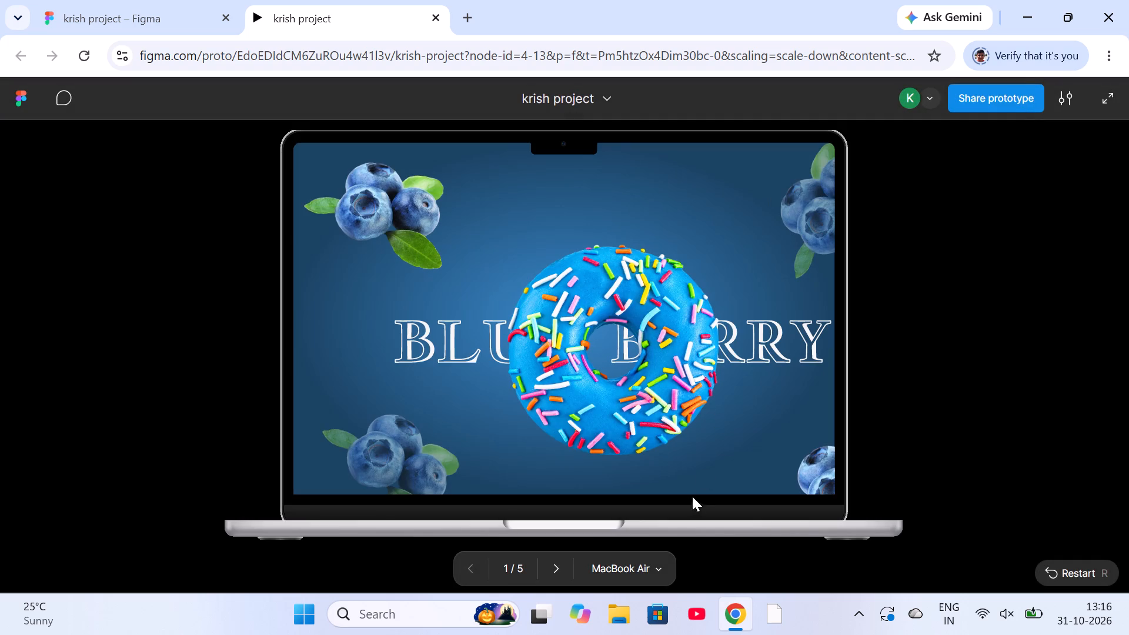
pyautogui.click(643, 574)
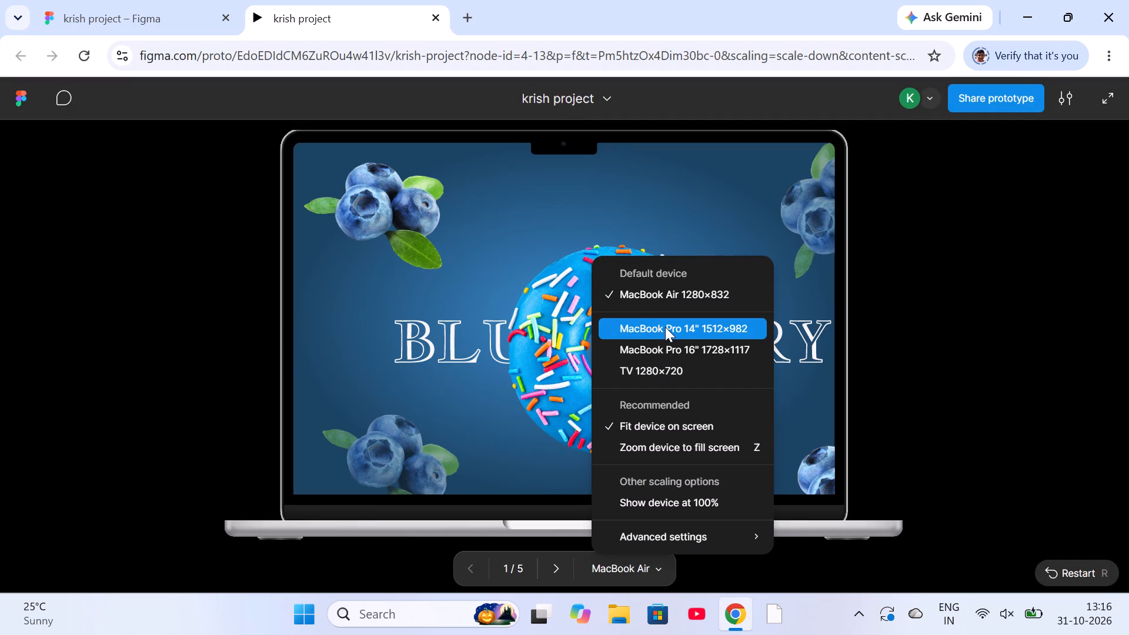
pyautogui.click(665, 327)
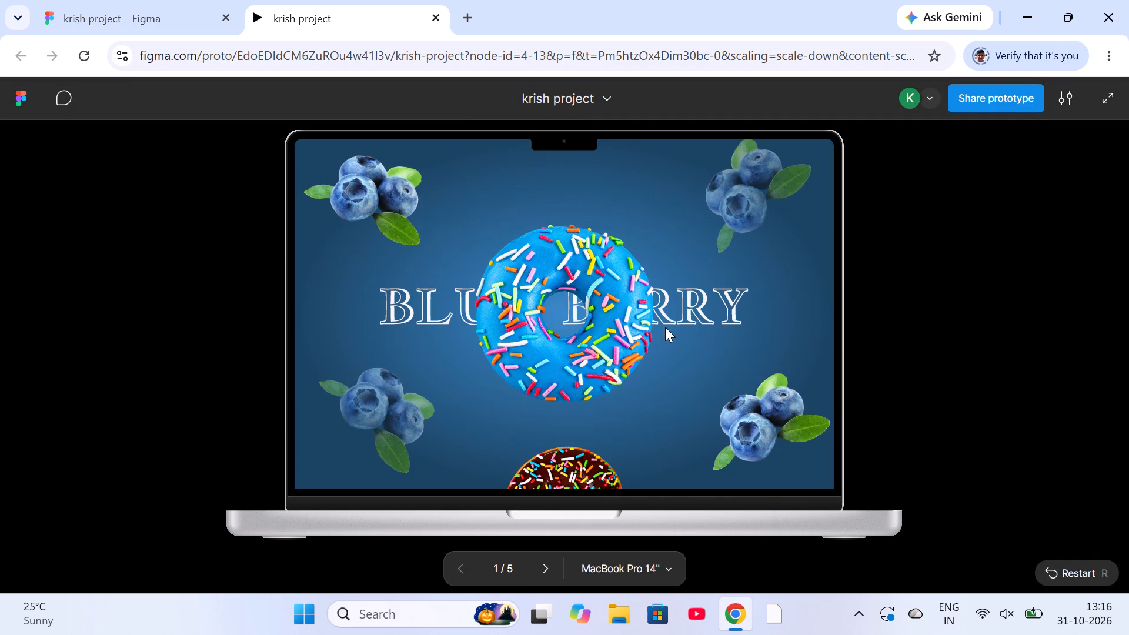
pyautogui.press('Right')
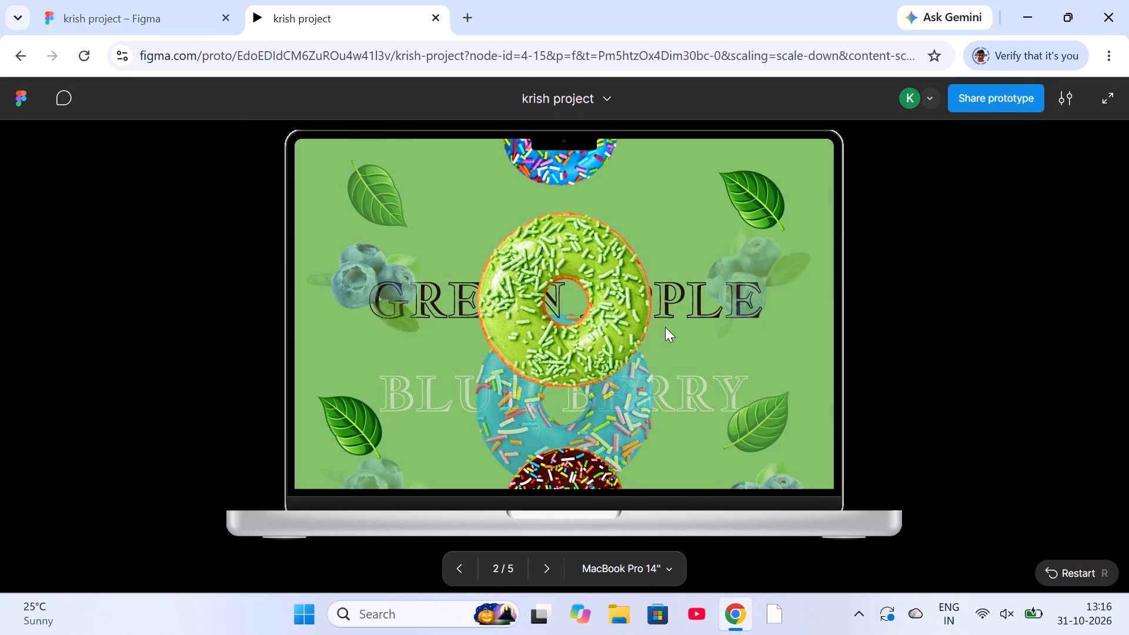
pyautogui.press('Right')
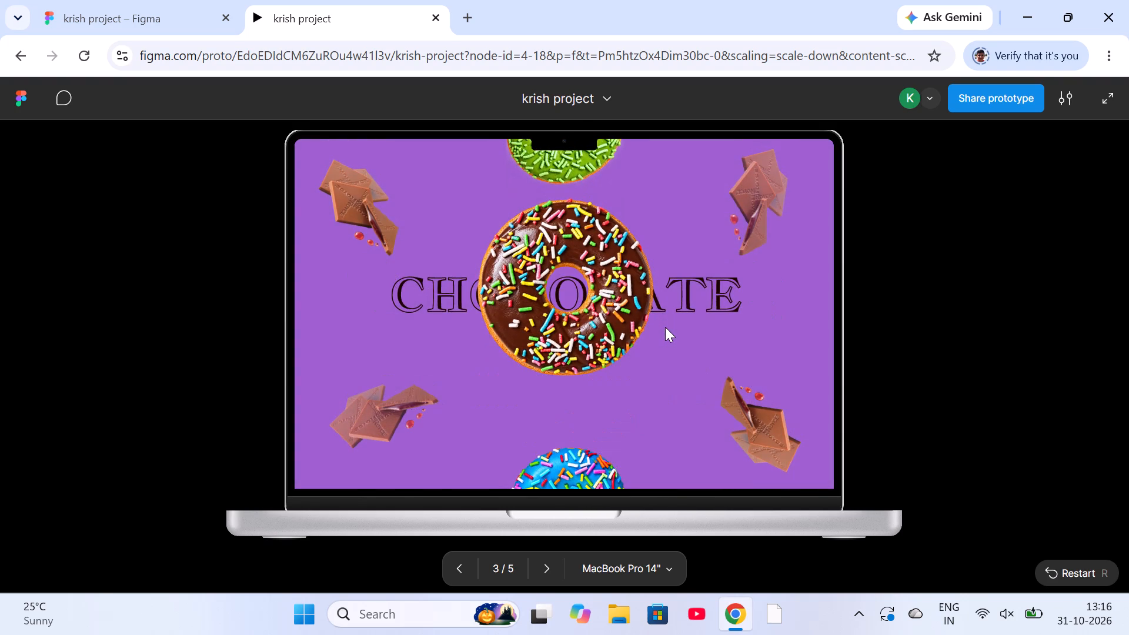
pyautogui.press('Right')
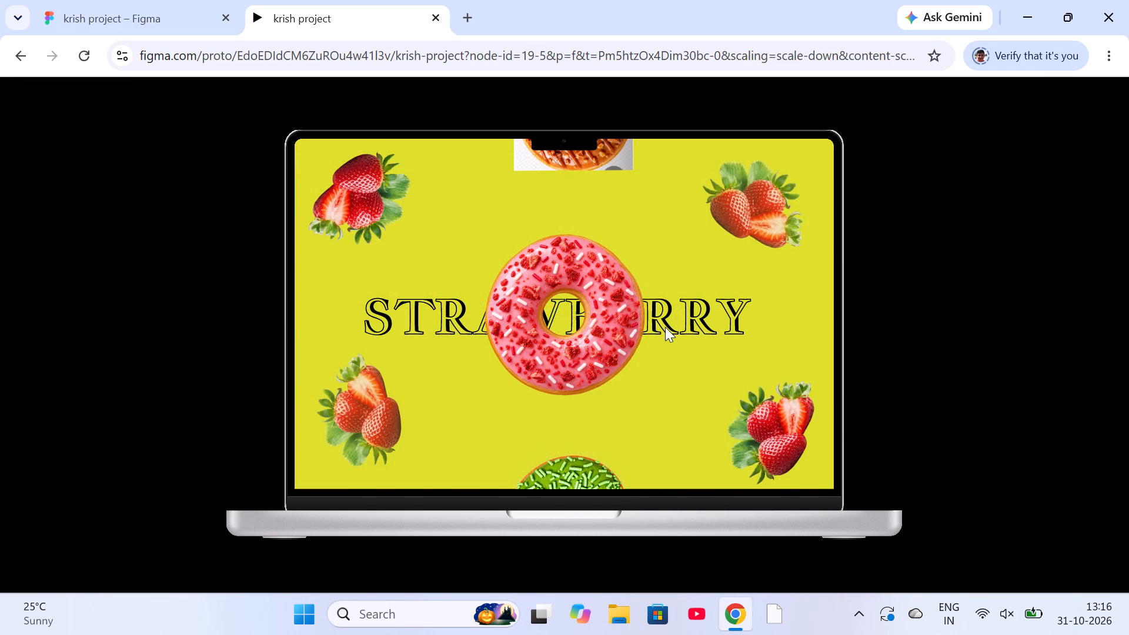
pyautogui.press('Right')
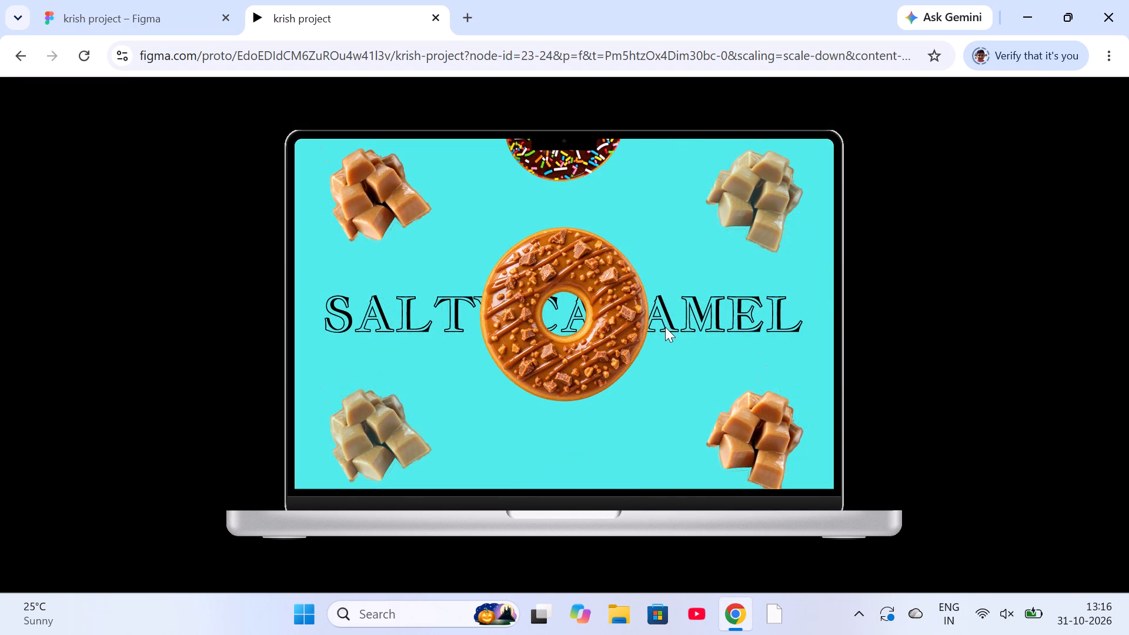
# Back in the design file, add a prototype connection from frame MacBook Pro 14" - 5 to frame MacBook Pro 14" - 1.
pyautogui.click(92, 17)
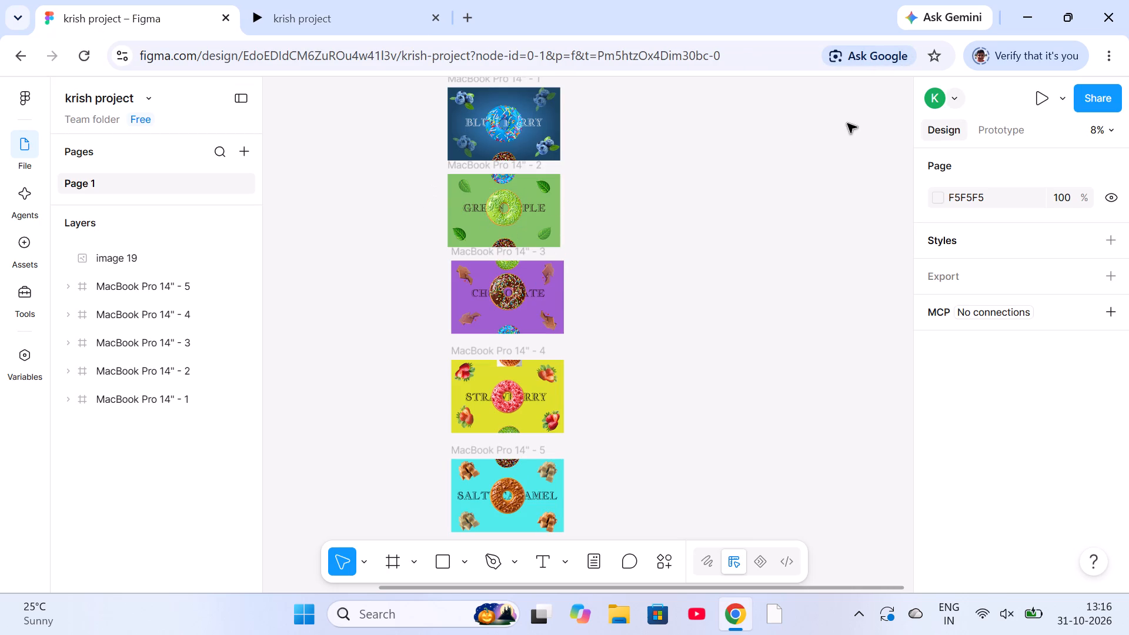
pyautogui.click(1008, 130)
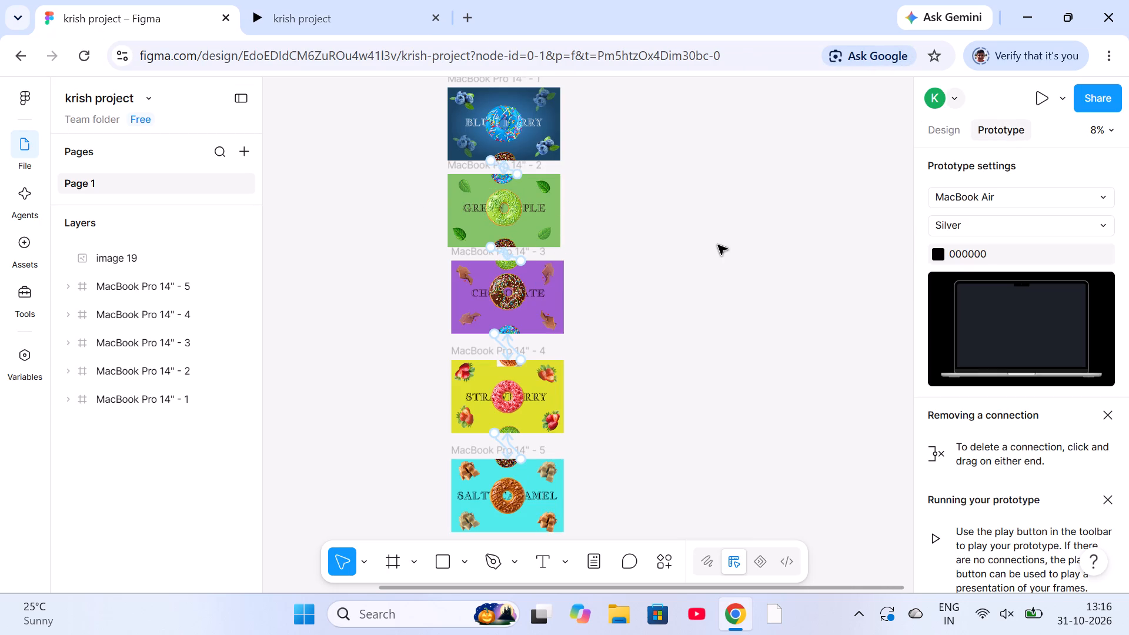
pyautogui.hscroll(-1, 716, 245)
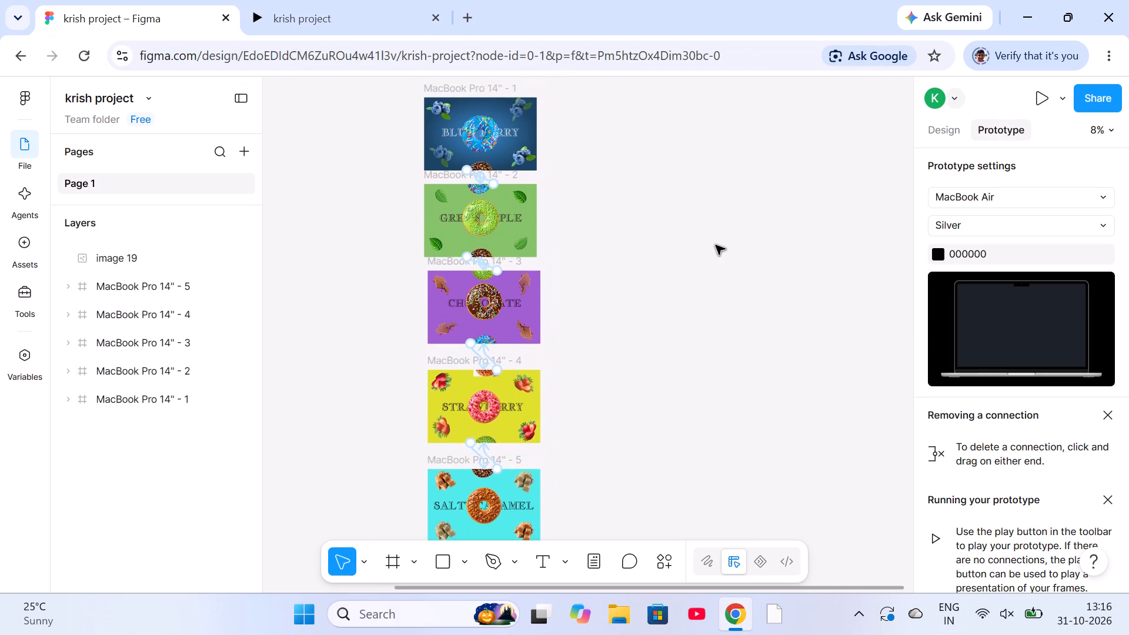
pyautogui.scroll(-1, 716, 245)
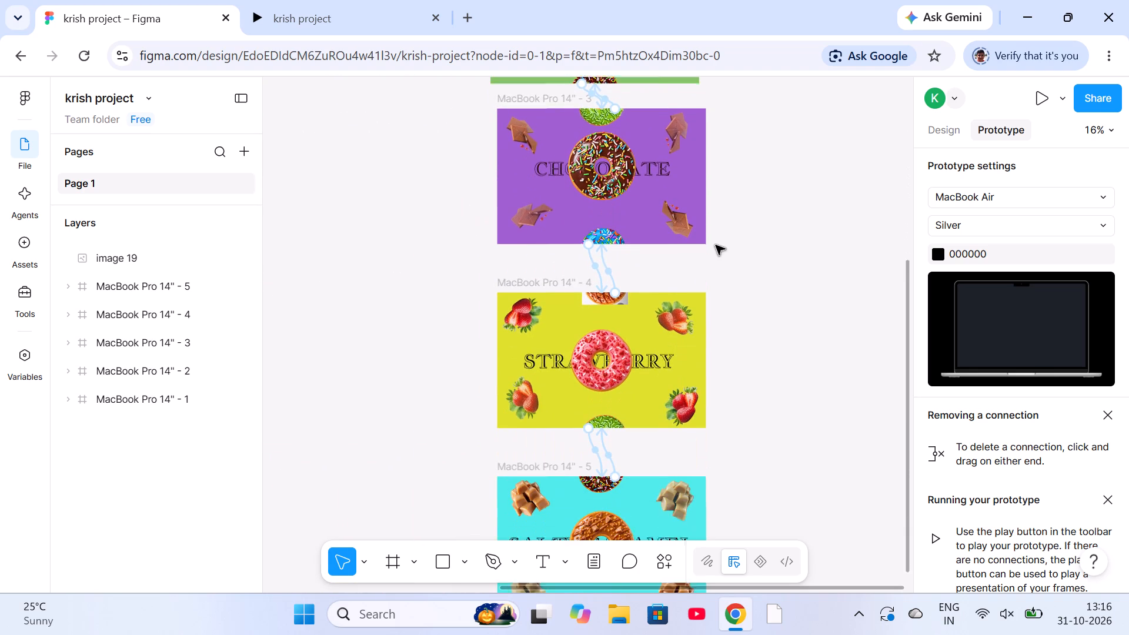
pyautogui.scroll(-1, 716, 245)
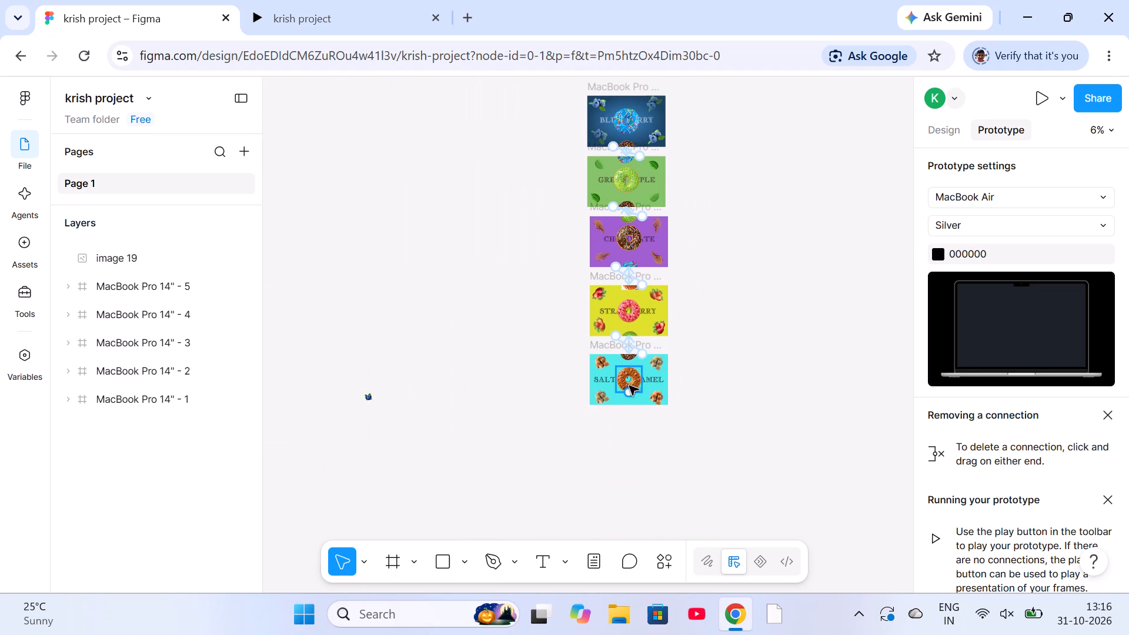
pyautogui.rightClick(616, 82)
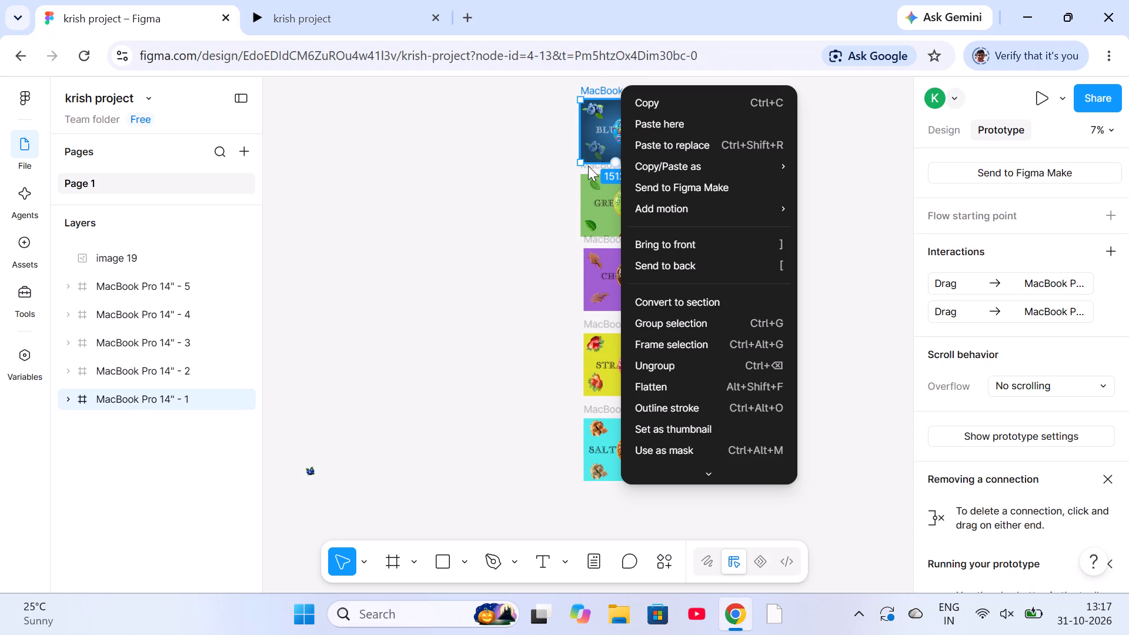
pyautogui.click(478, 221)
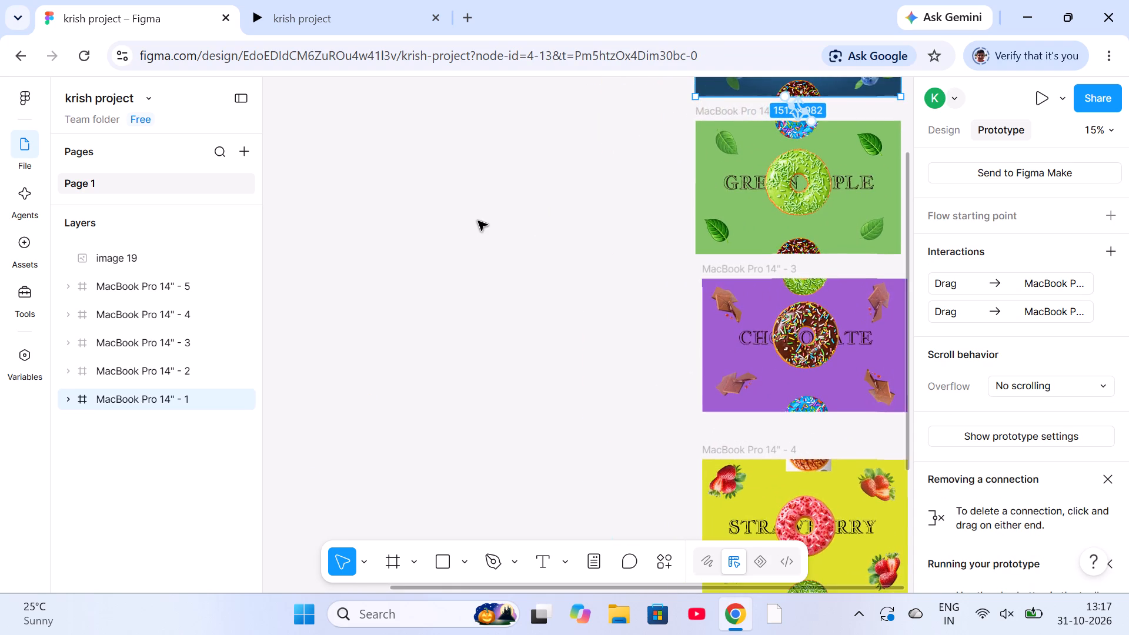
pyautogui.hscroll(-1, 478, 221)
pyautogui.scroll(-4, 478, 221)
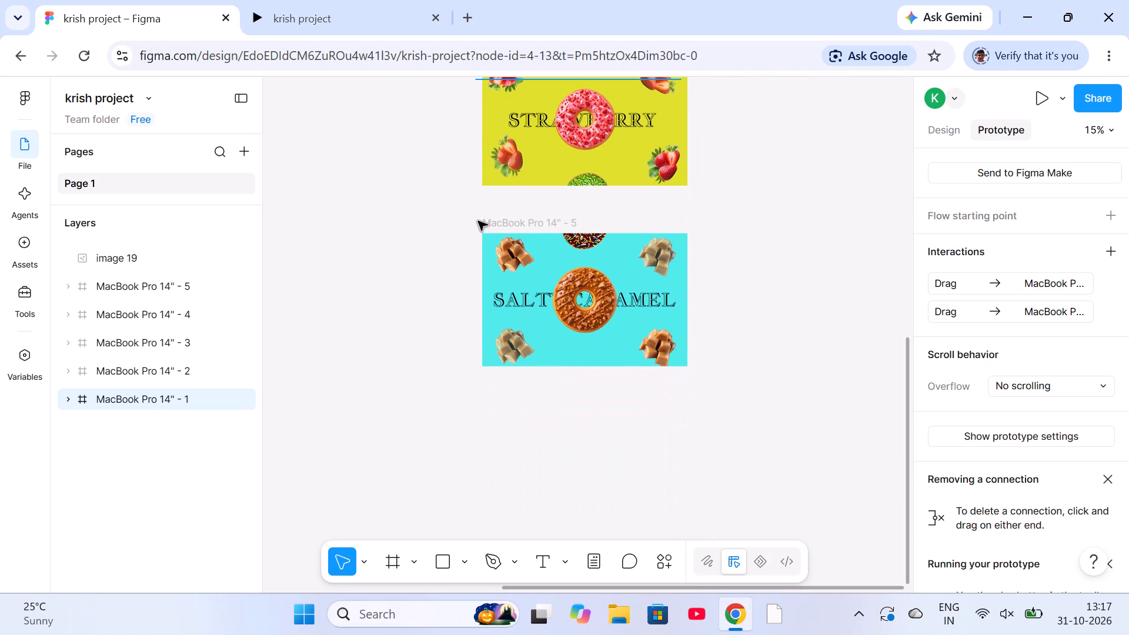
pyautogui.click(505, 221)
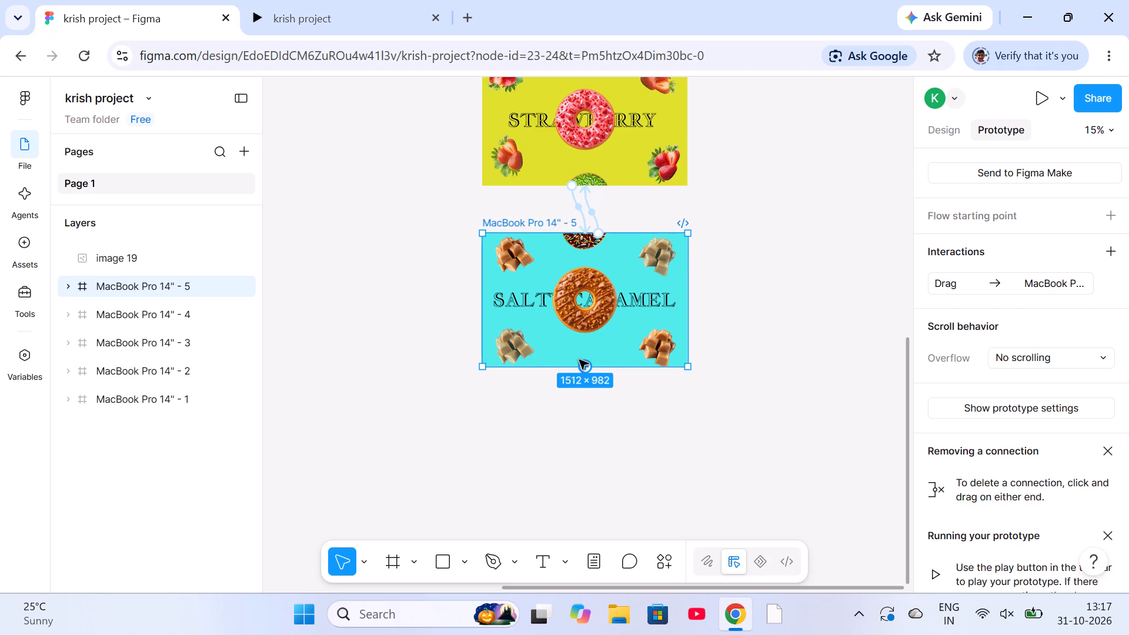
pyautogui.moveTo(586, 372); pyautogui.dragTo(824, 193)
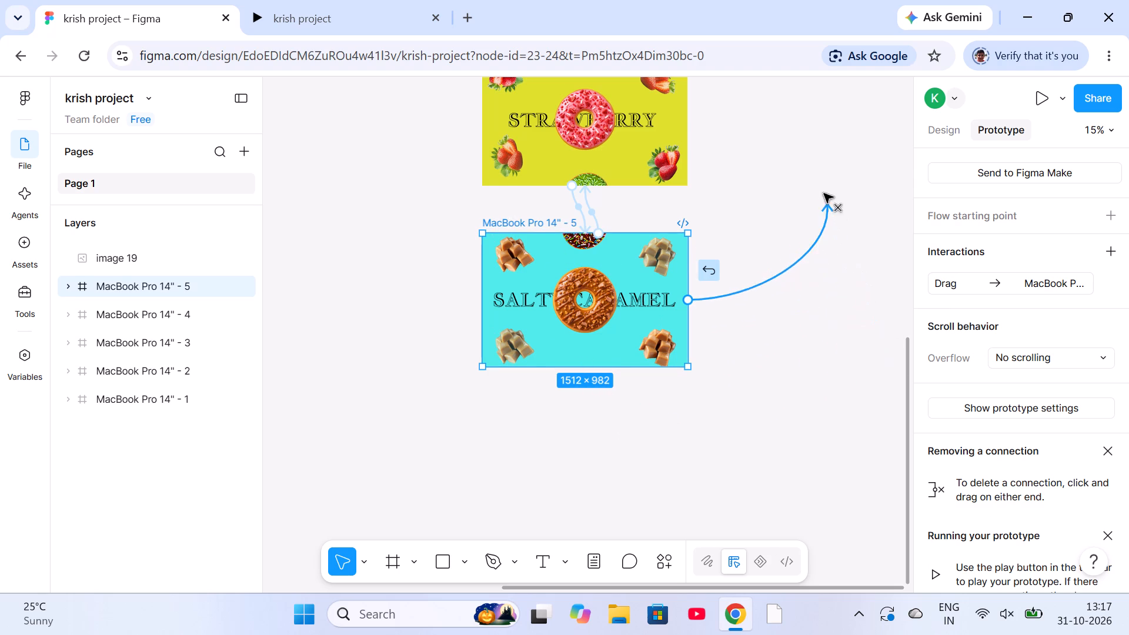
pyautogui.moveTo(824, 193); pyautogui.dragTo(773, 212)
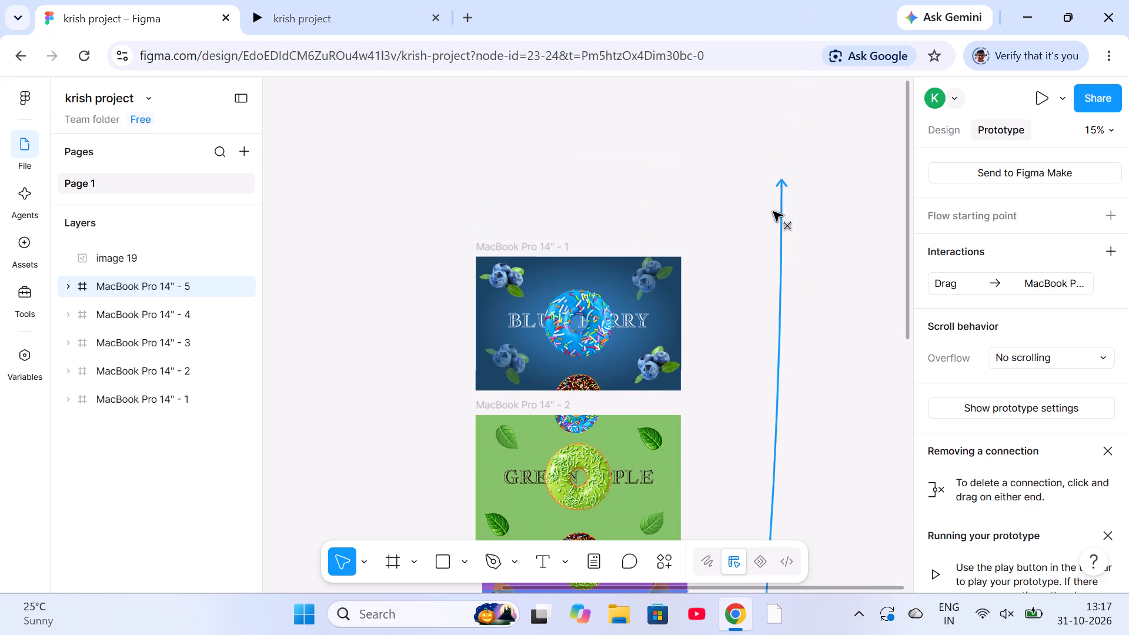
pyautogui.moveTo(773, 212); pyautogui.dragTo(673, 313)
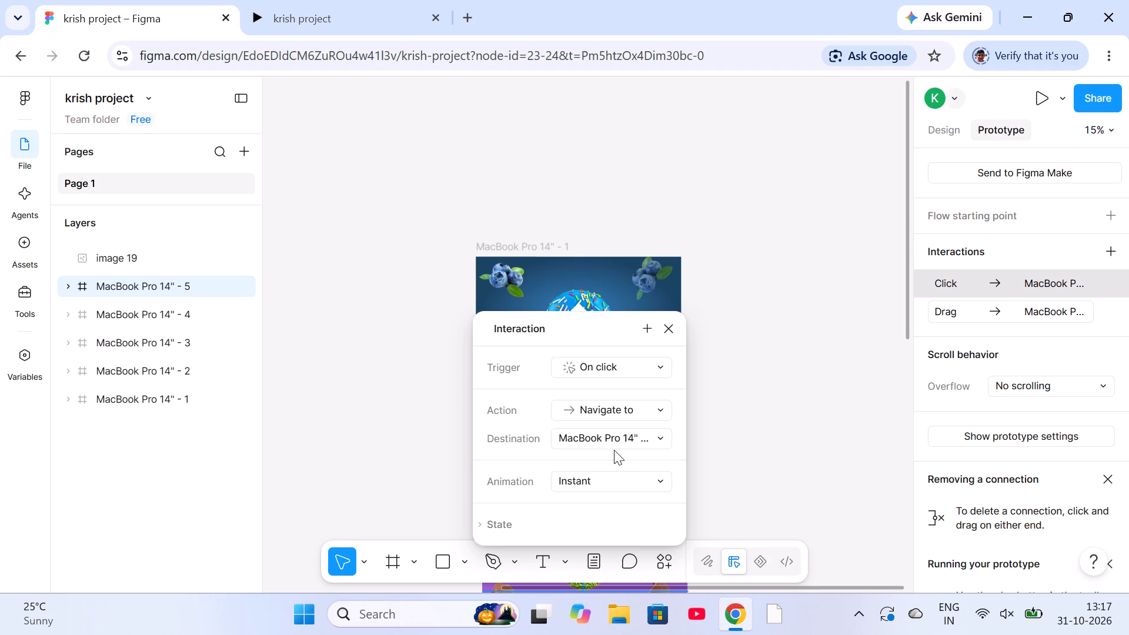
# Configure the new interaction with an On drag trigger, Push animation, 900 ms duration and Ease in and out easing.
pyautogui.click(597, 364)
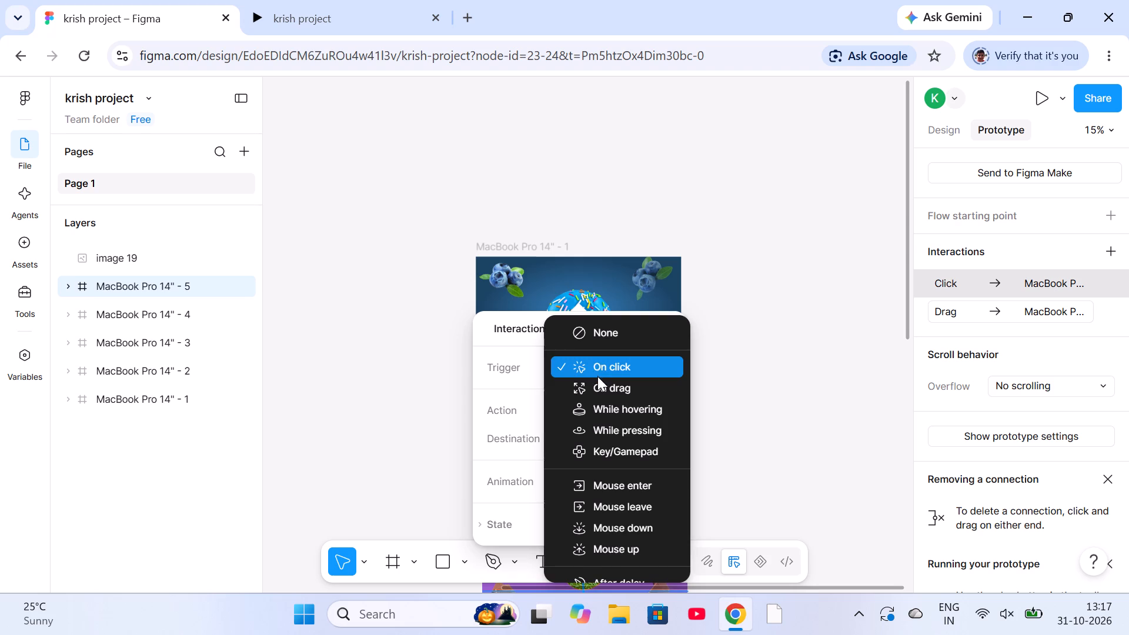
pyautogui.click(597, 384)
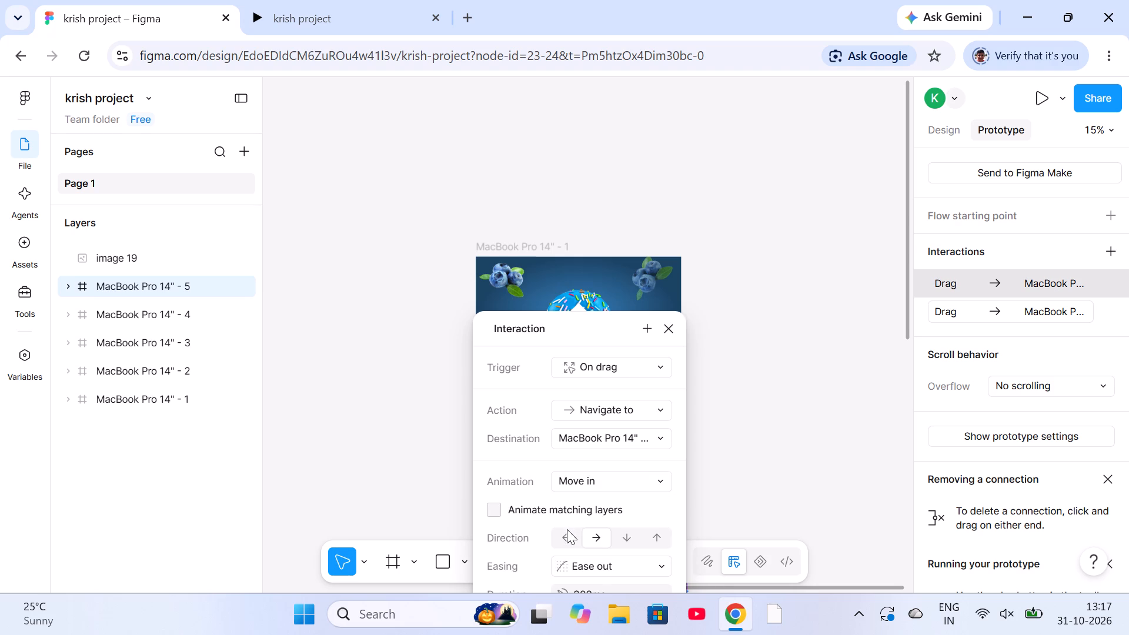
pyautogui.scroll(-1, 567, 529)
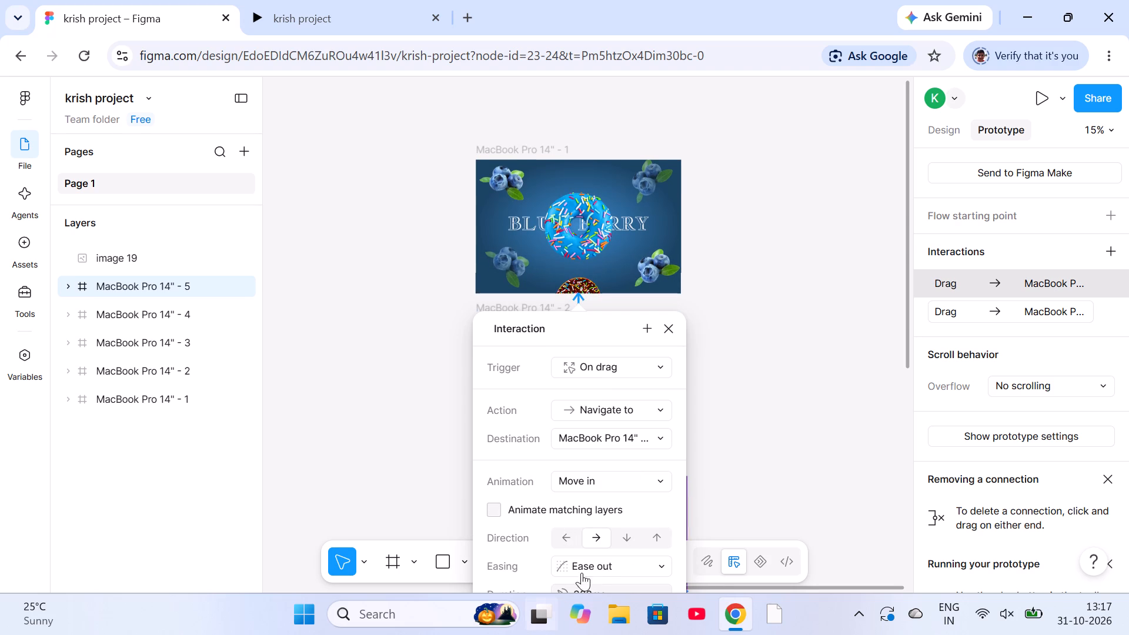
pyautogui.click(571, 481)
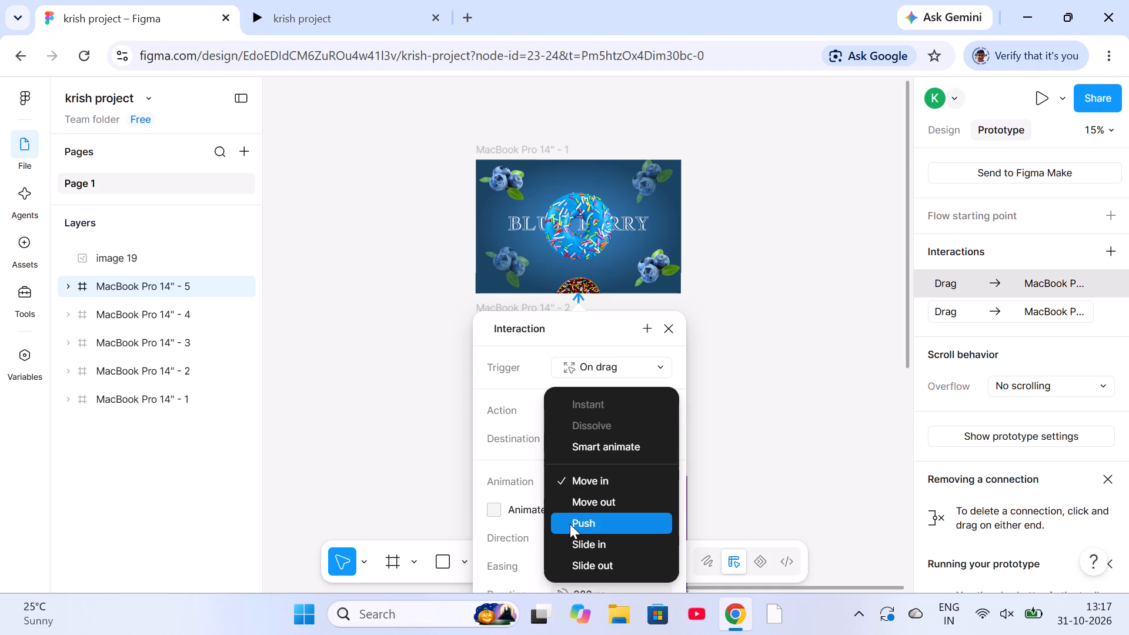
pyautogui.click(570, 523)
pyautogui.scroll(-1, 615, 467)
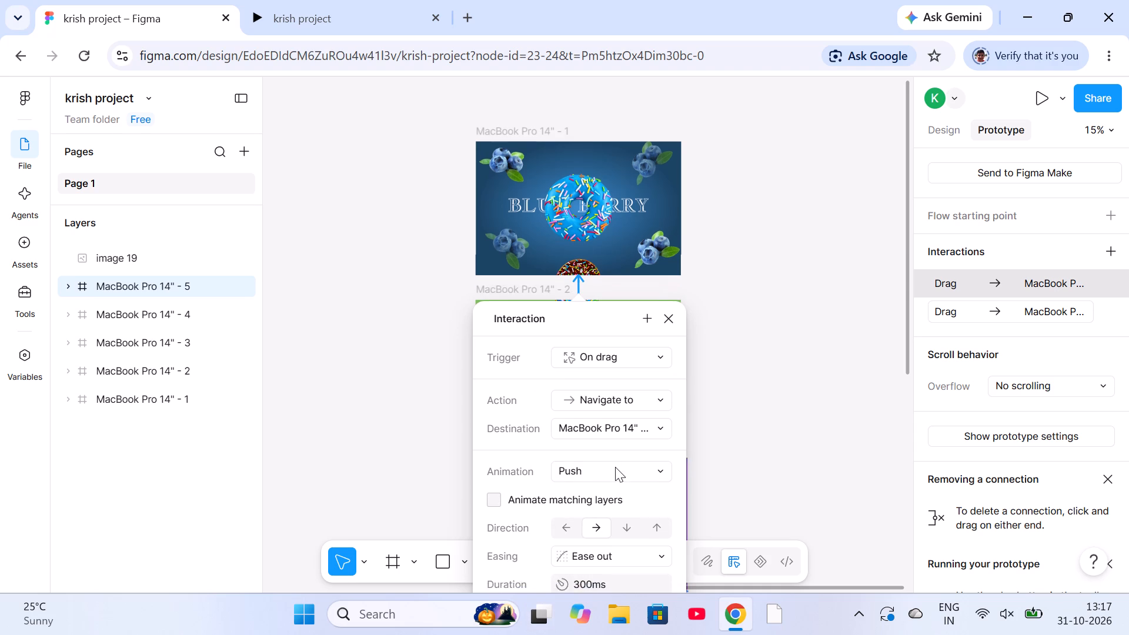
pyautogui.scroll(-1, 615, 467)
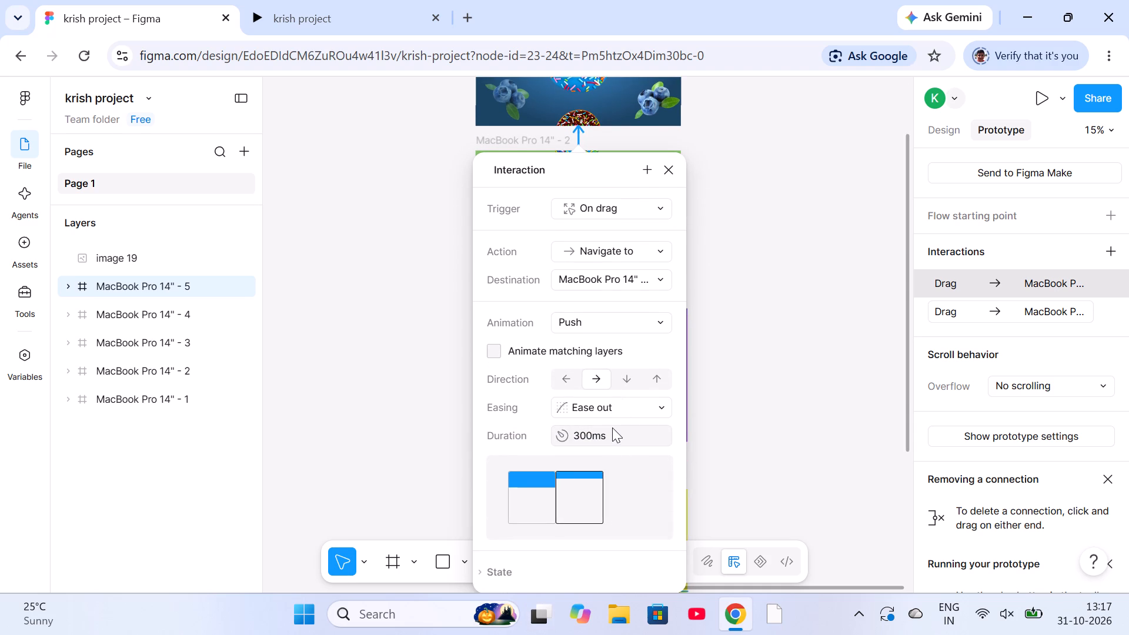
pyautogui.click(612, 427)
pyautogui.press('BackSpace')
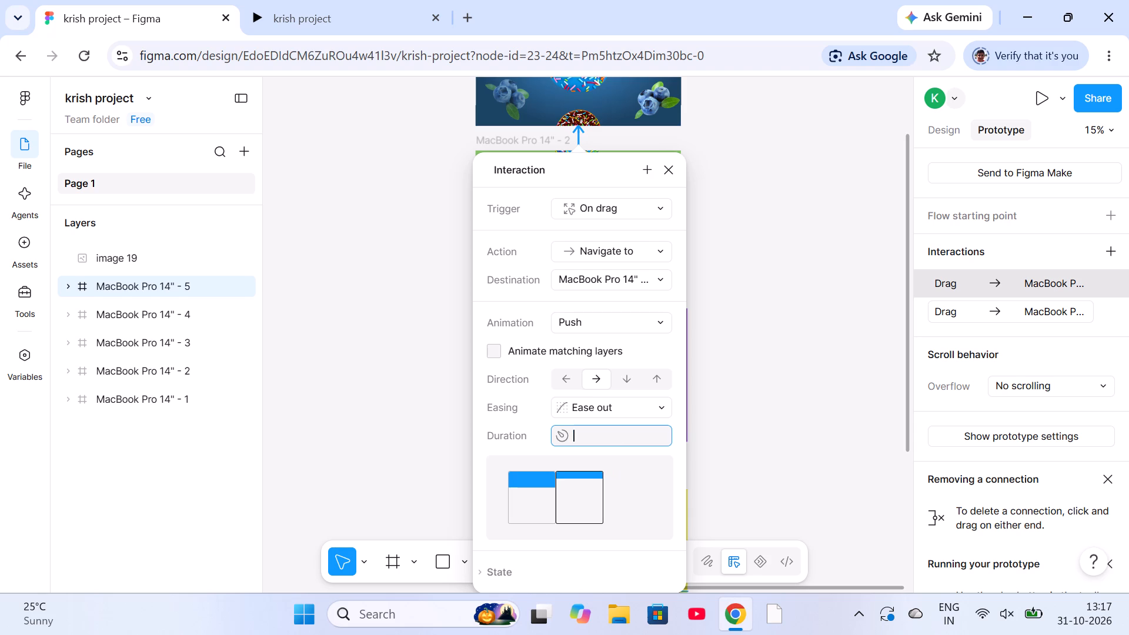
pyautogui.write('90')
pyautogui.press('0')
pyautogui.click(643, 413)
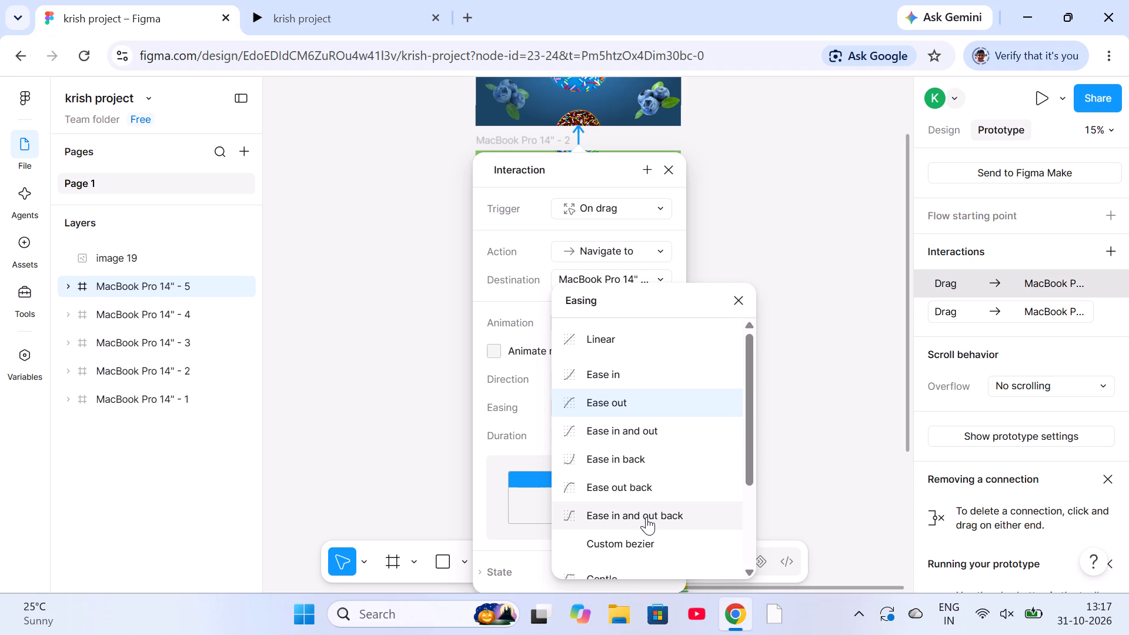
pyautogui.click(652, 432)
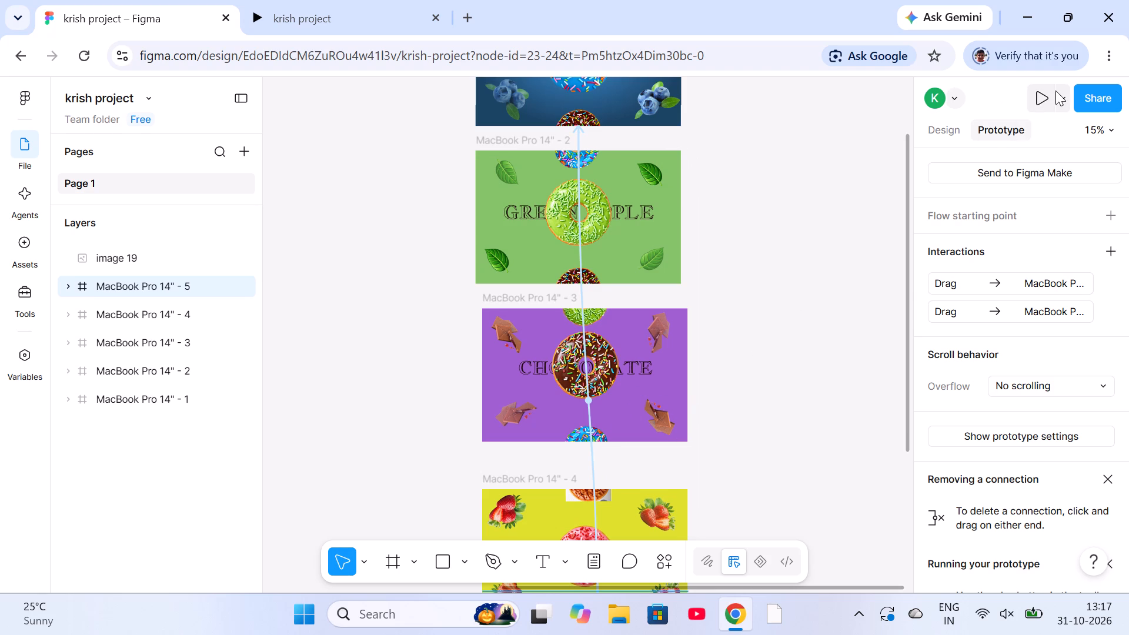
# Preview the prototype on the MacBook Pro 14" device and step back through the frames from SALTY CARAMEL to BLUEBERRY.
pyautogui.click(1035, 98)
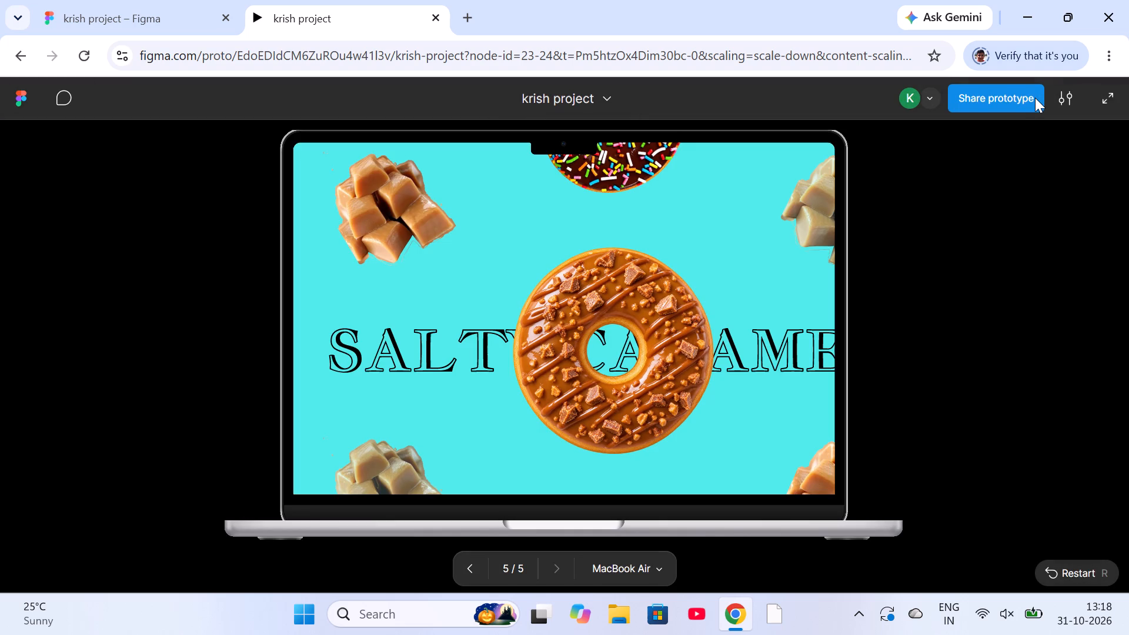
pyautogui.click(646, 563)
pyautogui.click(673, 329)
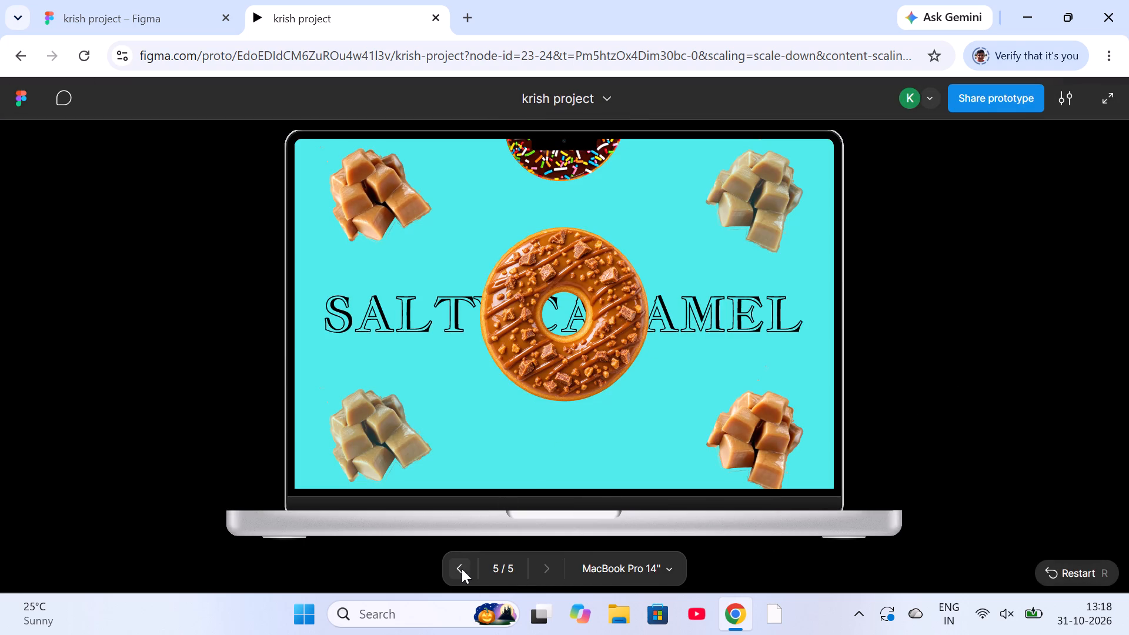
pyautogui.tripleClick(462, 569)
pyautogui.doubleClick(462, 569)
pyautogui.click(462, 569)
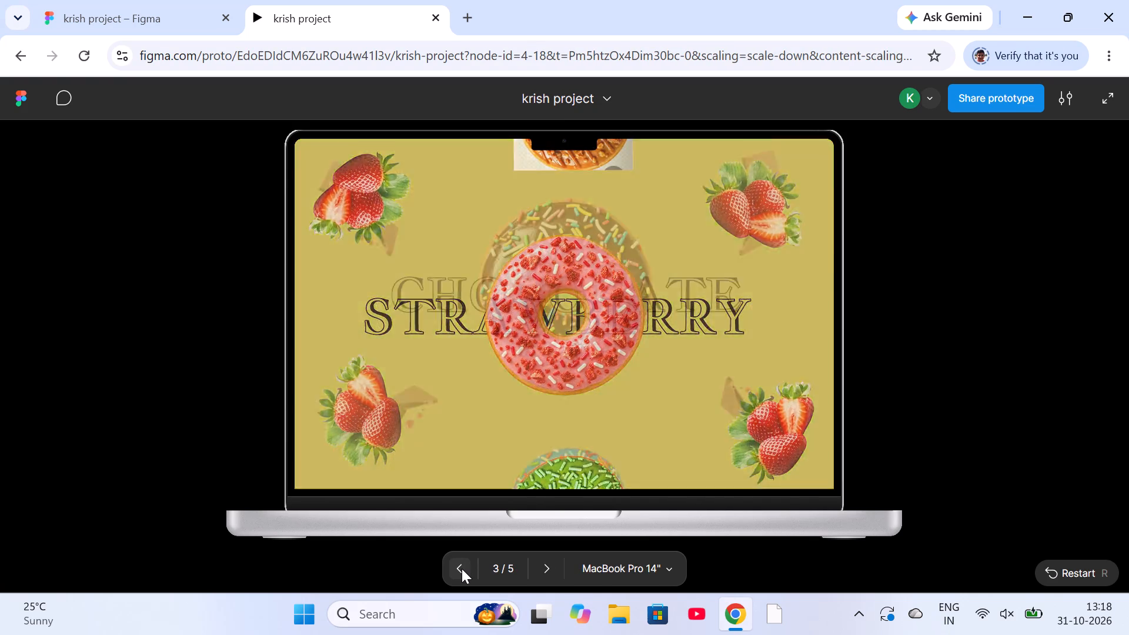
pyautogui.click(462, 569)
pyautogui.click(462, 569)
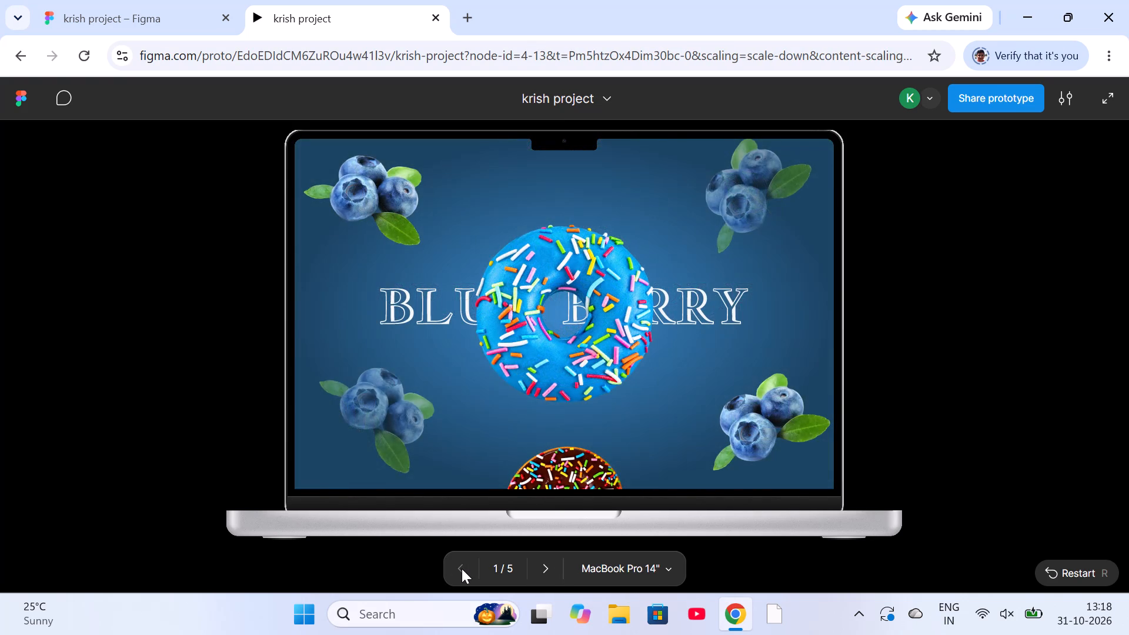
# Play the preview forward from the BLUEBERRY frame to the SALTY CARAMEL frame to check the transitions.
pyautogui.press('Right')
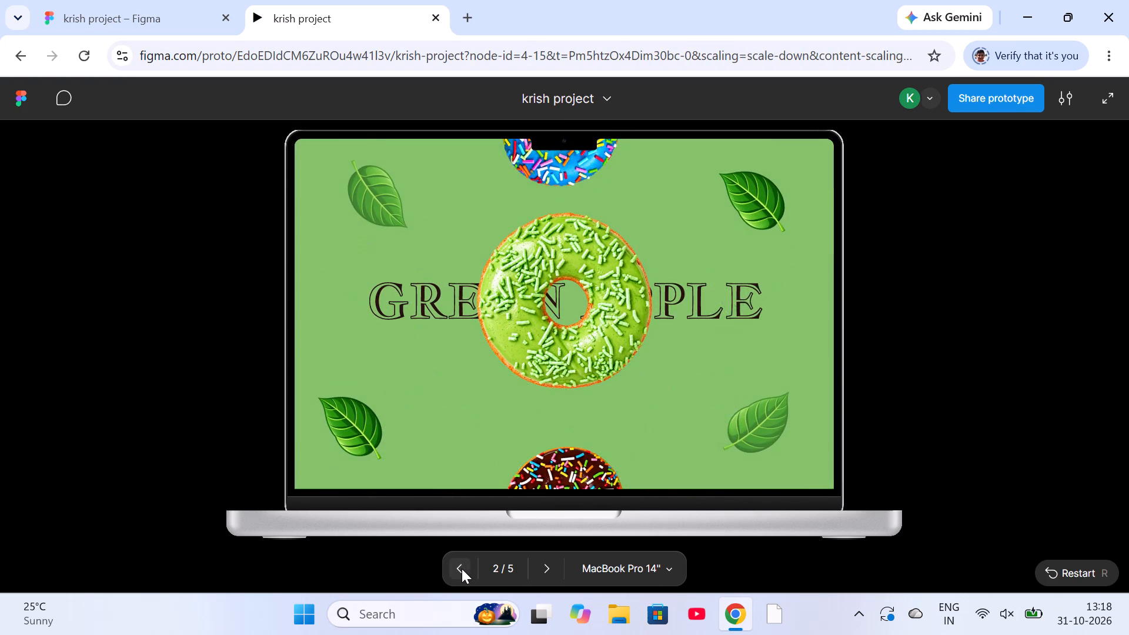
pyautogui.press('Right')
pyautogui.press('Right')
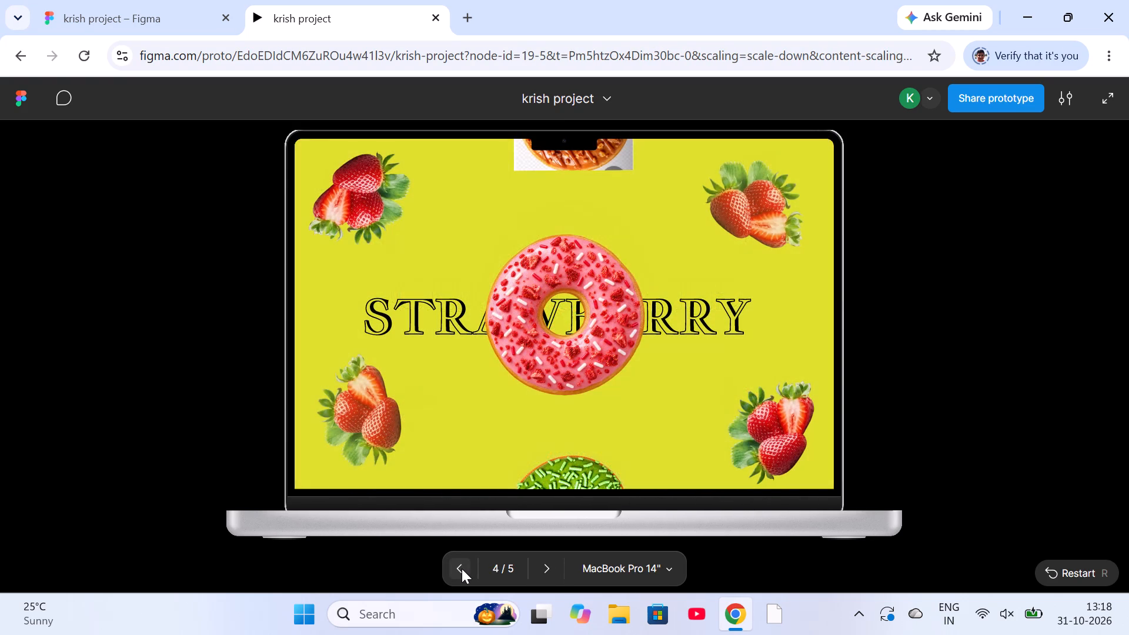
pyautogui.press('Right')
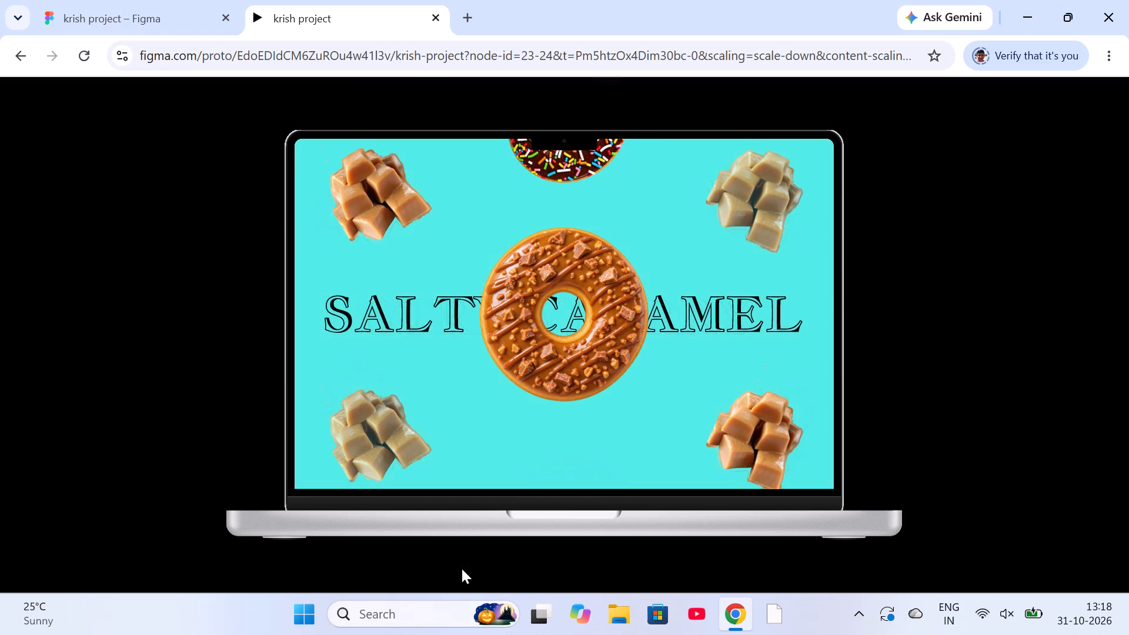
# Step the prototype preview back through the frames from SALTY CARAMEL to BLUEBERRY to check the reverse transitions.
pyautogui.press('Left')
pyautogui.press('Left')
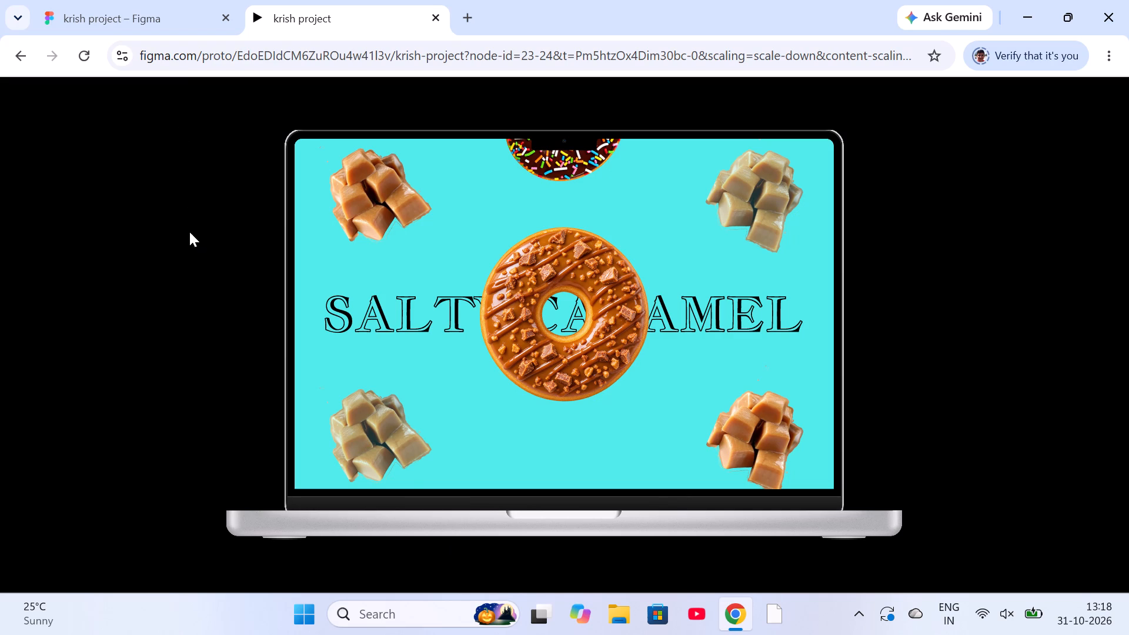
pyautogui.click(237, 244)
pyautogui.press('Left')
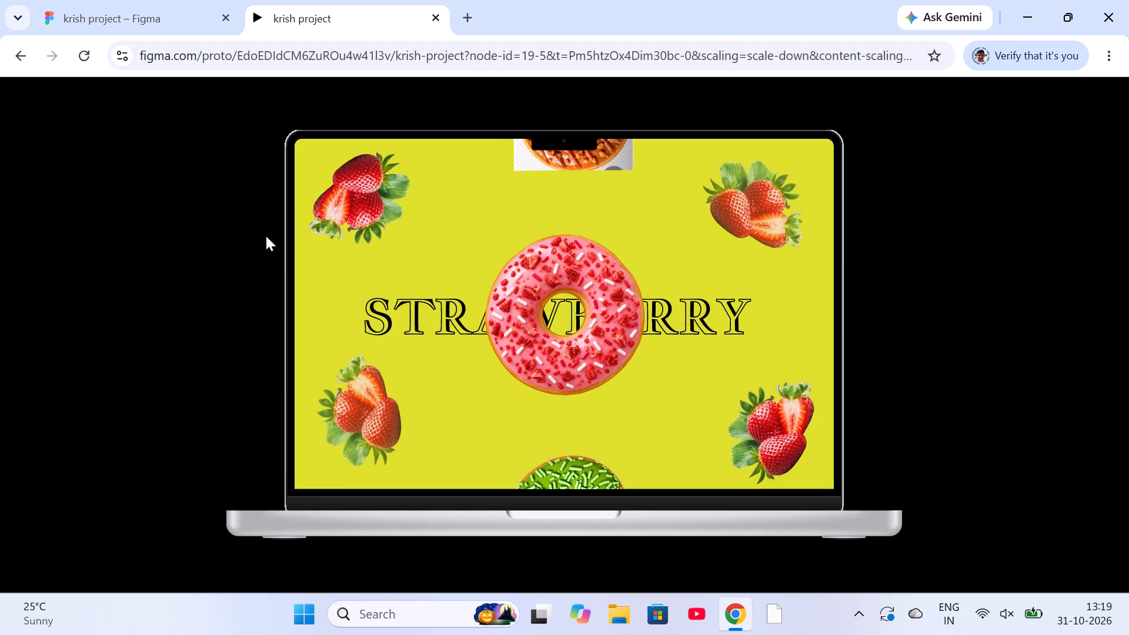
pyautogui.press('Left')
pyautogui.press('Left')
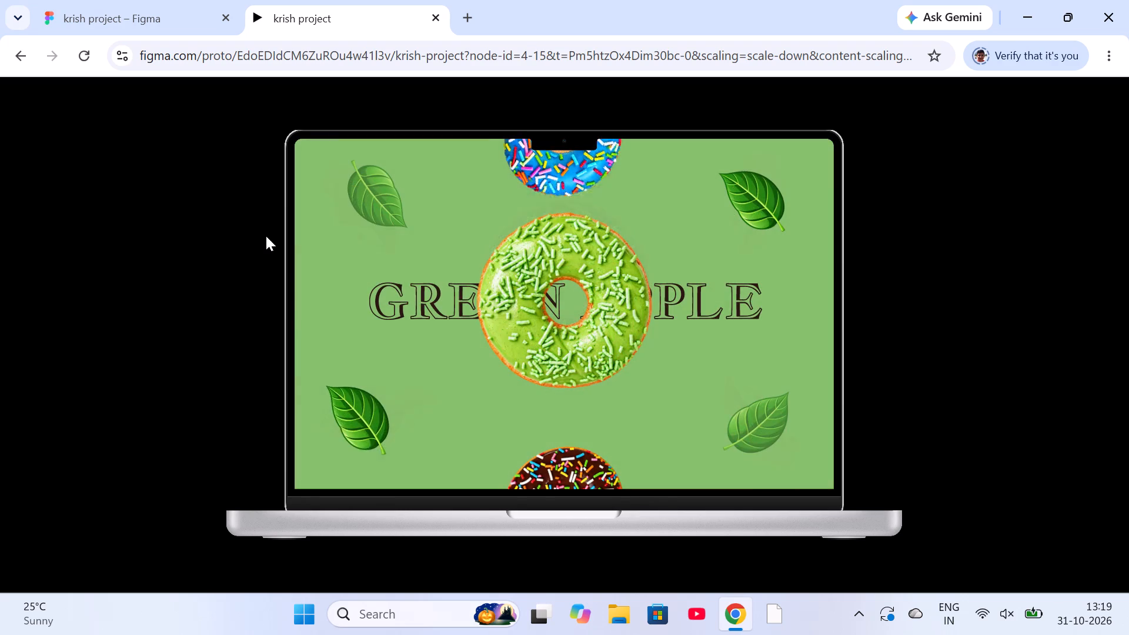
pyautogui.press('Left')
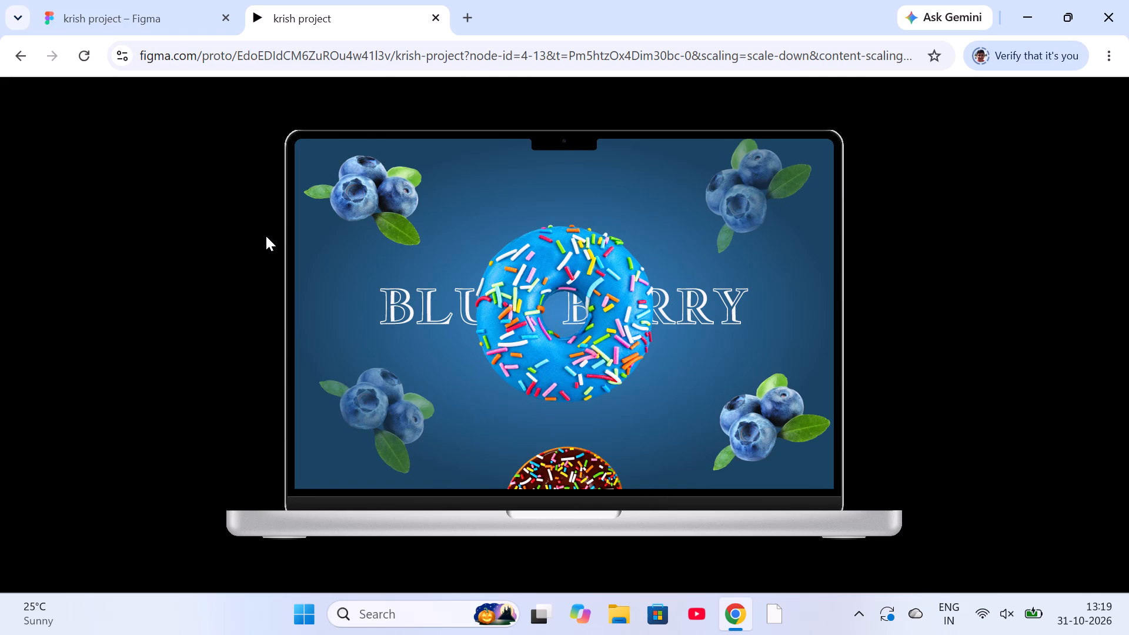
# Play the prototype preview forward again from the BLUEBERRY frame to the SALTY CARAMEL frame.
pyautogui.press('Right')
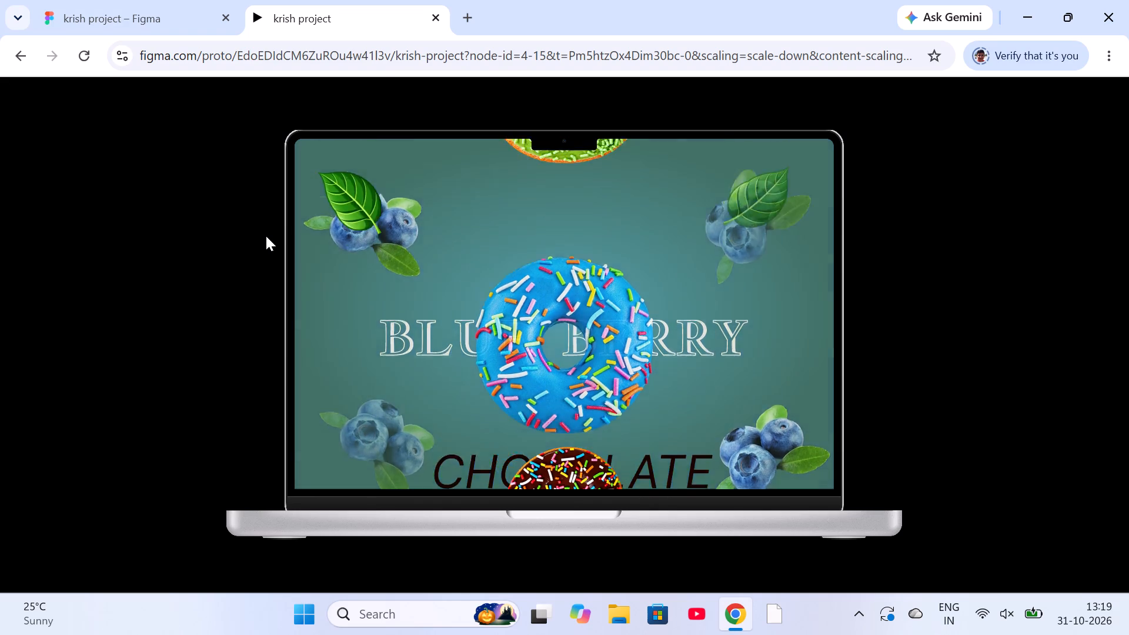
pyautogui.press('Right')
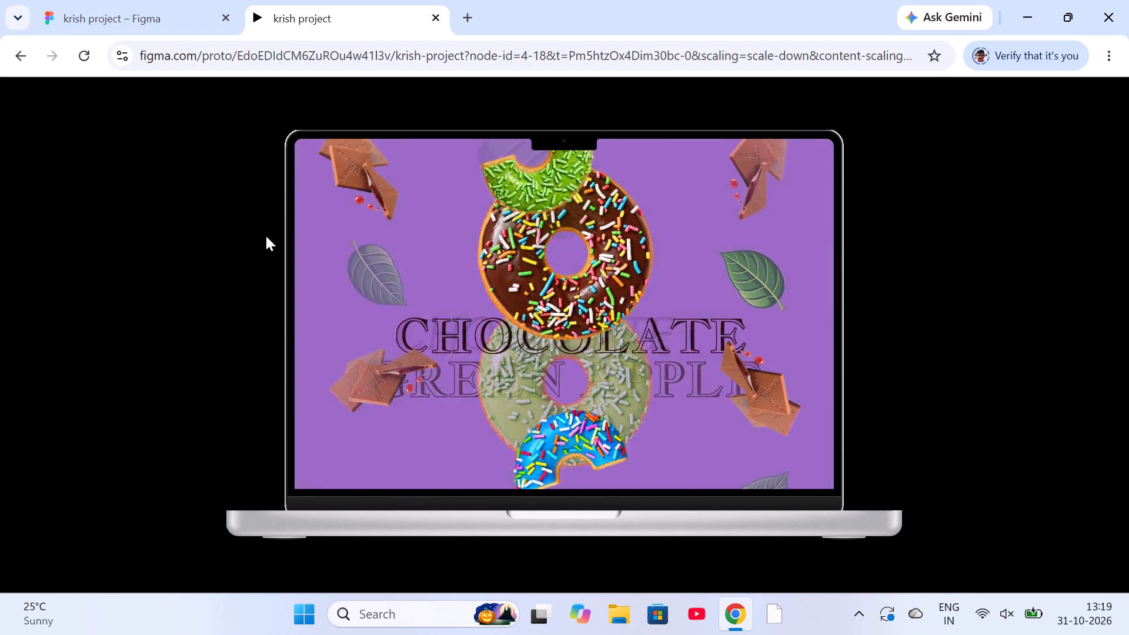
pyautogui.press('Right')
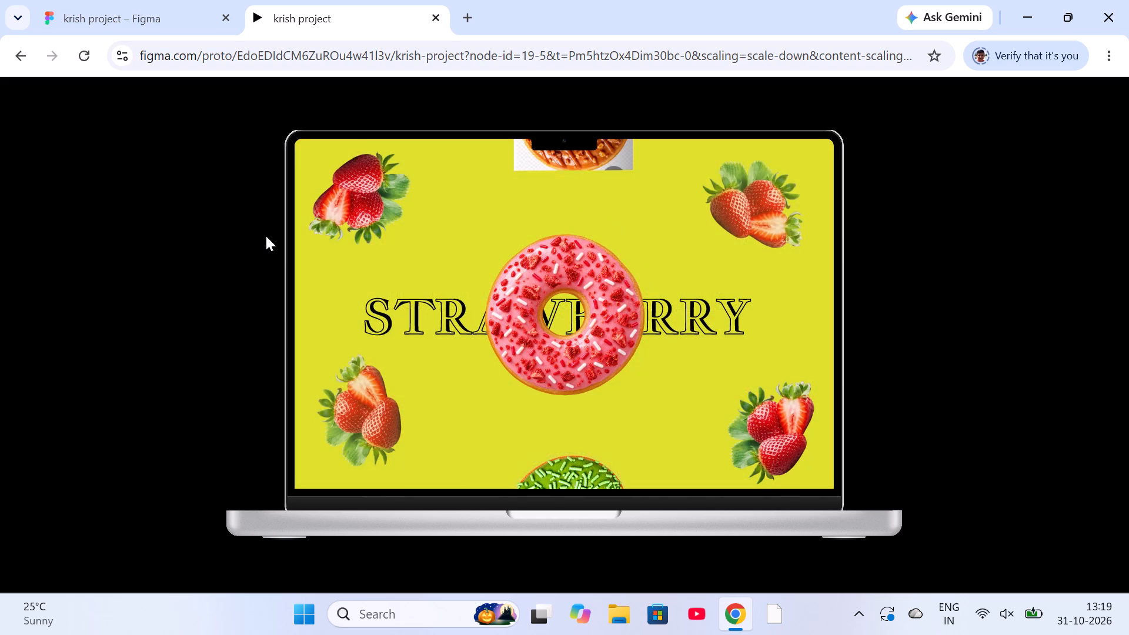
pyautogui.press('Right')
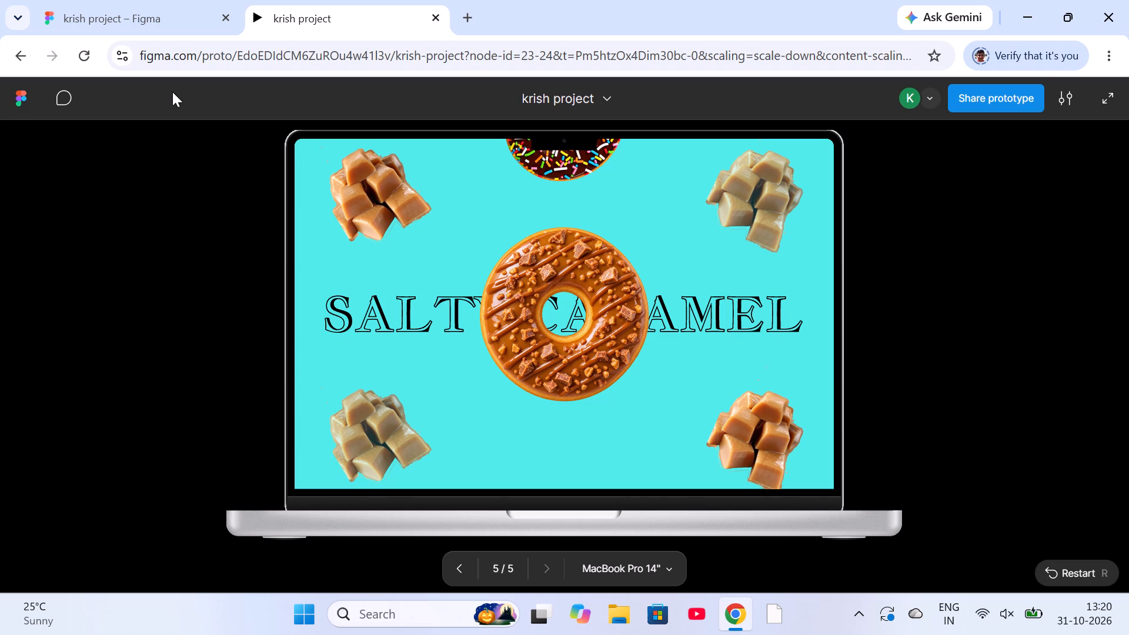
# Return to the design file and look over the page's design properties and prototype settings with nothing selected.
pyautogui.click(142, 22)
pyautogui.click(417, 309)
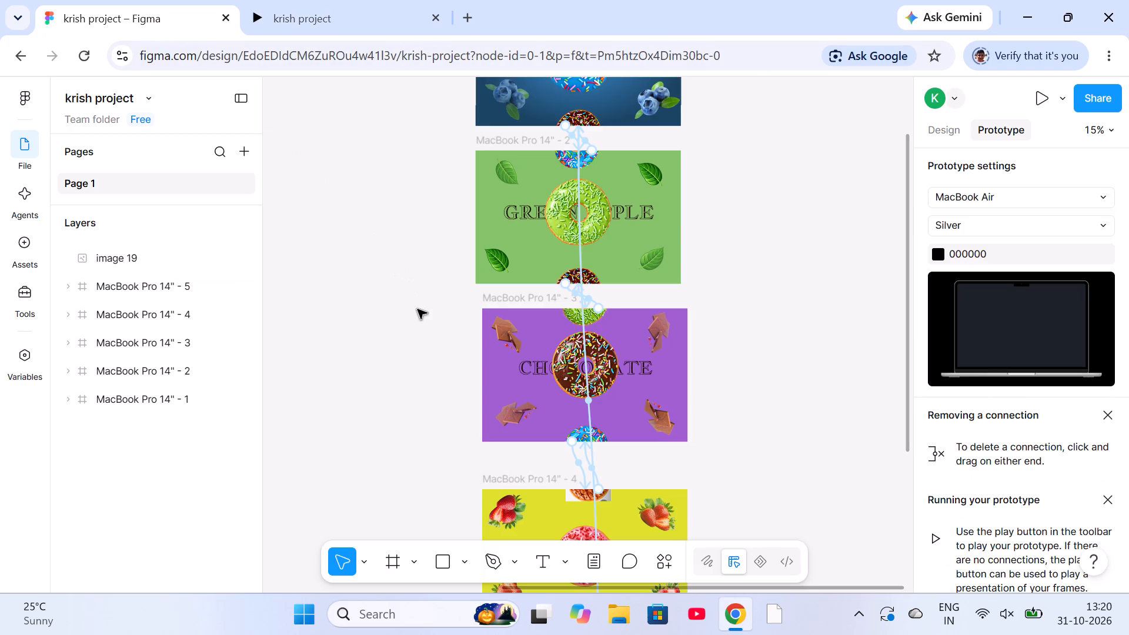
pyautogui.click(417, 309)
pyautogui.click(935, 131)
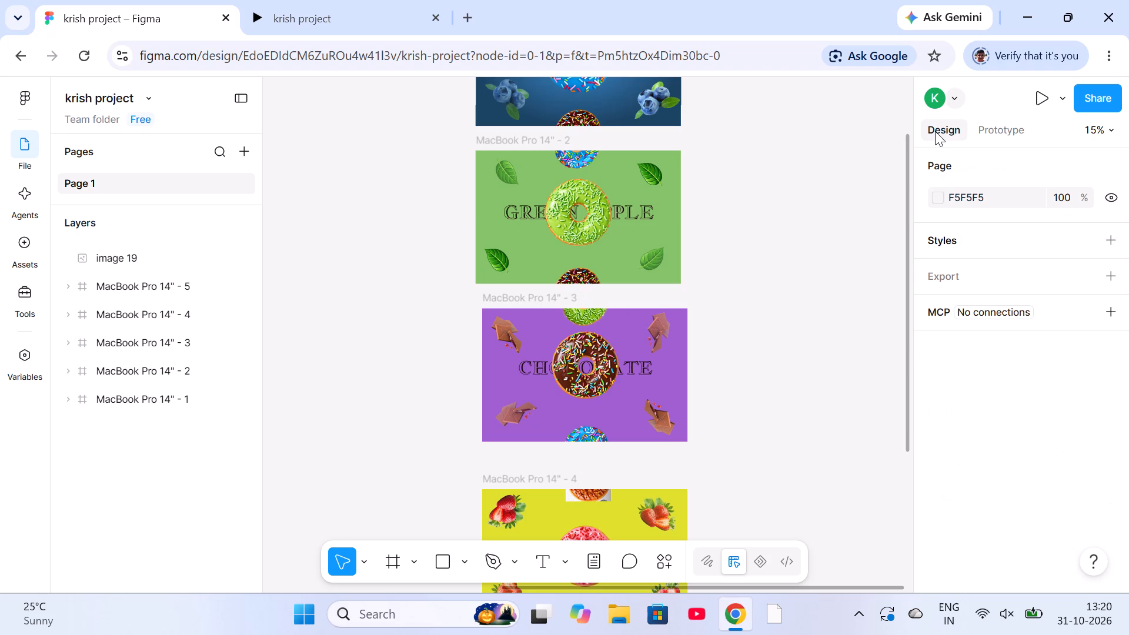
pyautogui.click(935, 131)
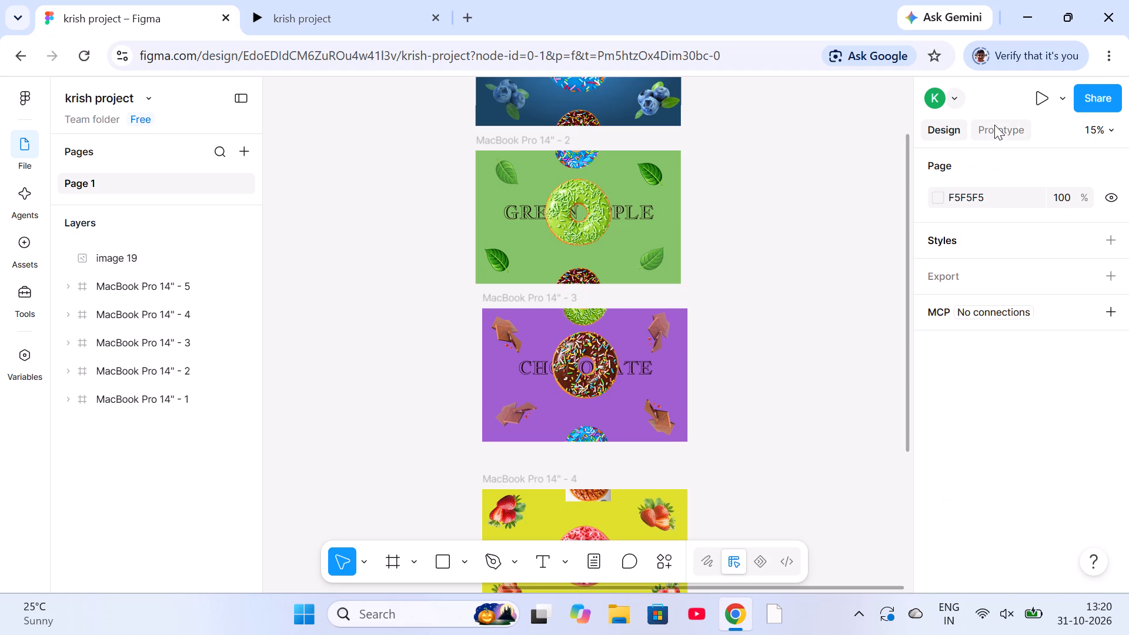
pyautogui.click(994, 125)
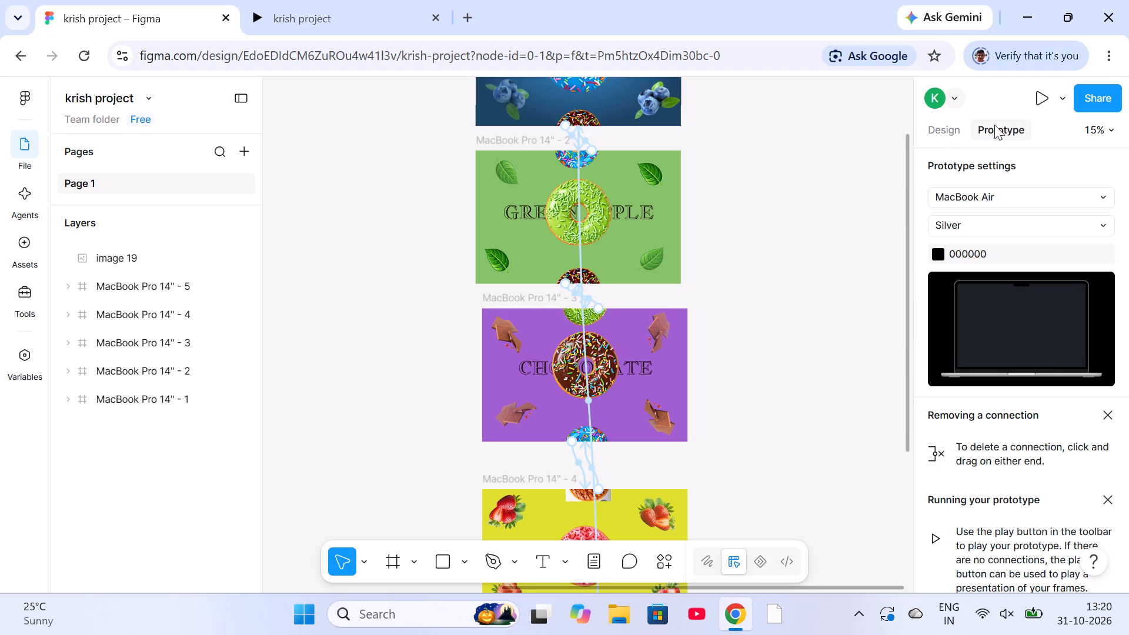
pyautogui.click(951, 125)
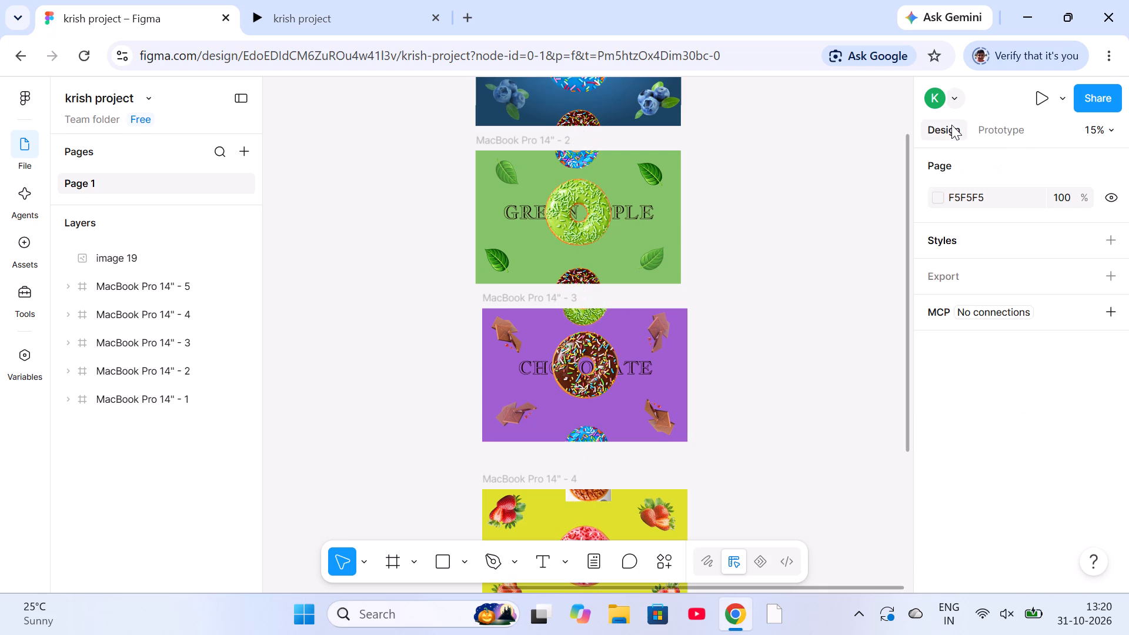
pyautogui.click(993, 129)
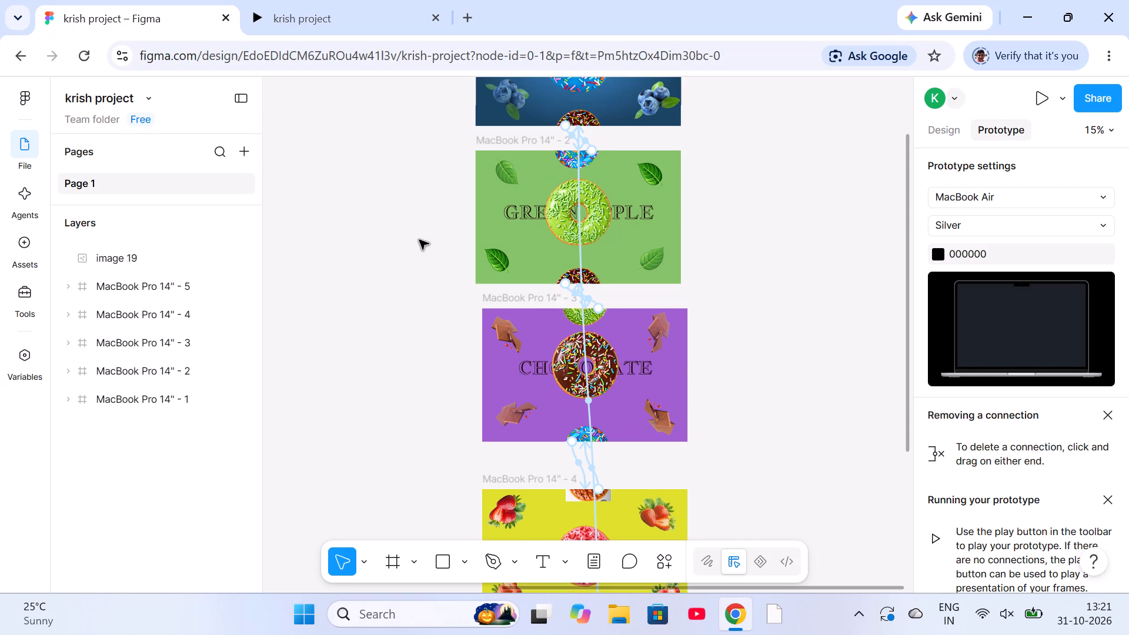
# In the prototype preview, step back from SALTY CARAMEL to CHOCOLATE and forward again to SALTY CARAMEL.
pyautogui.click(350, 24)
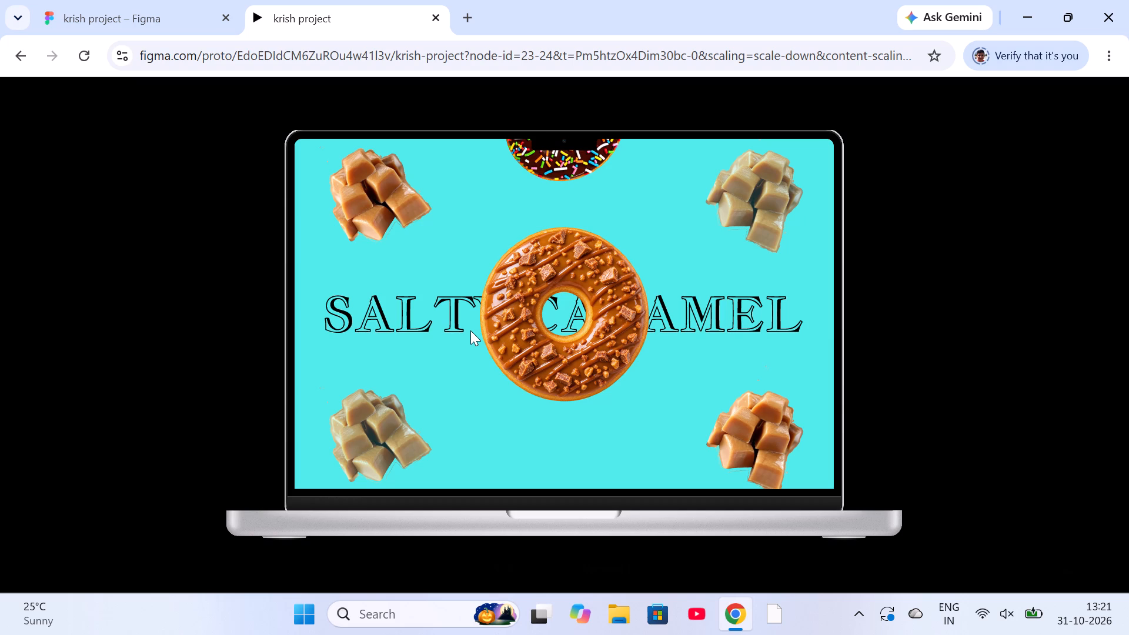
pyautogui.press('Left')
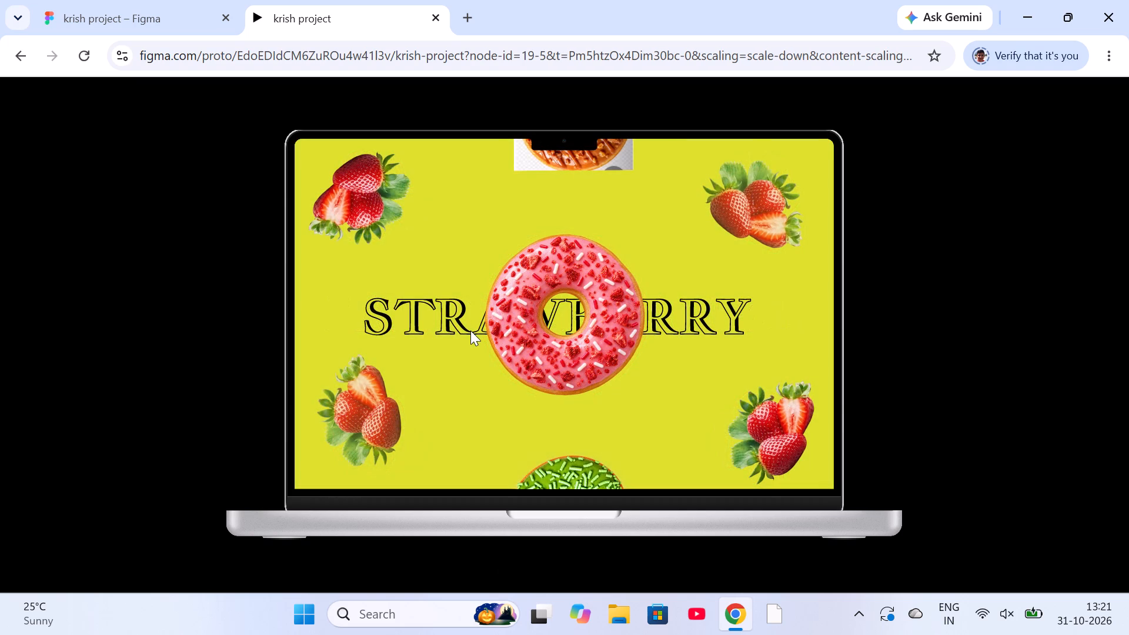
pyautogui.press('Left')
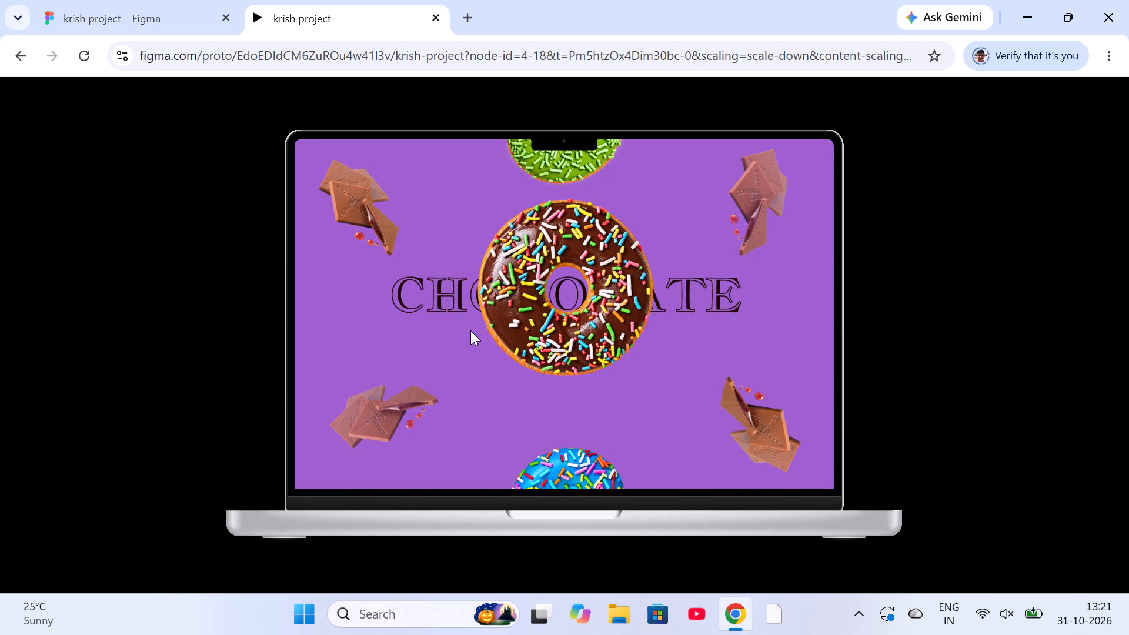
pyautogui.press('Right')
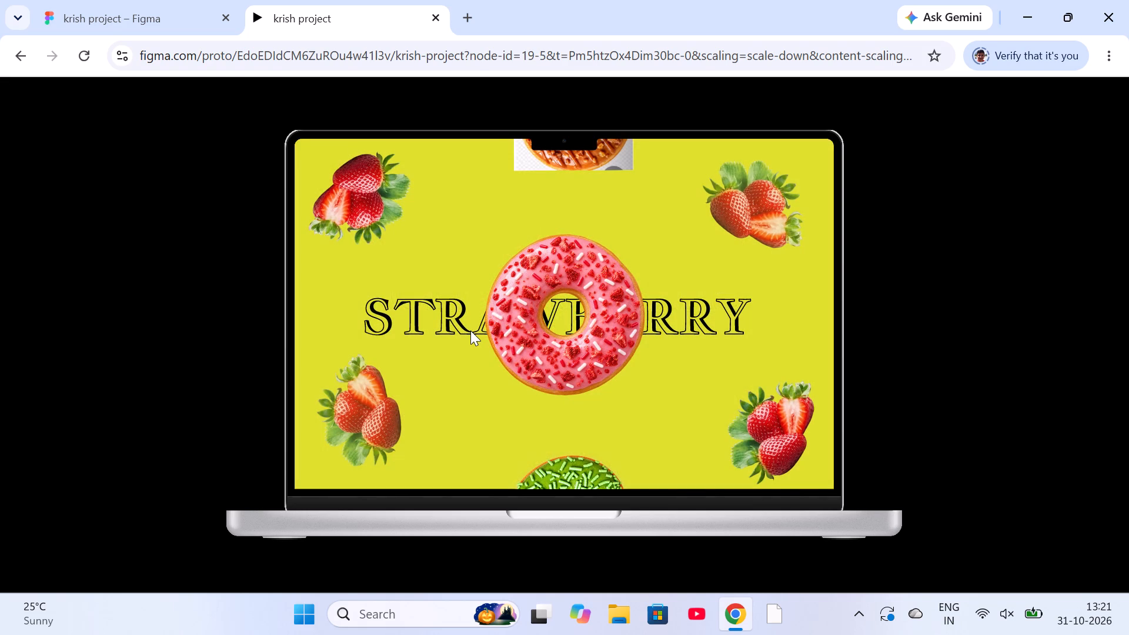
pyautogui.press('Right')
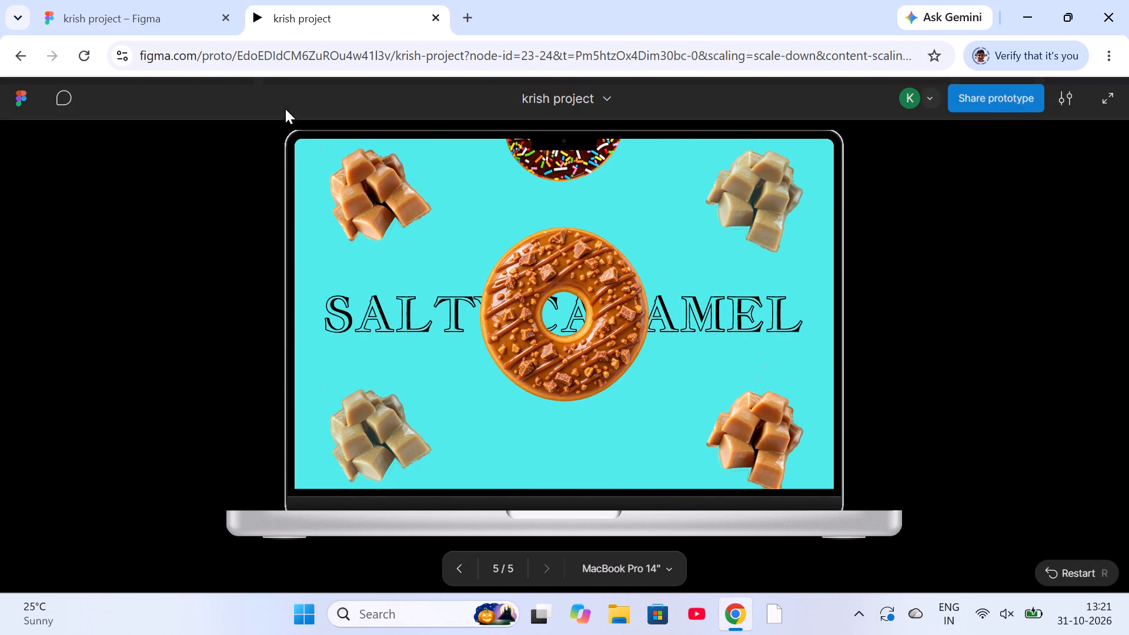
# Back in the design file, examine the chocolate donut and the connection crossing it in frame MacBook Pro 14" - 3.
pyautogui.click(168, 6)
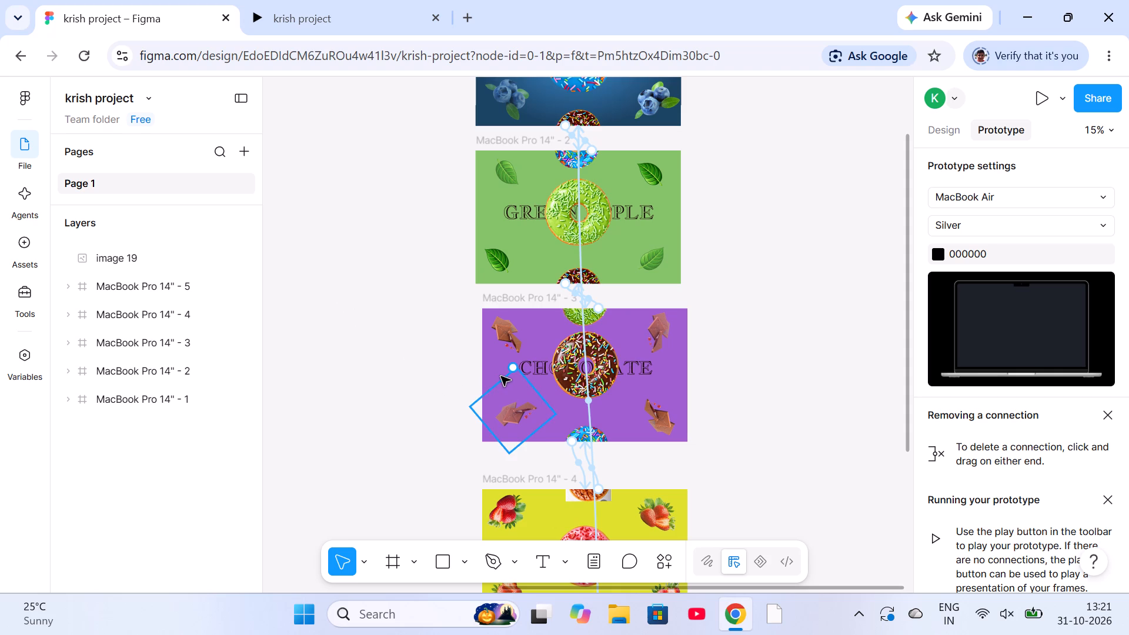
pyautogui.click(989, 122)
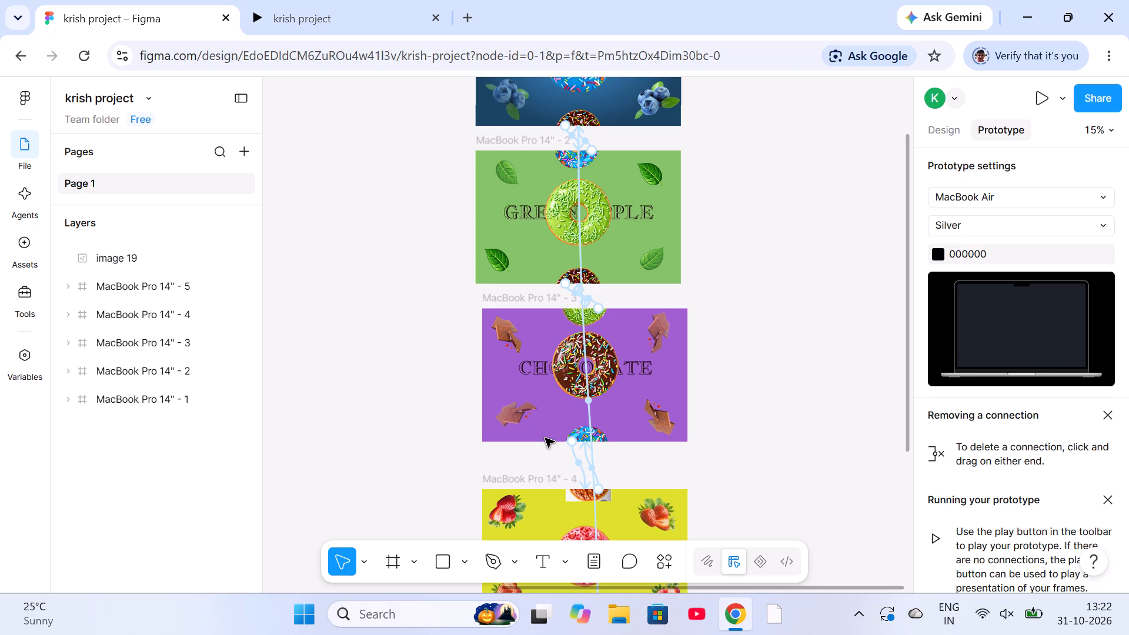
pyautogui.click(584, 400)
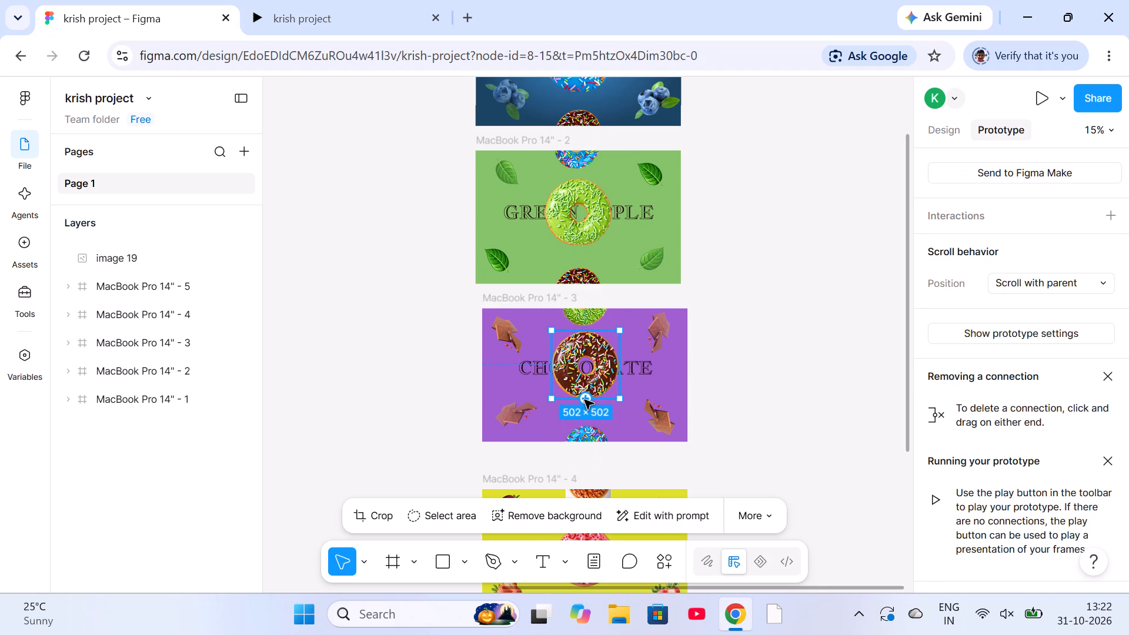
pyautogui.click(584, 400)
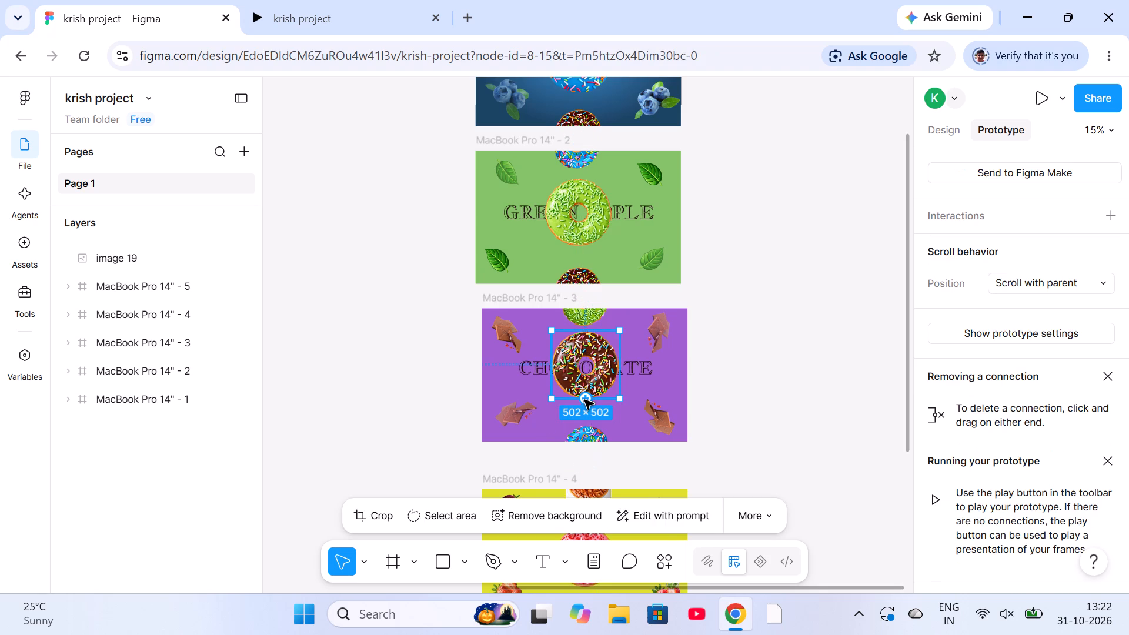
pyautogui.click(584, 399)
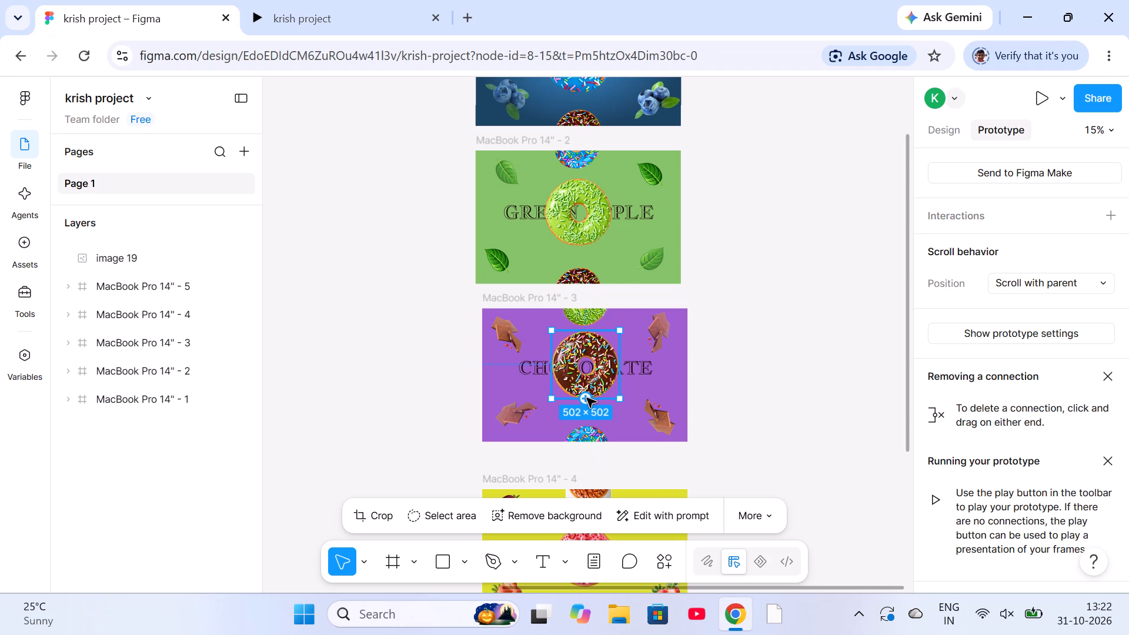
pyautogui.tripleClick(584, 399)
pyautogui.click(747, 365)
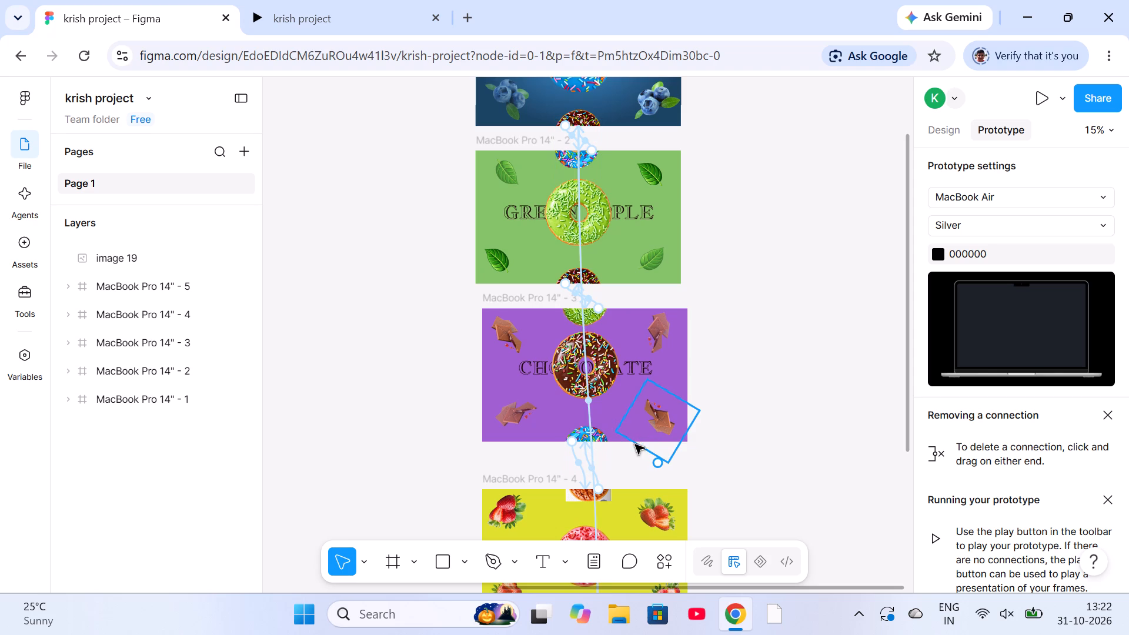
pyautogui.click(614, 439)
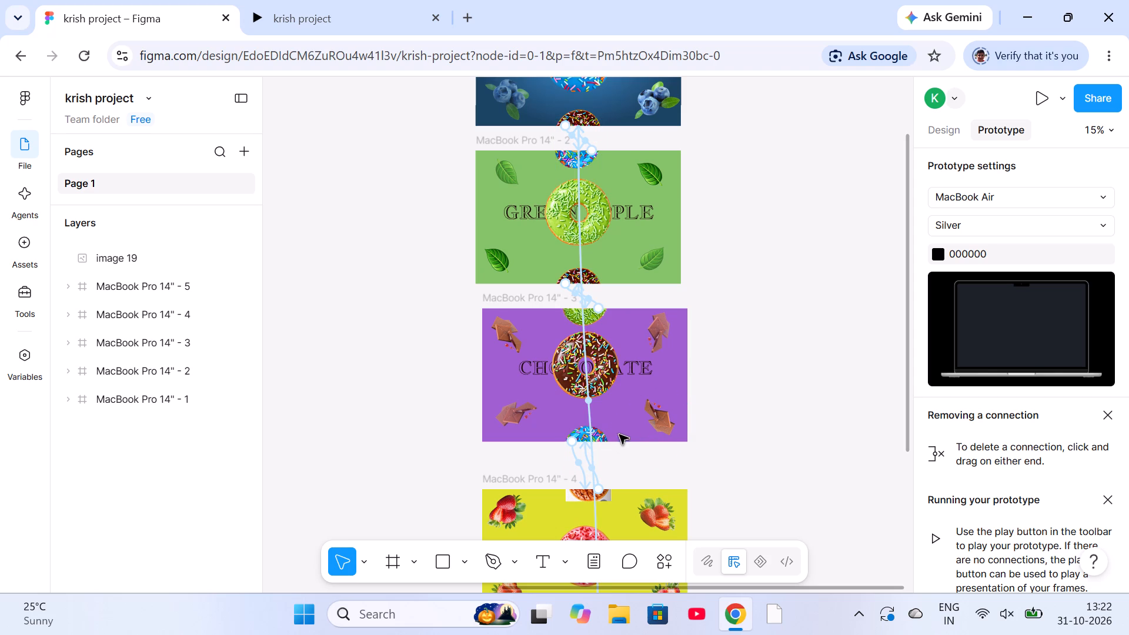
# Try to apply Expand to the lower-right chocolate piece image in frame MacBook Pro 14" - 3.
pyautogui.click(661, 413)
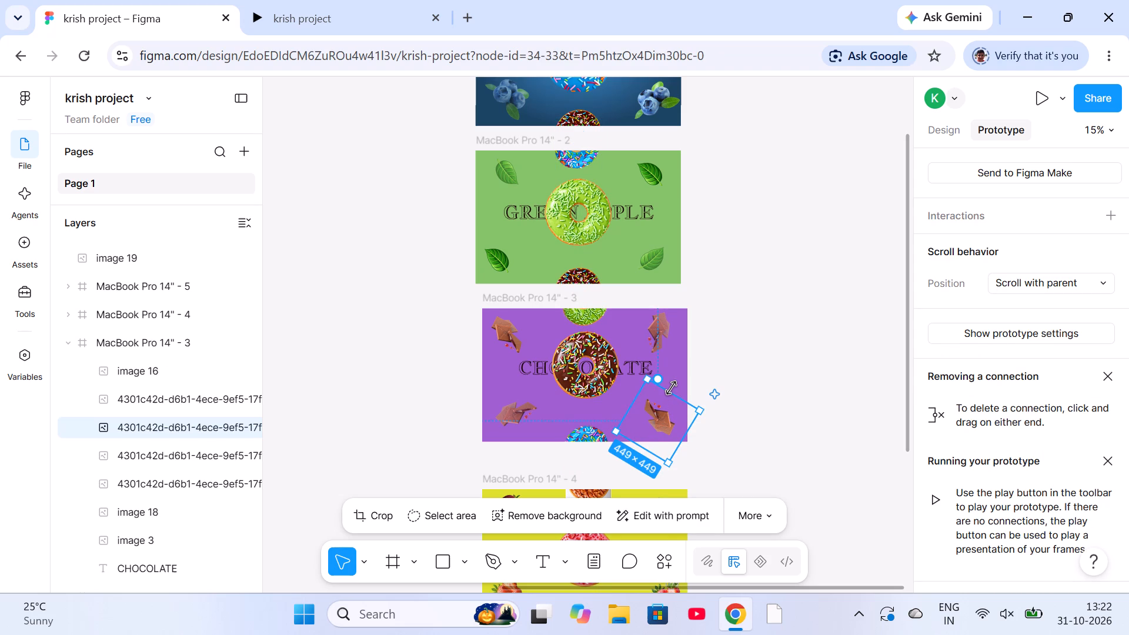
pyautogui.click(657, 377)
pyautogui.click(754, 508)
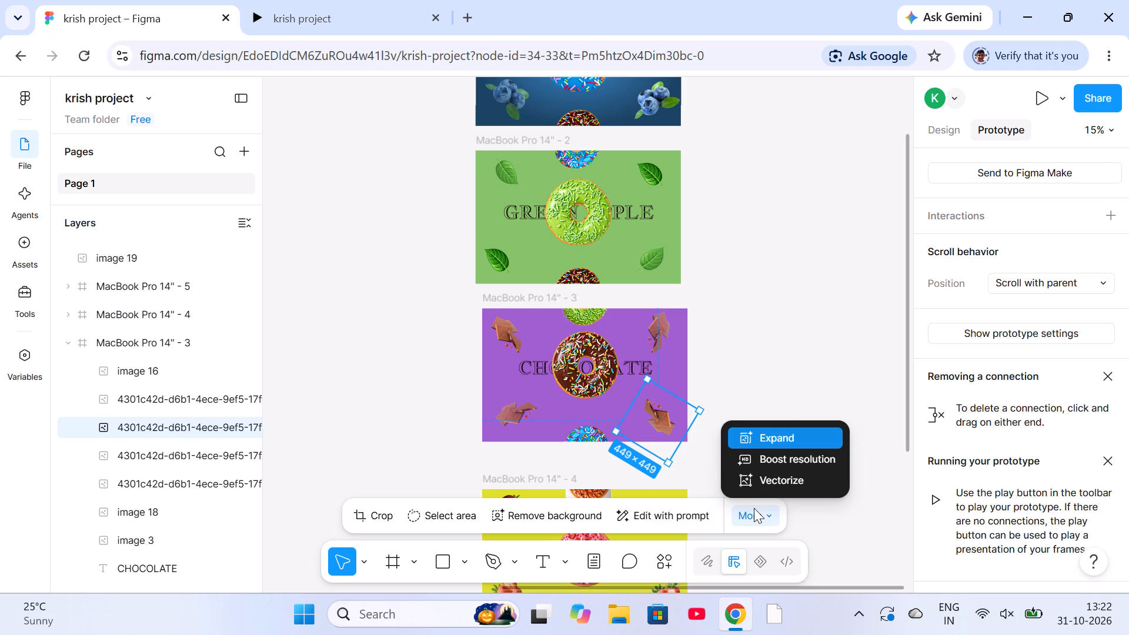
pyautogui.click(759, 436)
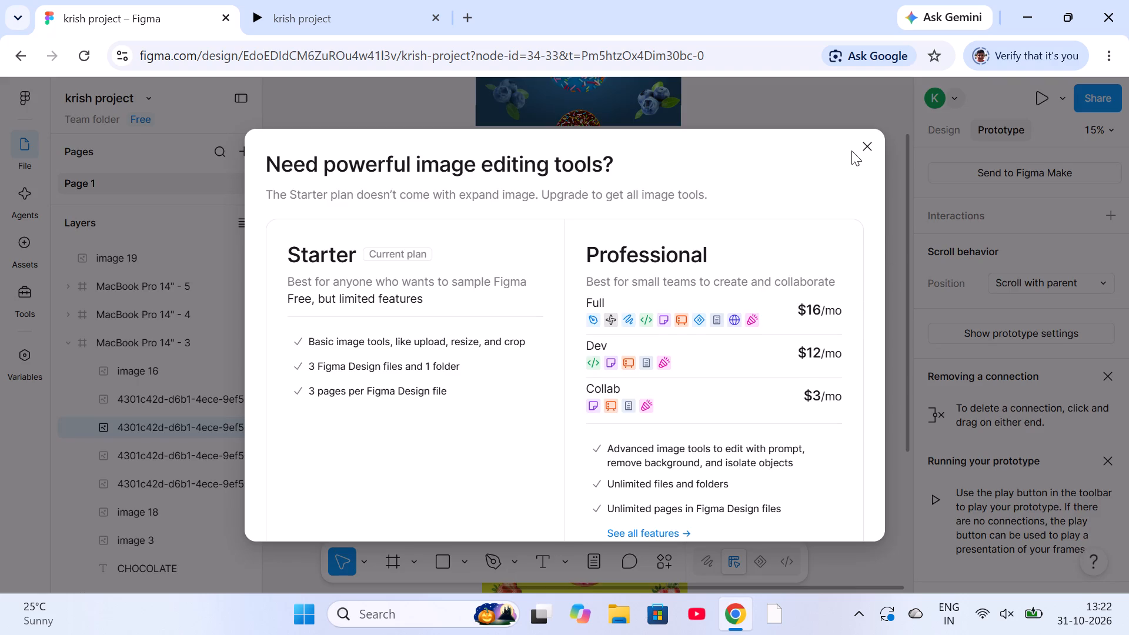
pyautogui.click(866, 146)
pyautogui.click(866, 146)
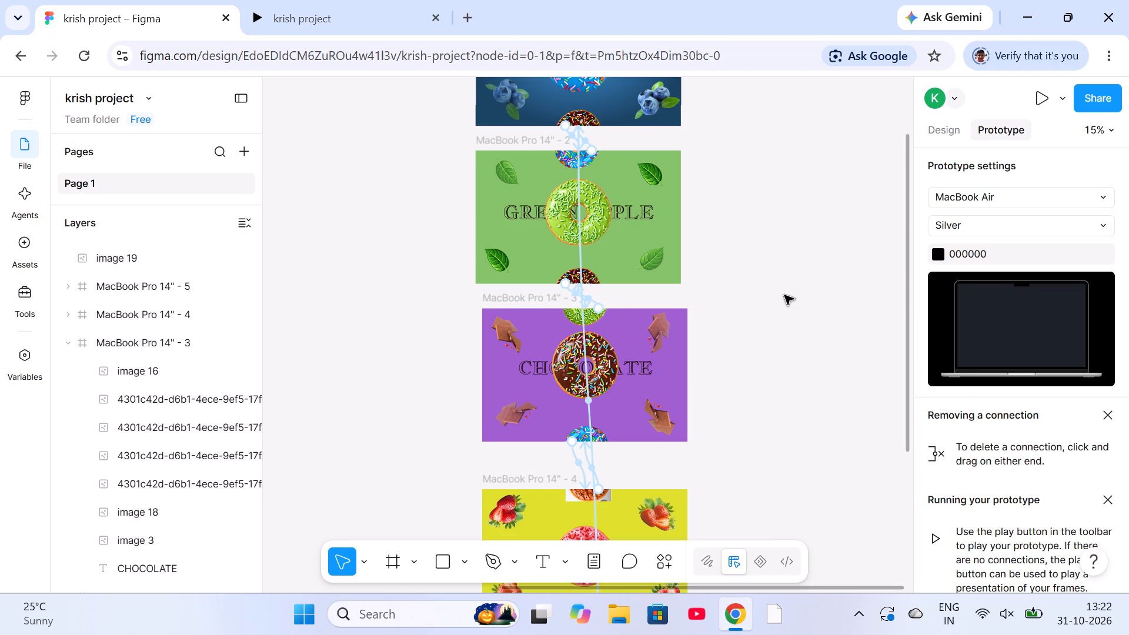
# Dismiss the "Removing a connection" tip.
pyautogui.click(1108, 410)
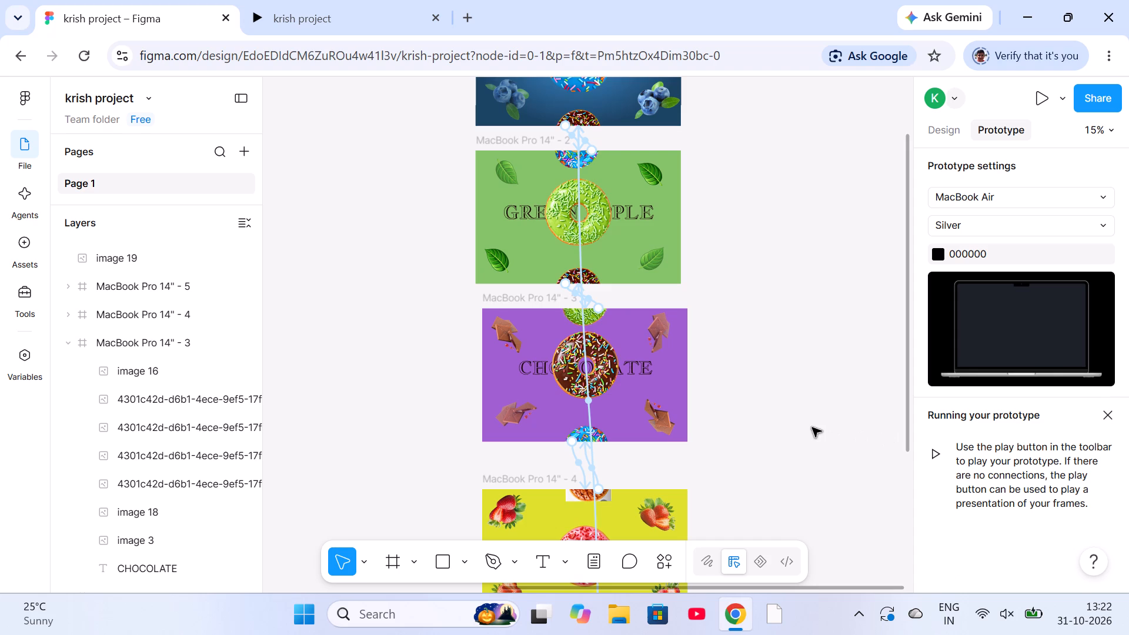
# In the prototype preview, step back from SALTY CARAMEL to STRAWBERRY to recheck the animation.
pyautogui.click(362, 2)
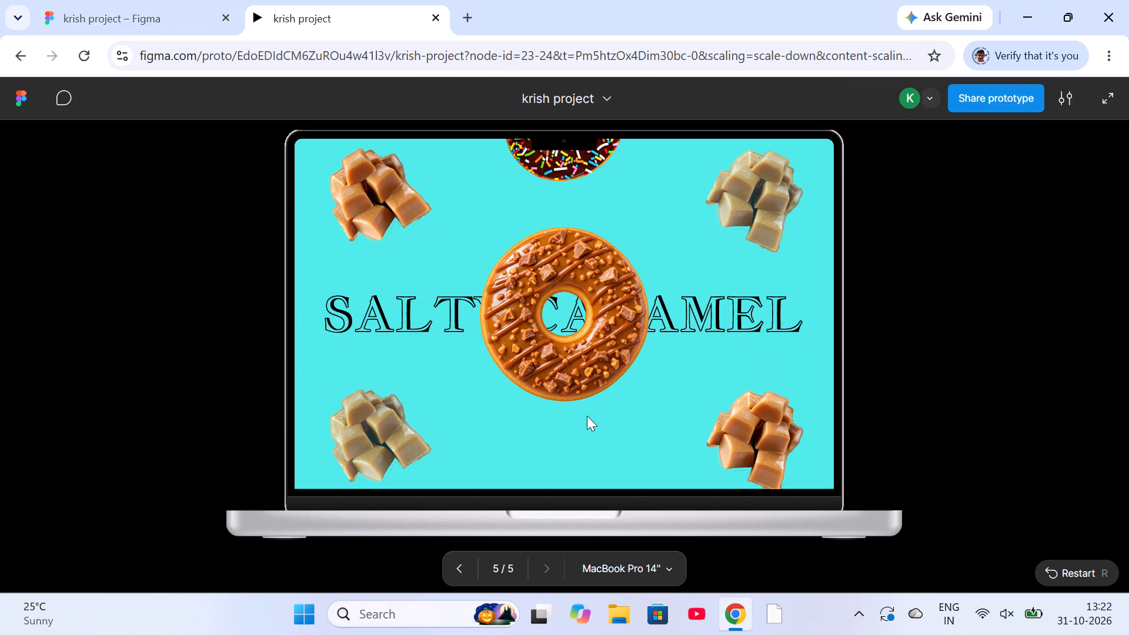
pyautogui.click(456, 560)
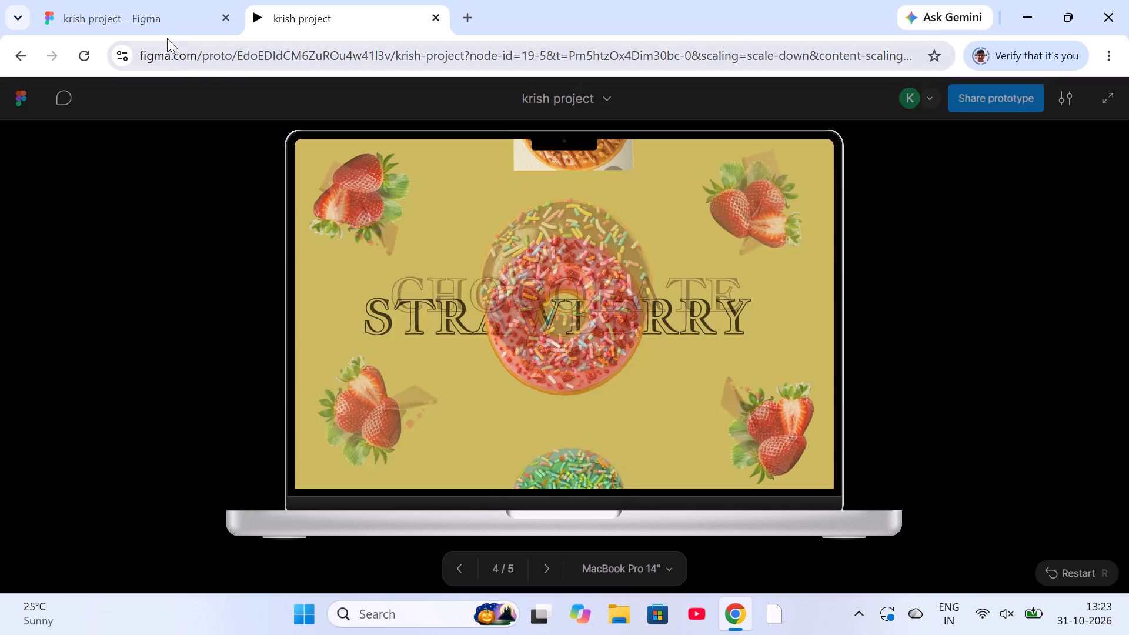
# Back in the design file, scale the upper-left strawberry image in frame MacBook Pro 14" - 4 down to about 342 × 342.
pyautogui.click(153, 9)
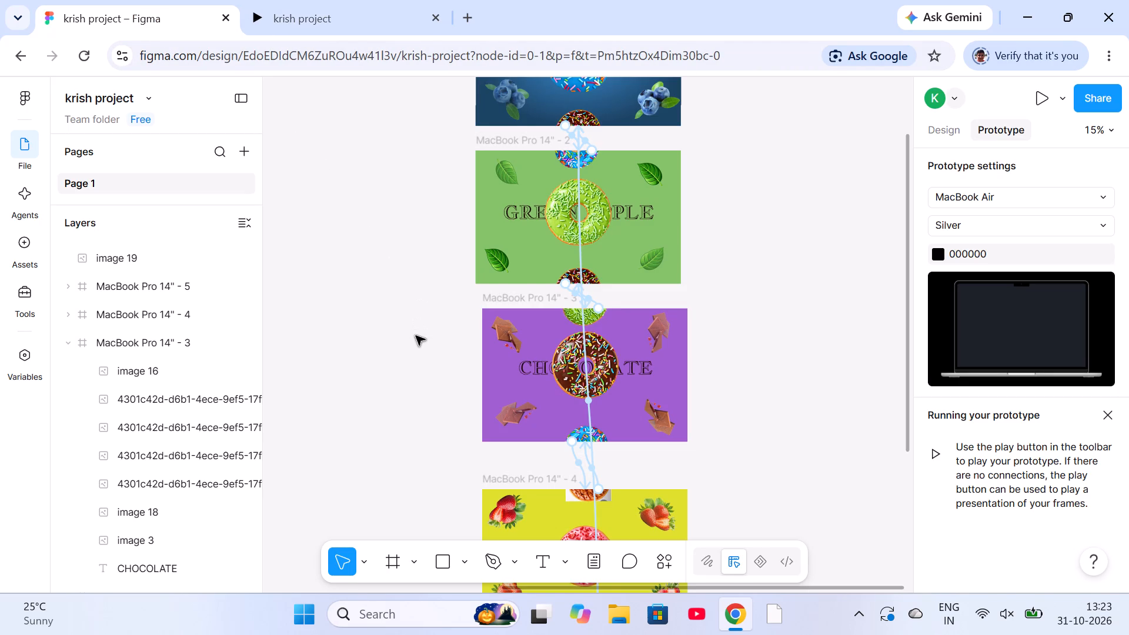
pyautogui.scroll(1, 416, 336)
pyautogui.scroll(-2, 416, 336)
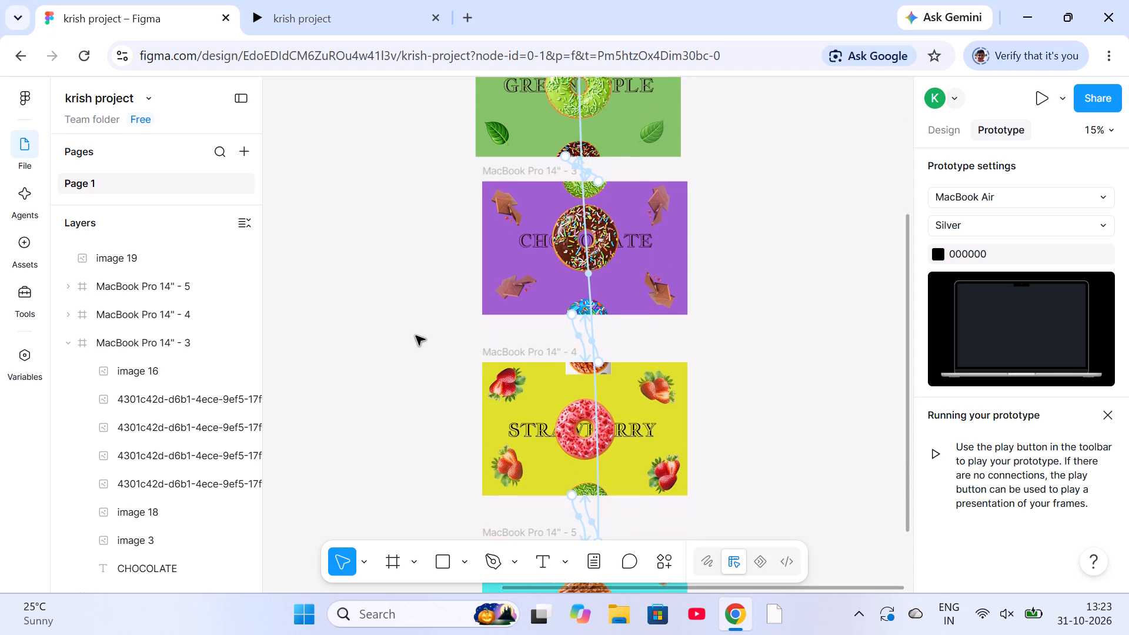
pyautogui.scroll(-1, 416, 336)
pyautogui.scroll(-1, 433, 286)
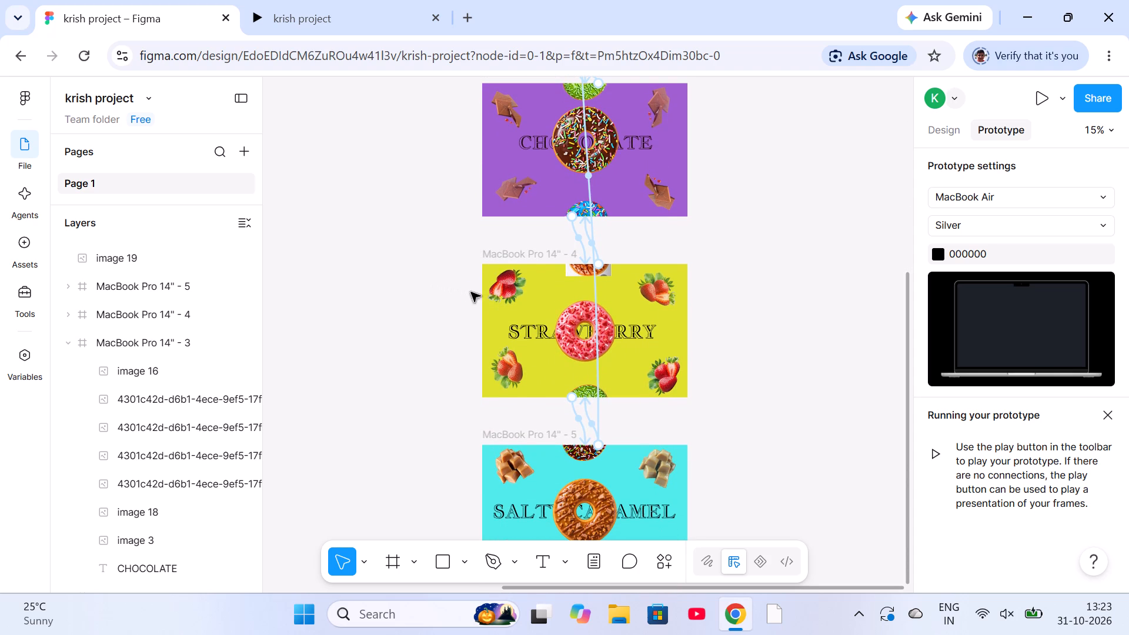
pyautogui.click(510, 296)
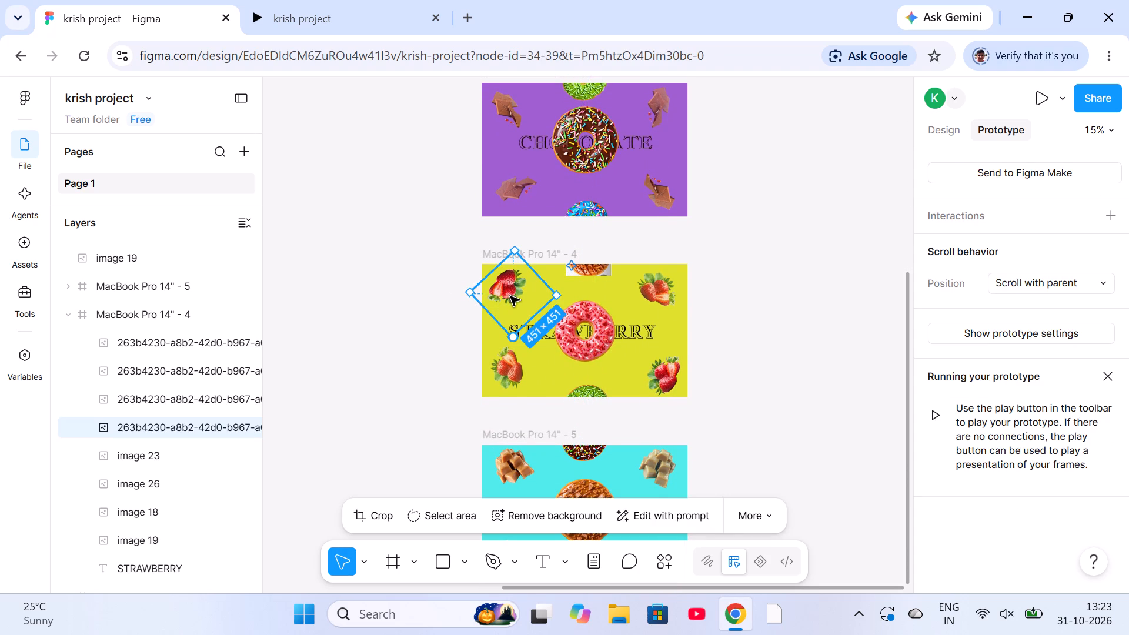
pyautogui.click(940, 132)
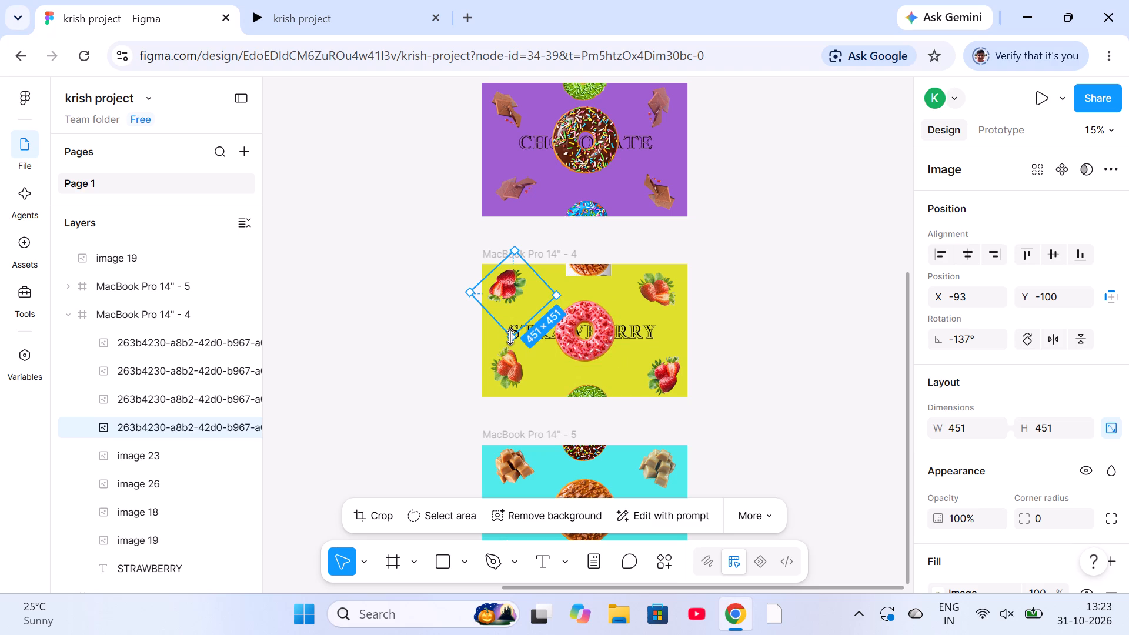
pyautogui.moveTo(510, 337); pyautogui.dragTo(510, 319)
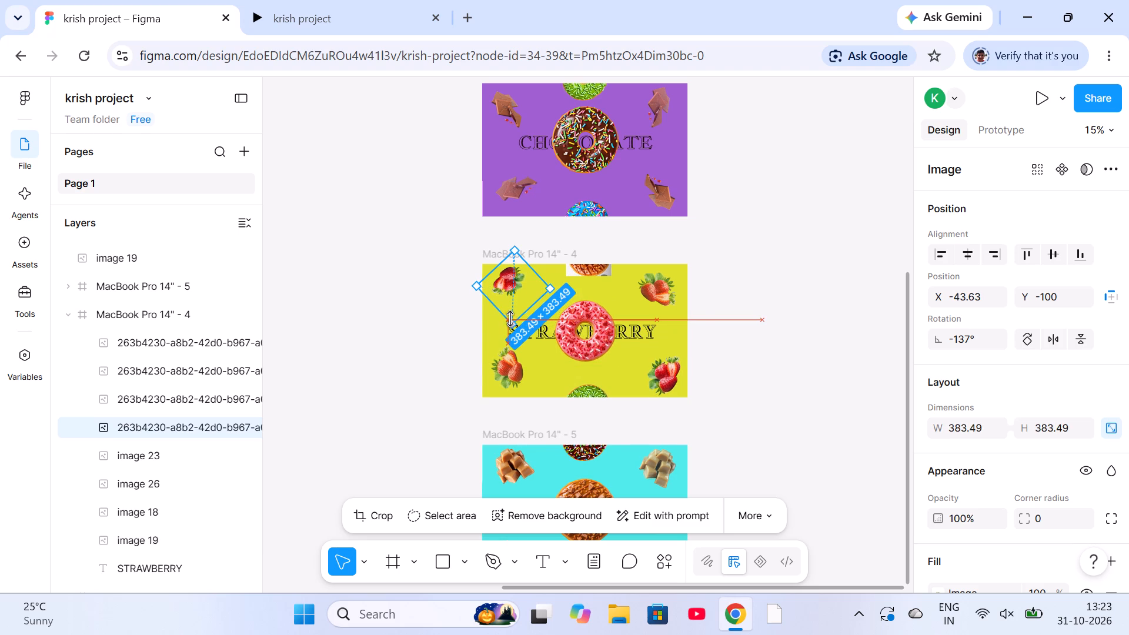
pyautogui.moveTo(510, 319); pyautogui.dragTo(510, 316)
pyautogui.click(434, 340)
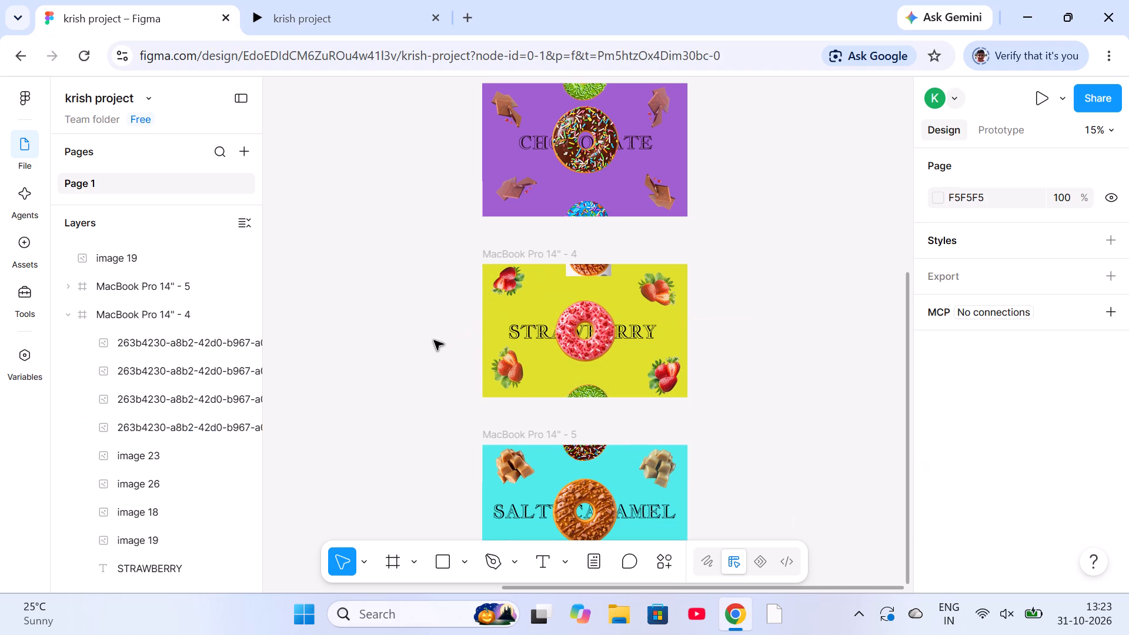
pyautogui.moveTo(503, 282); pyautogui.dragTo(503, 290)
pyautogui.click(503, 290)
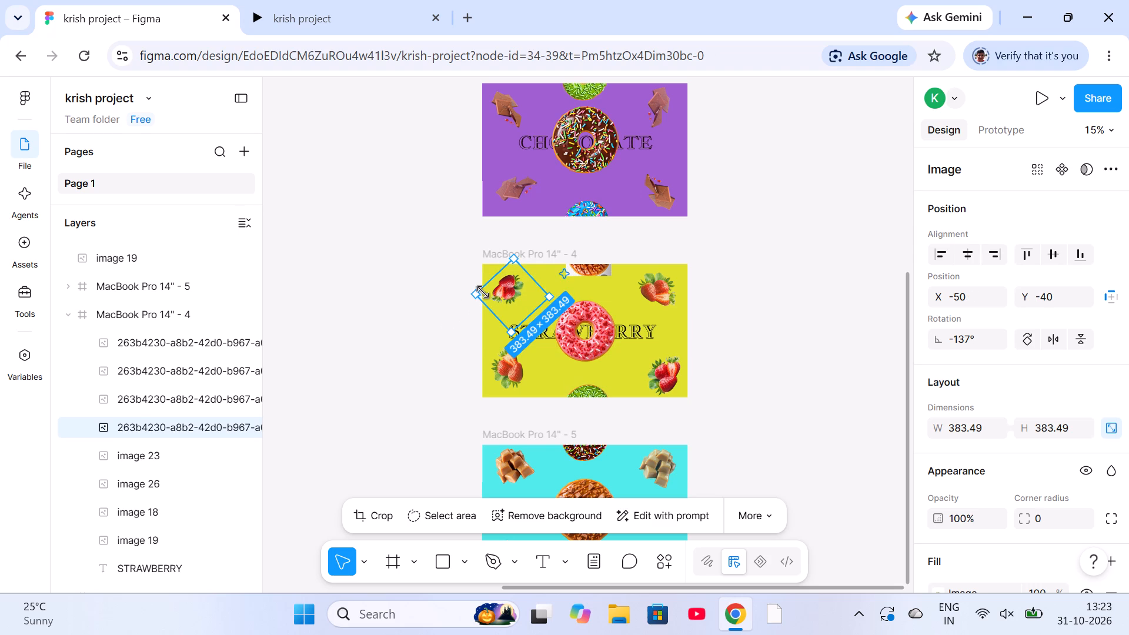
pyautogui.moveTo(473, 290); pyautogui.dragTo(476, 290)
pyautogui.moveTo(476, 290); pyautogui.dragTo(497, 290)
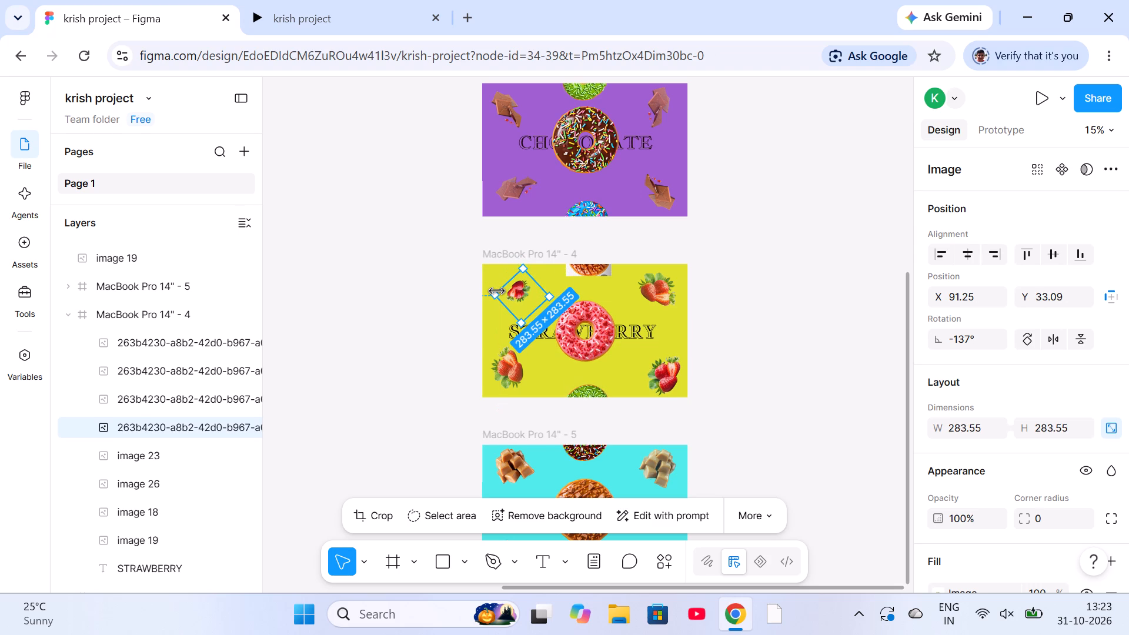
pyautogui.moveTo(497, 290); pyautogui.dragTo(490, 290)
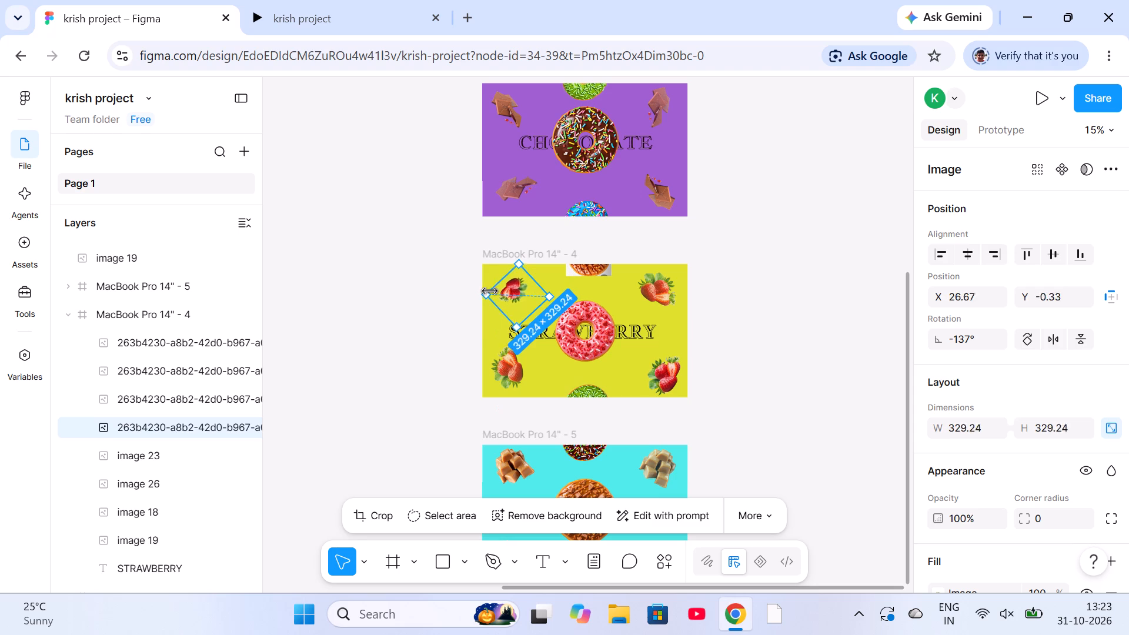
pyautogui.moveTo(490, 290); pyautogui.dragTo(488, 290)
pyautogui.click(442, 289)
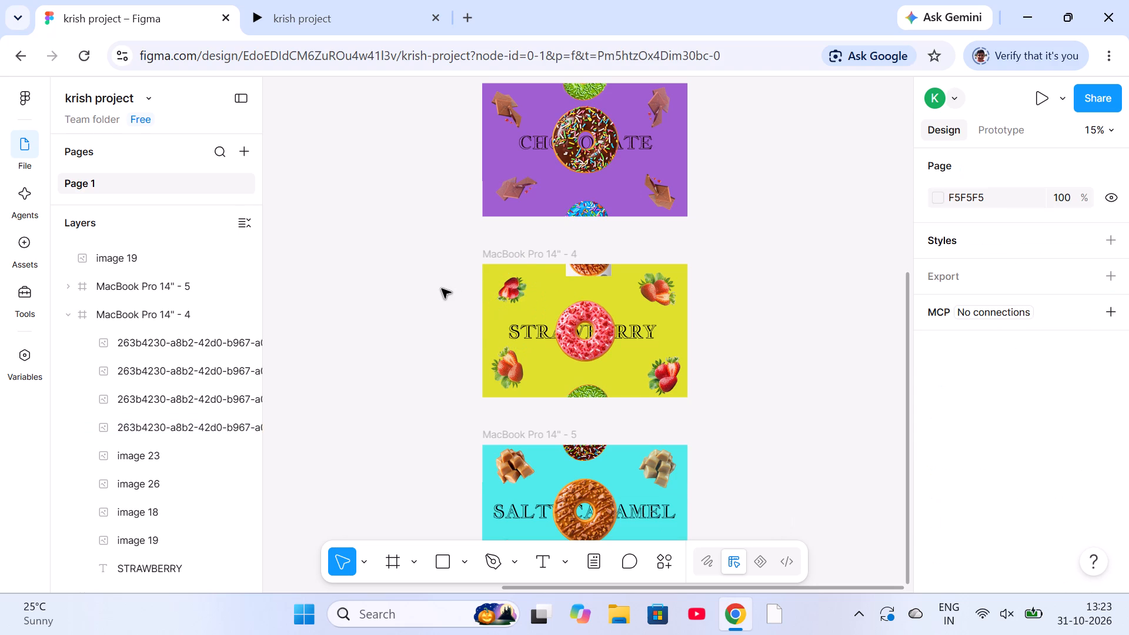
# Move the reduced strawberry toward the STRAWBERRY frame's upper-left corner, to about X -61, Y -10.
pyautogui.moveTo(513, 285); pyautogui.dragTo(504, 285)
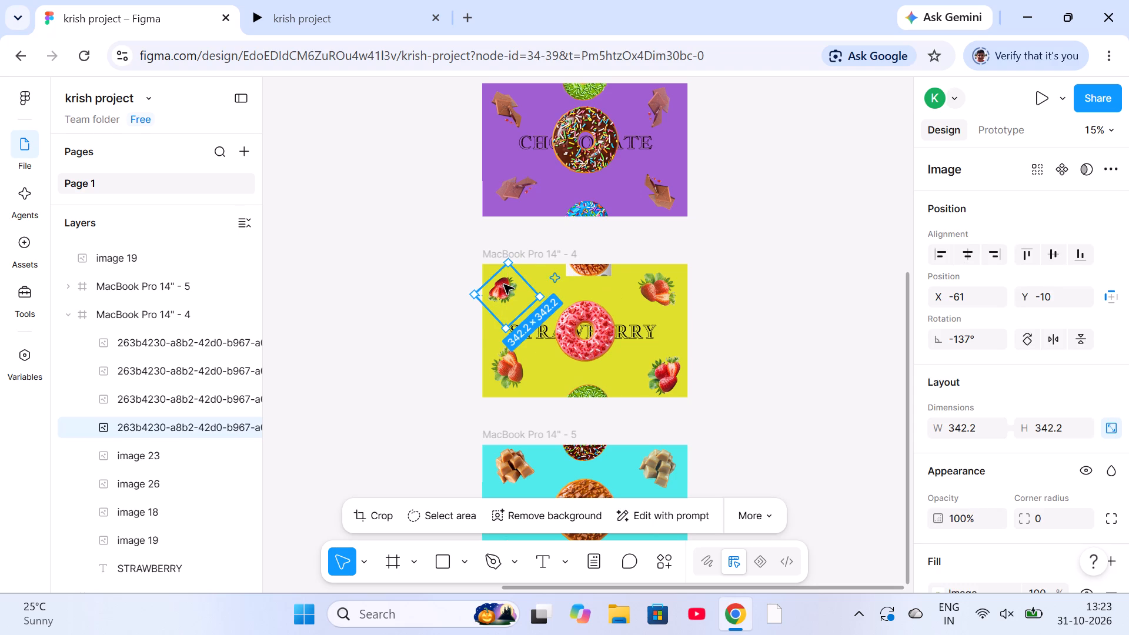
pyautogui.click(455, 345)
# Set the width of the lower-left strawberry image in the STRAWBERRY frame to 342.2, keeping its proportions.
pyautogui.click(507, 366)
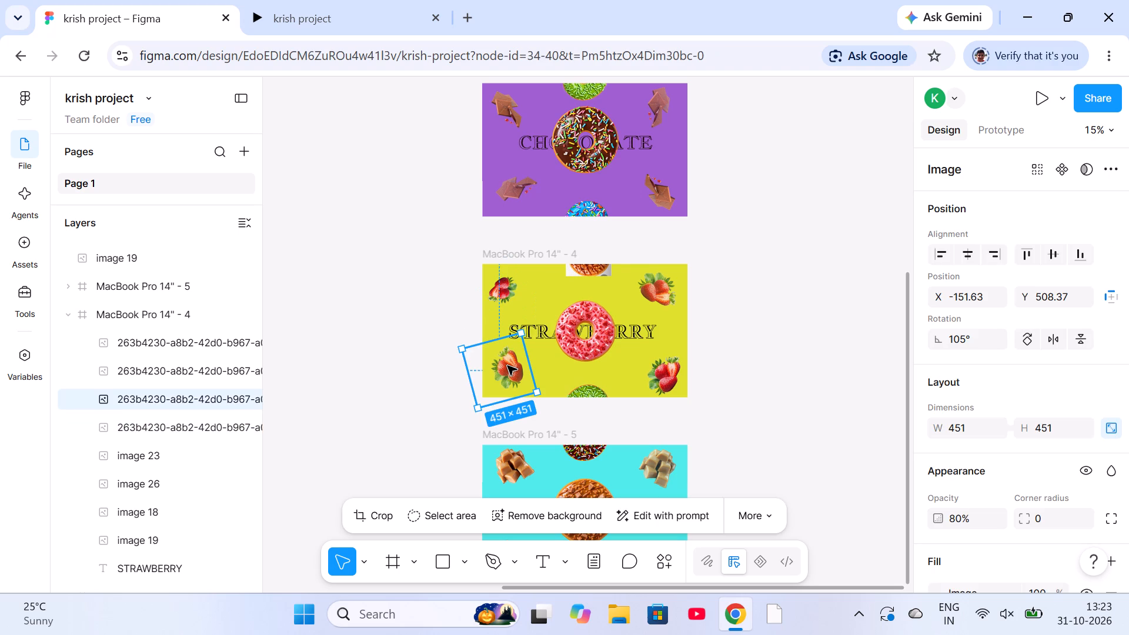
pyautogui.click(971, 431)
pyautogui.press('BackSpace')
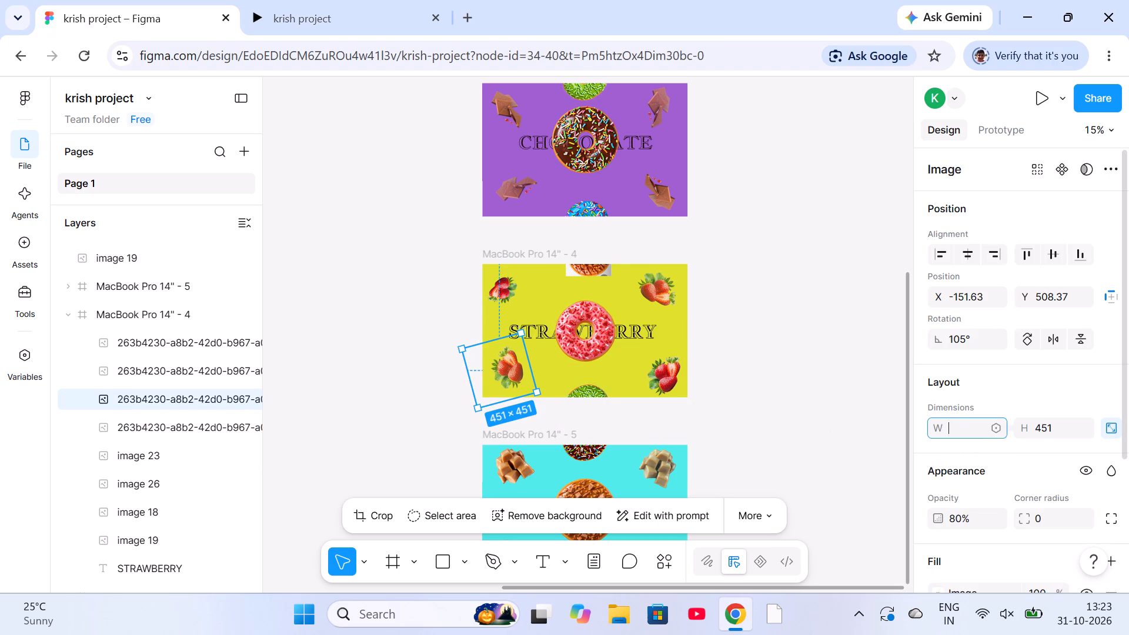
pyautogui.write('342.2')
pyautogui.click(1058, 412)
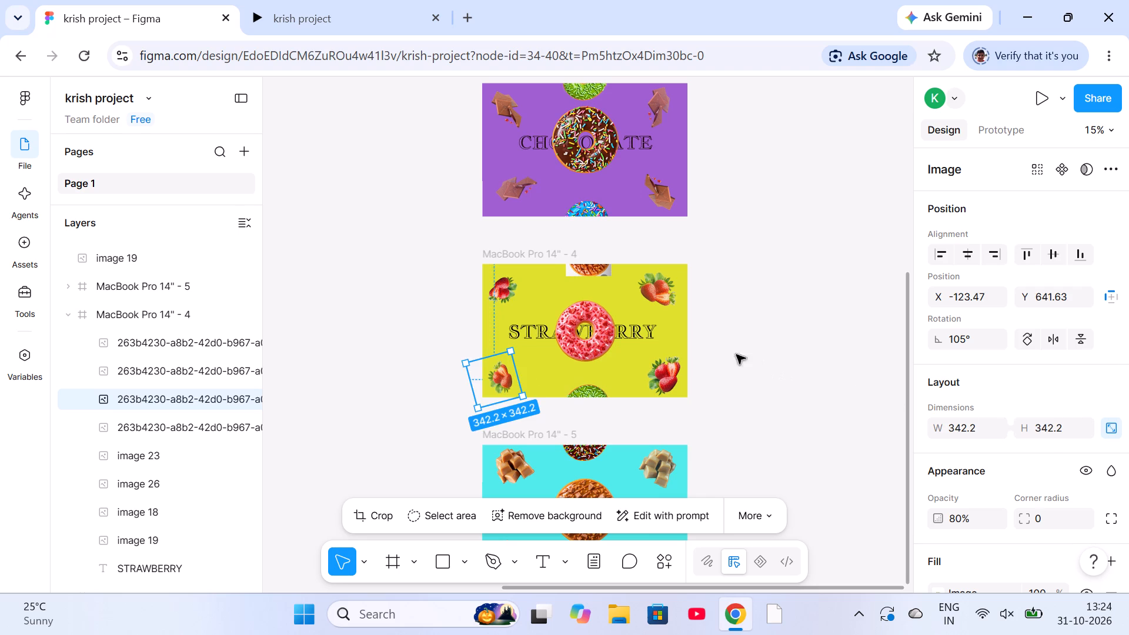
# Set the width of the lower-right strawberry image in the STRAWBERRY frame to 342.2, keeping its proportions.
pyautogui.click(667, 363)
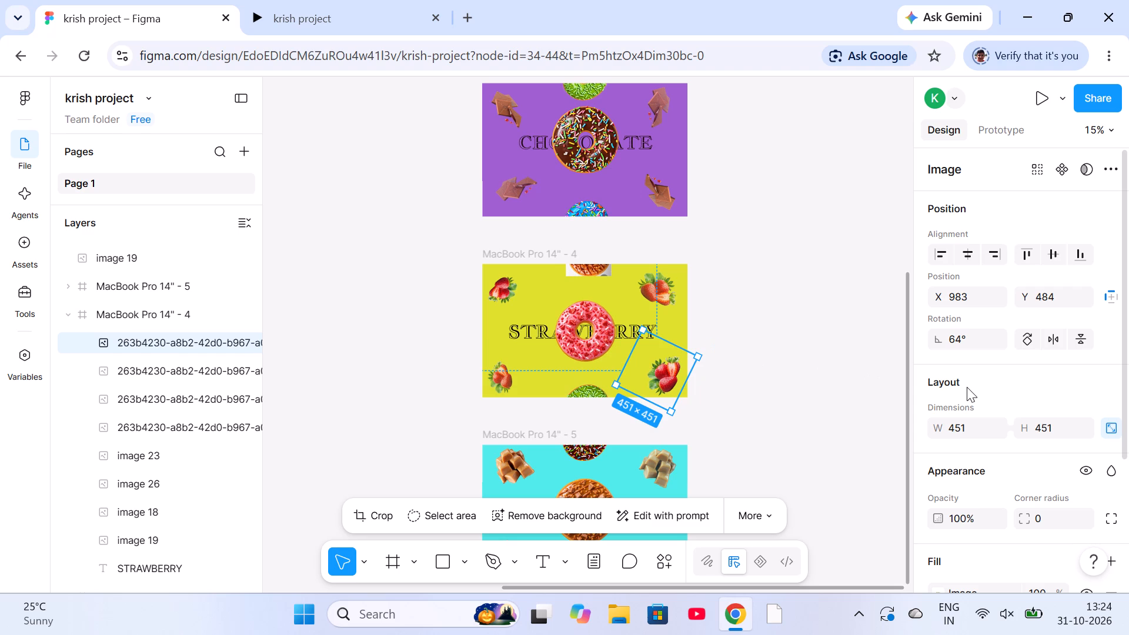
pyautogui.click(973, 430)
pyautogui.press('BackSpace')
pyautogui.write('342.2')
pyautogui.press('Return')
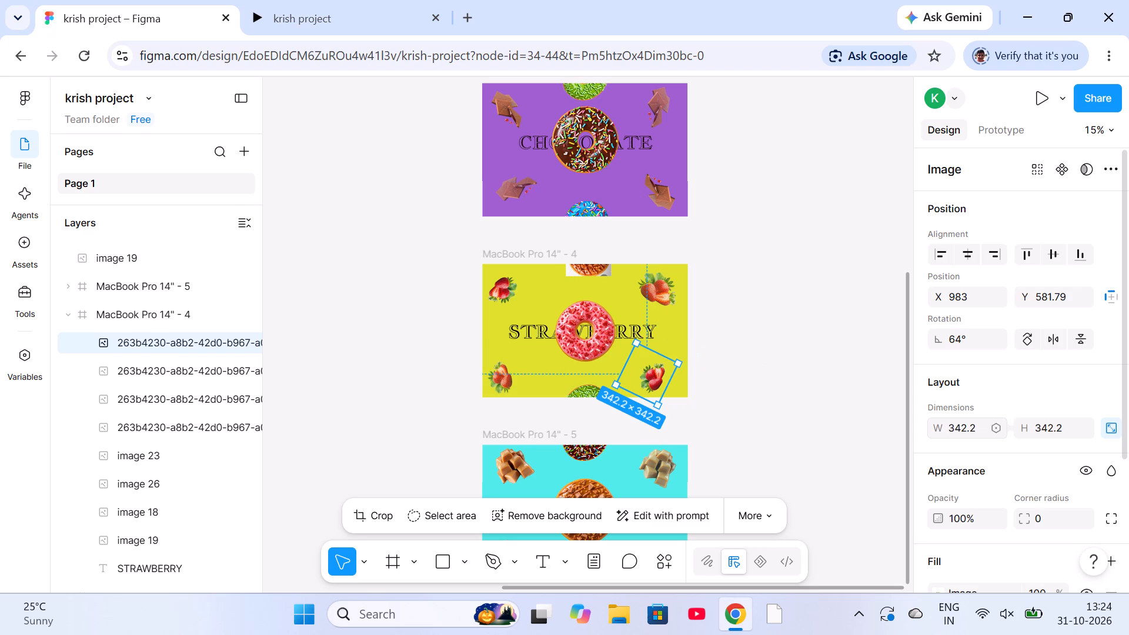
# Set the width of the upper-right strawberry image in the STRAWBERRY frame to 342.2, keeping its proportions.
pyautogui.click(664, 298)
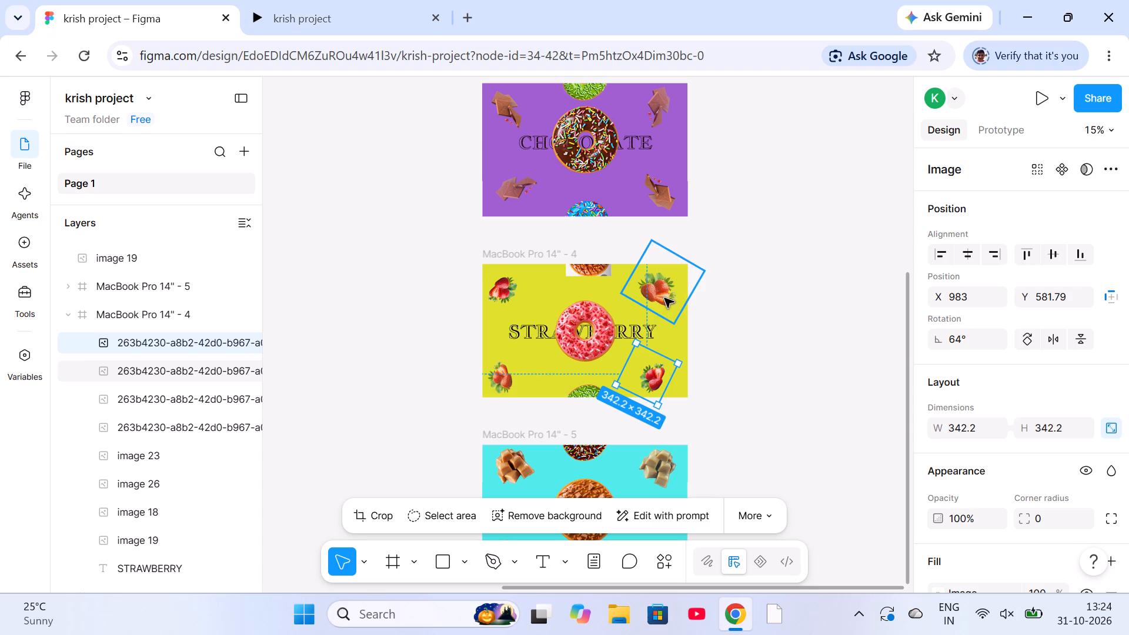
pyautogui.click(973, 424)
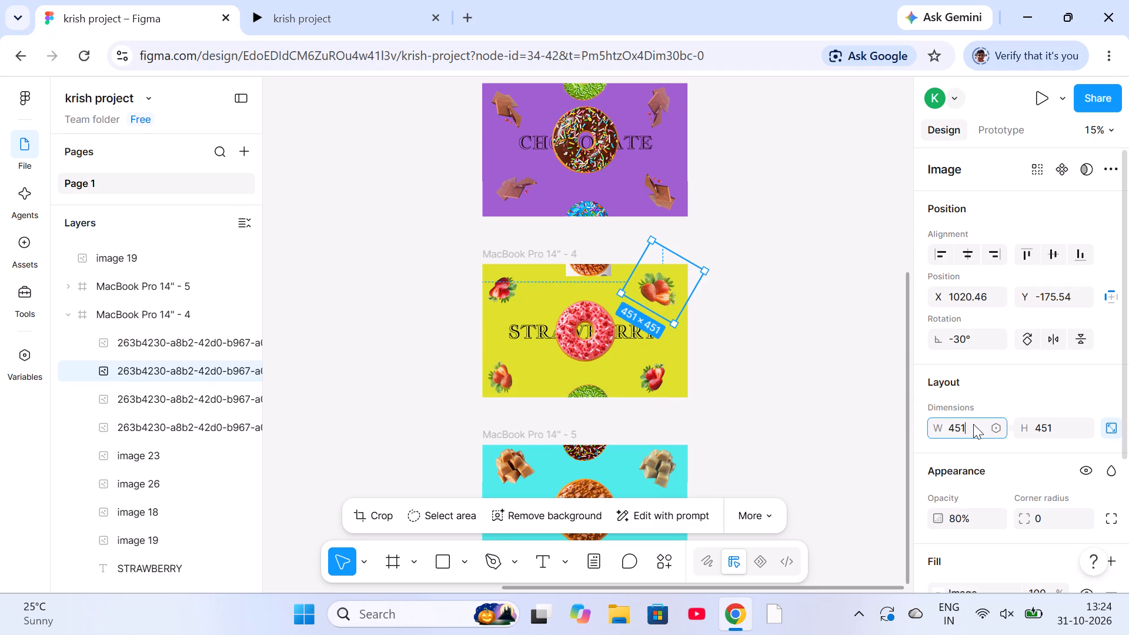
pyautogui.press('BackSpace')
pyautogui.write('342.2')
pyautogui.press('Return')
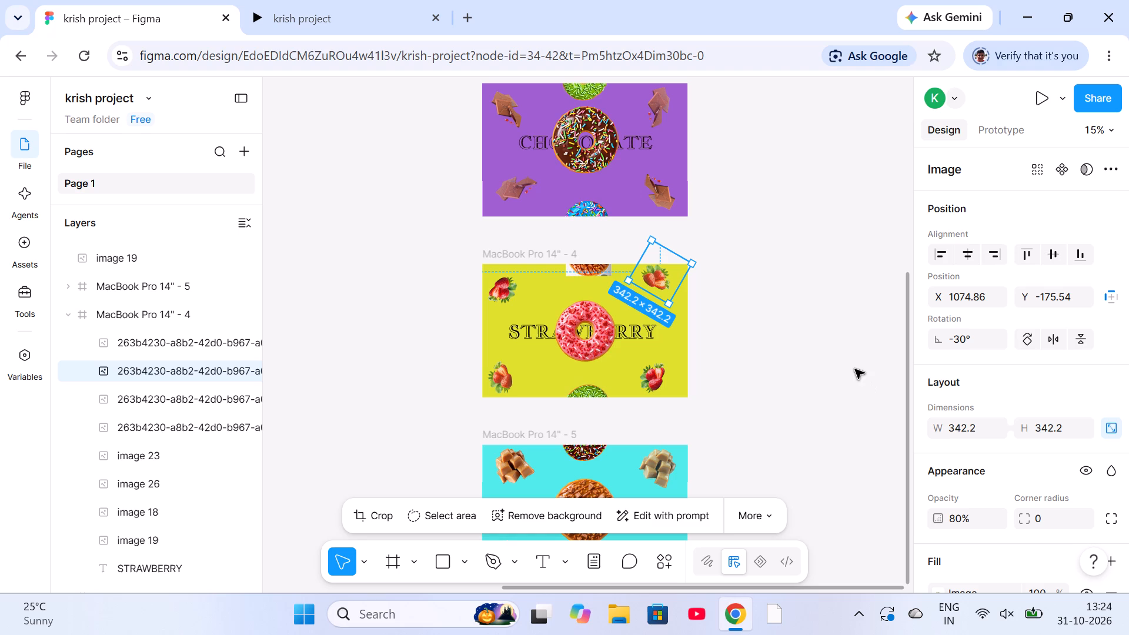
# Move the lower-right strawberry outward toward the STRAWBERRY frame's corner, to about X 1054, Y 585.
pyautogui.moveTo(647, 370); pyautogui.dragTo(656, 369)
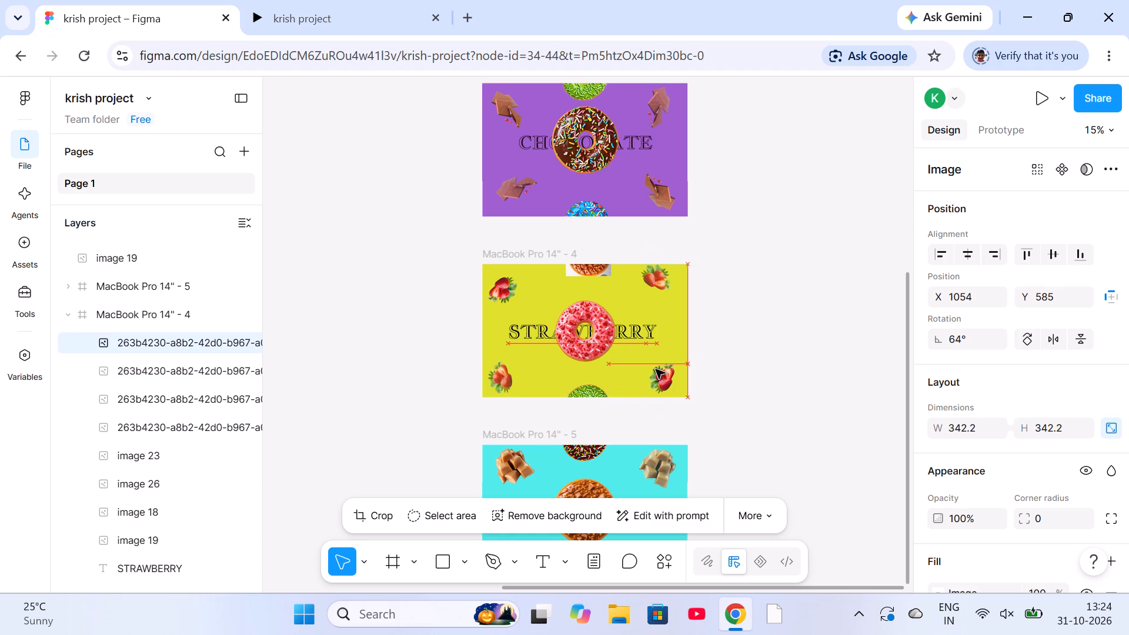
pyautogui.moveTo(656, 369); pyautogui.dragTo(656, 369)
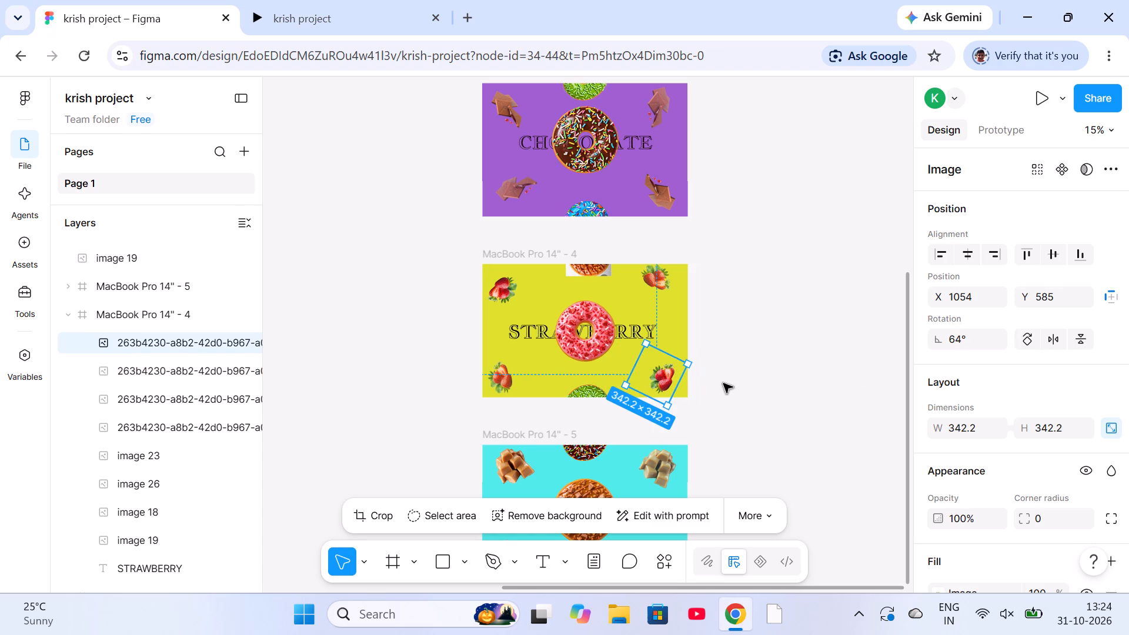
pyautogui.click(723, 383)
# Balance the STRAWBERRY frame's upper strawberries, shifting the right one slightly down and outward and the left one slightly up.
pyautogui.moveTo(663, 270); pyautogui.dragTo(669, 276)
pyautogui.click(730, 295)
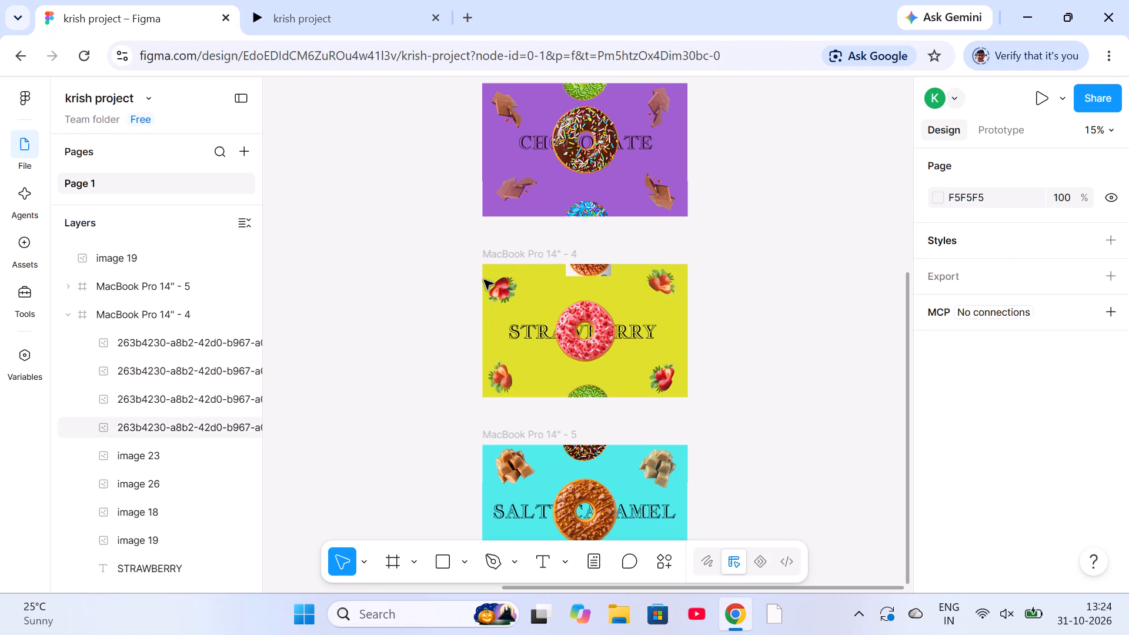
pyautogui.moveTo(509, 286); pyautogui.dragTo(509, 280)
pyautogui.click(509, 280)
pyautogui.click(442, 363)
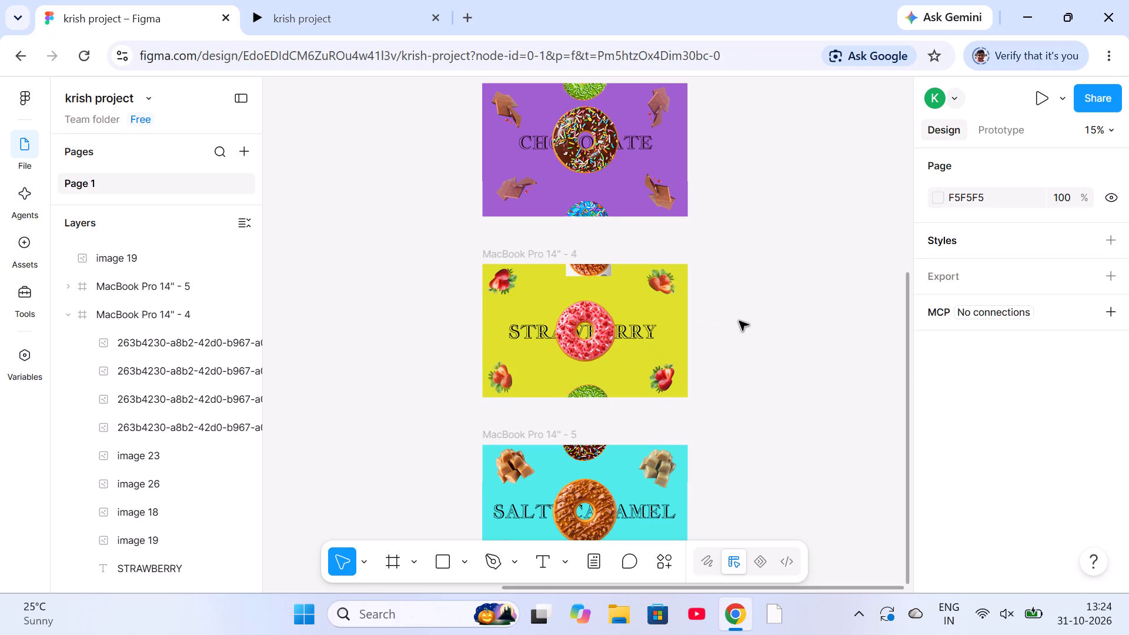
pyautogui.click(750, 321)
# Shrink the upper-left caramel image in the SALTY CARAMEL frame proportionally to about 211 × 316.
pyautogui.scroll(-2, 756, 349)
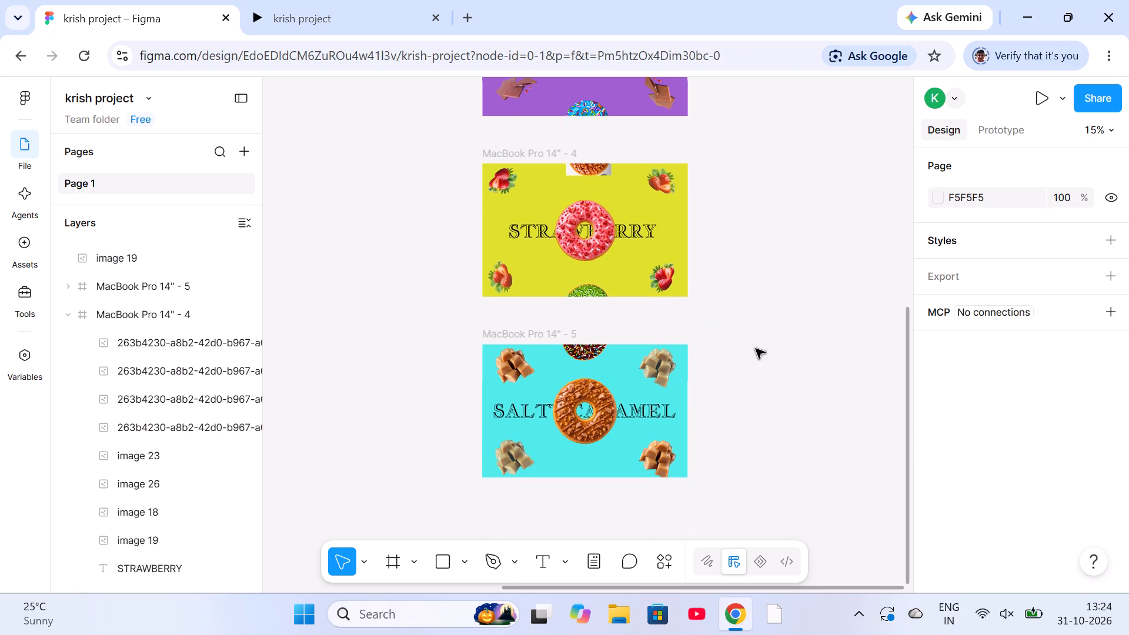
pyautogui.scroll(-1, 756, 349)
pyautogui.click(513, 363)
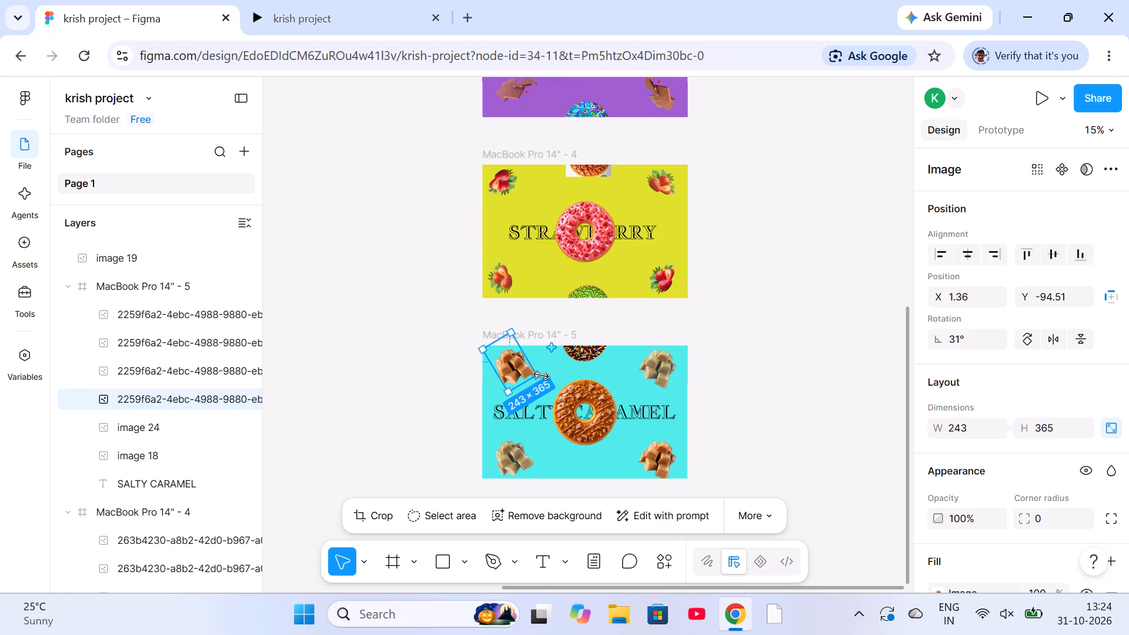
pyautogui.moveTo(541, 376); pyautogui.dragTo(539, 376)
pyautogui.moveTo(539, 376); pyautogui.dragTo(528, 369)
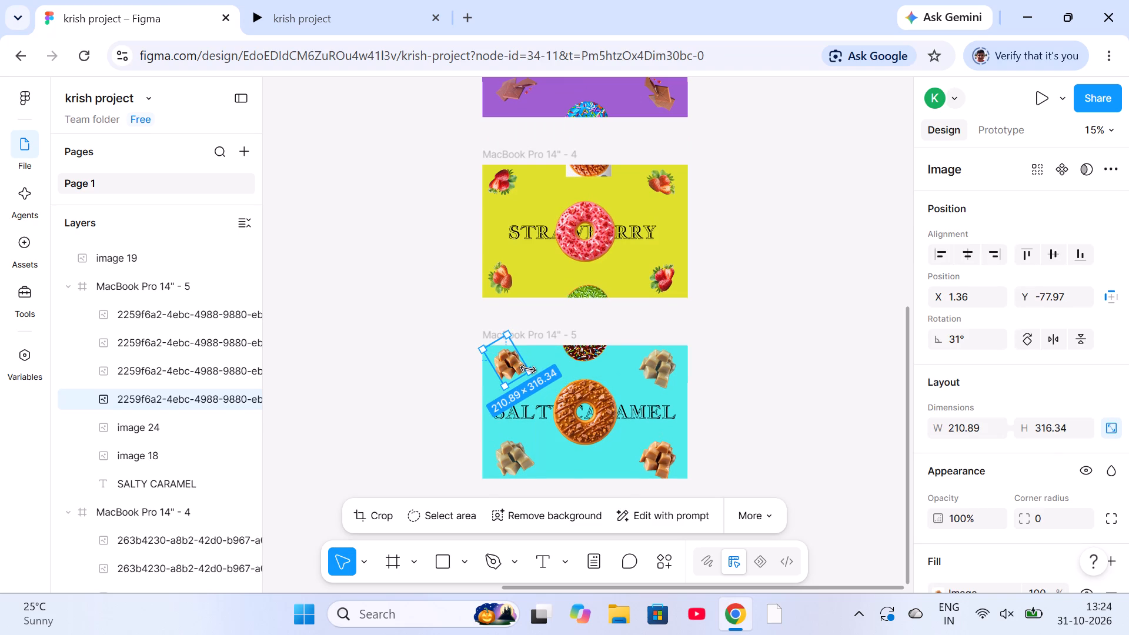
pyautogui.click(719, 351)
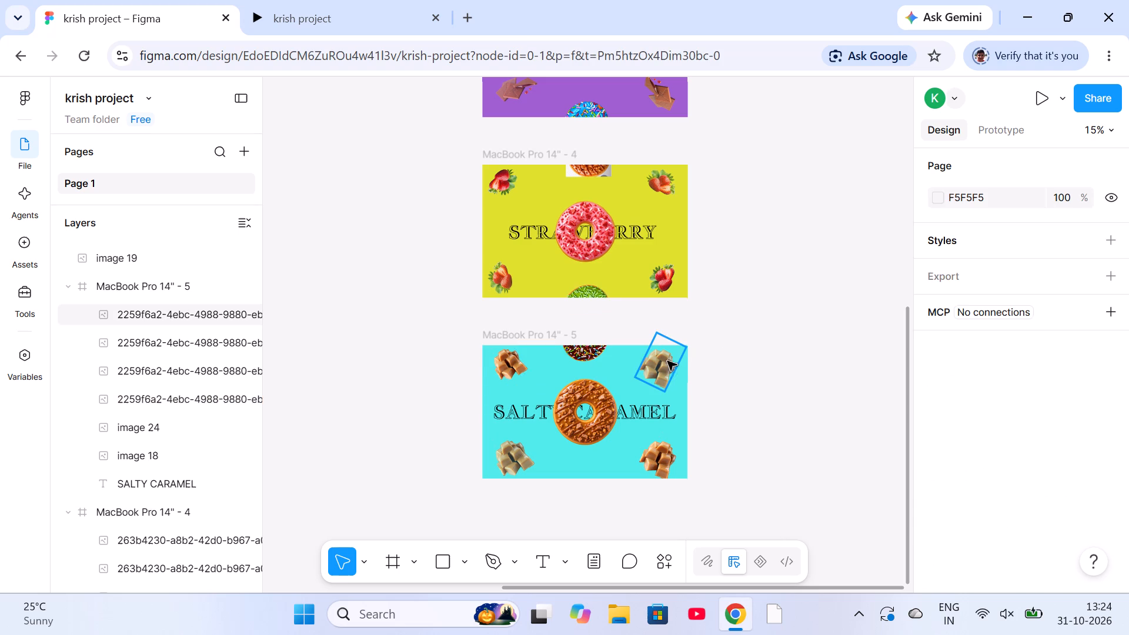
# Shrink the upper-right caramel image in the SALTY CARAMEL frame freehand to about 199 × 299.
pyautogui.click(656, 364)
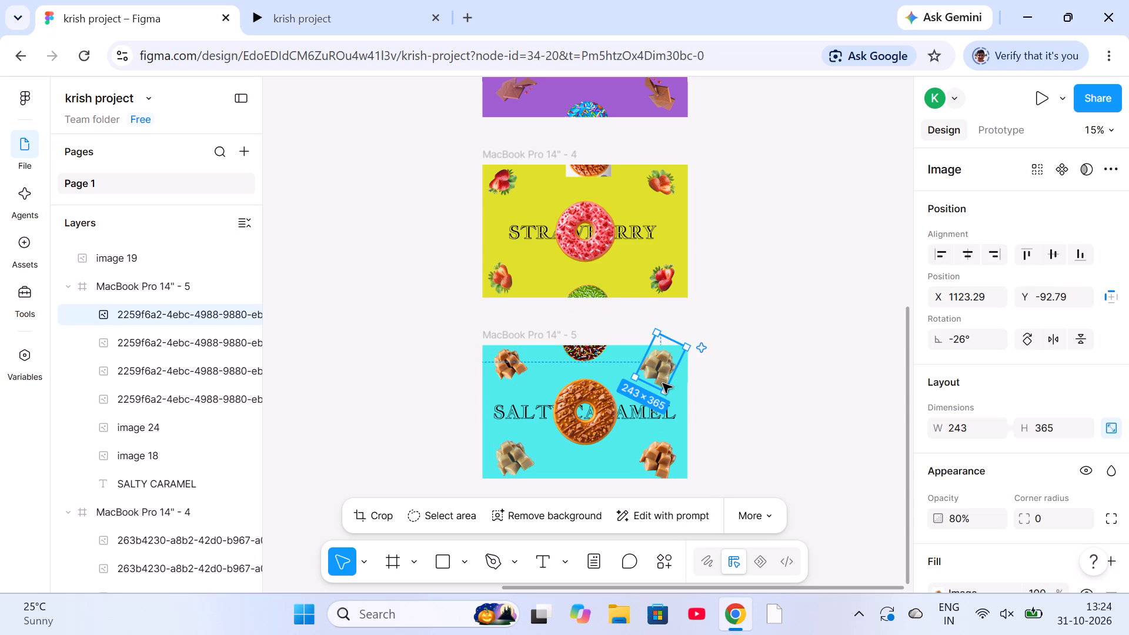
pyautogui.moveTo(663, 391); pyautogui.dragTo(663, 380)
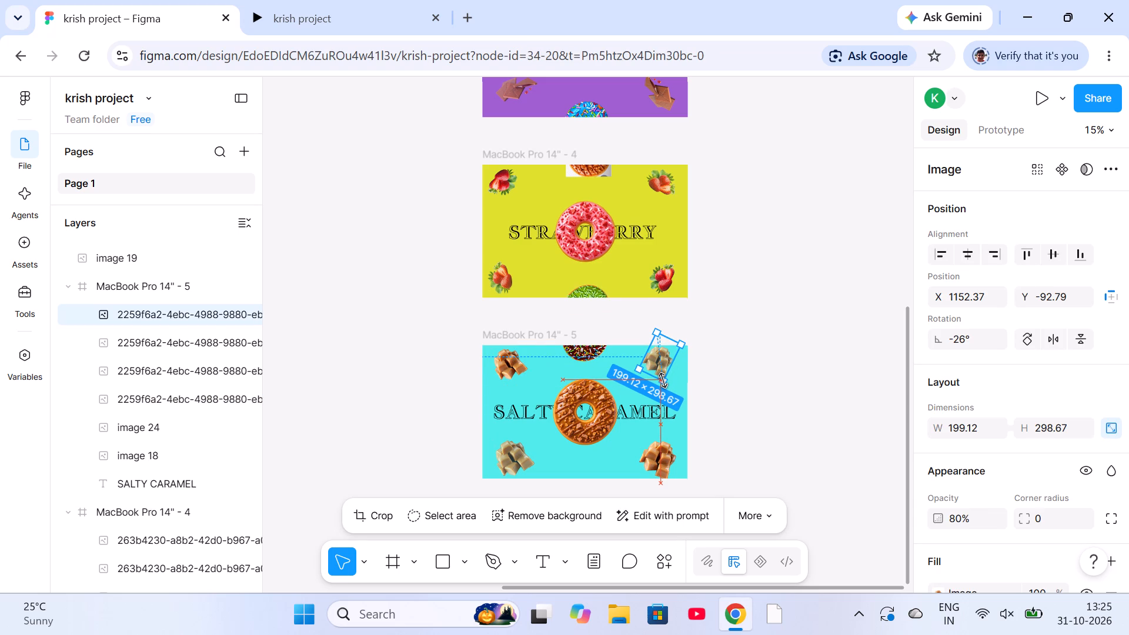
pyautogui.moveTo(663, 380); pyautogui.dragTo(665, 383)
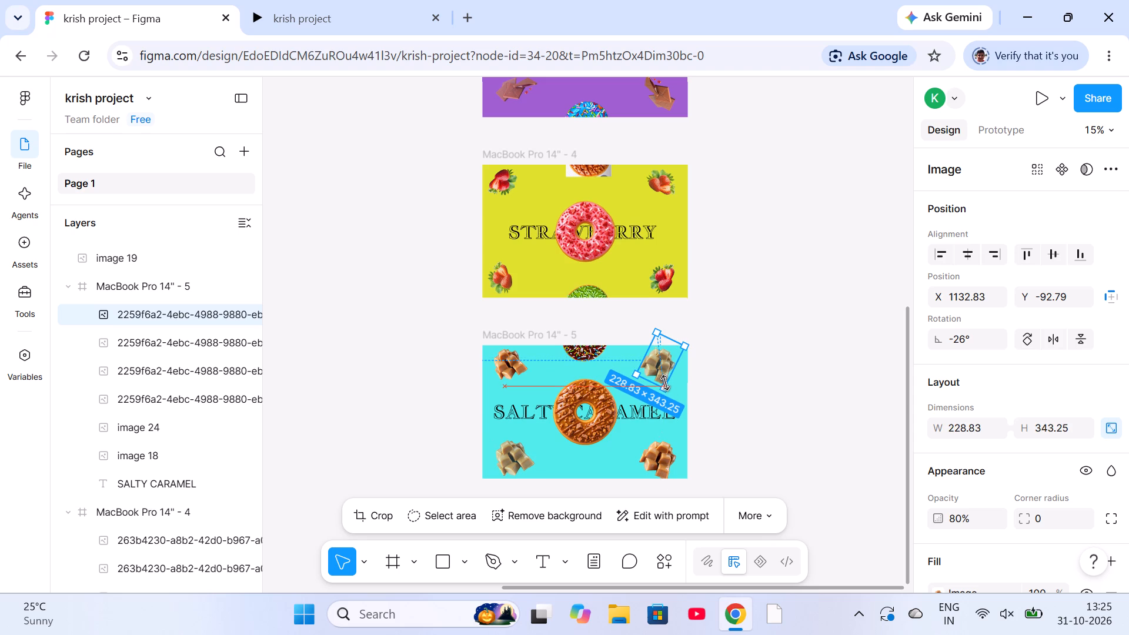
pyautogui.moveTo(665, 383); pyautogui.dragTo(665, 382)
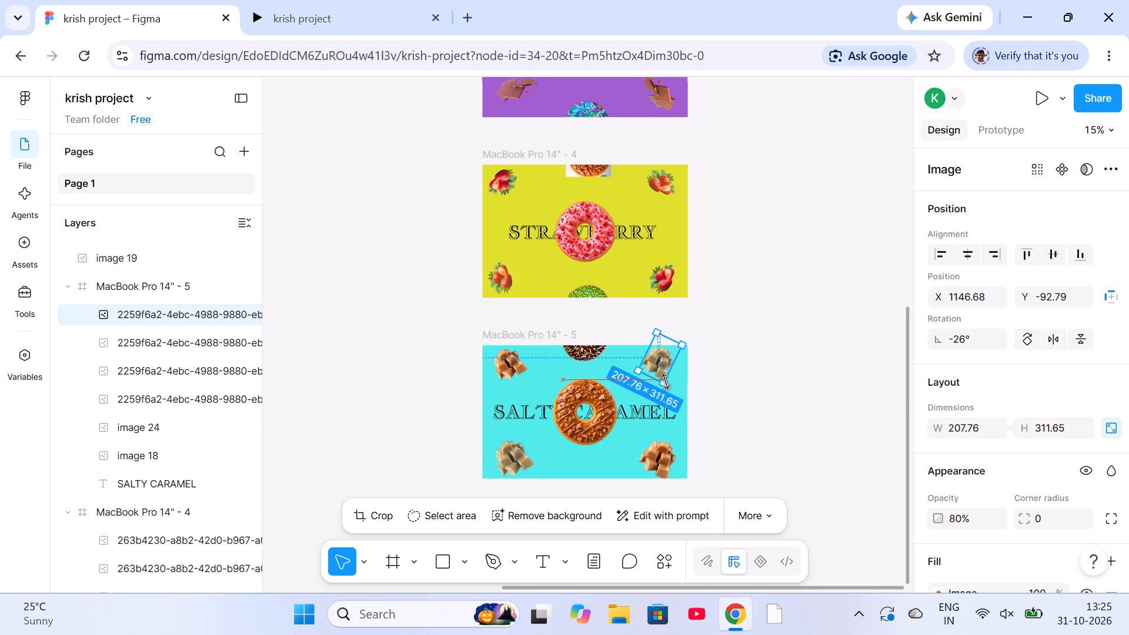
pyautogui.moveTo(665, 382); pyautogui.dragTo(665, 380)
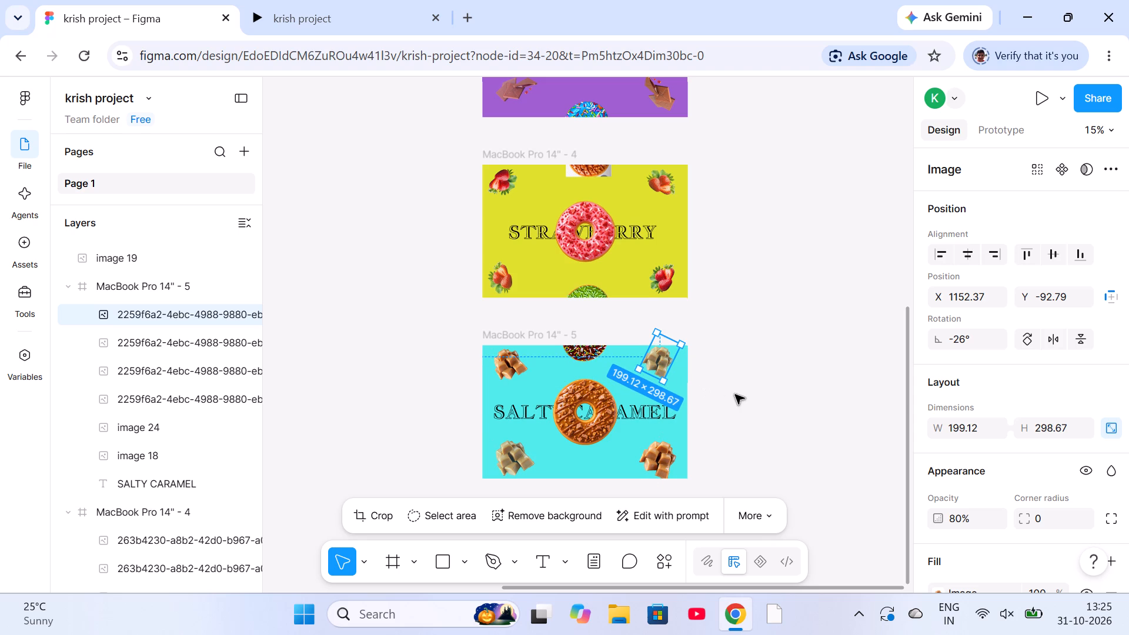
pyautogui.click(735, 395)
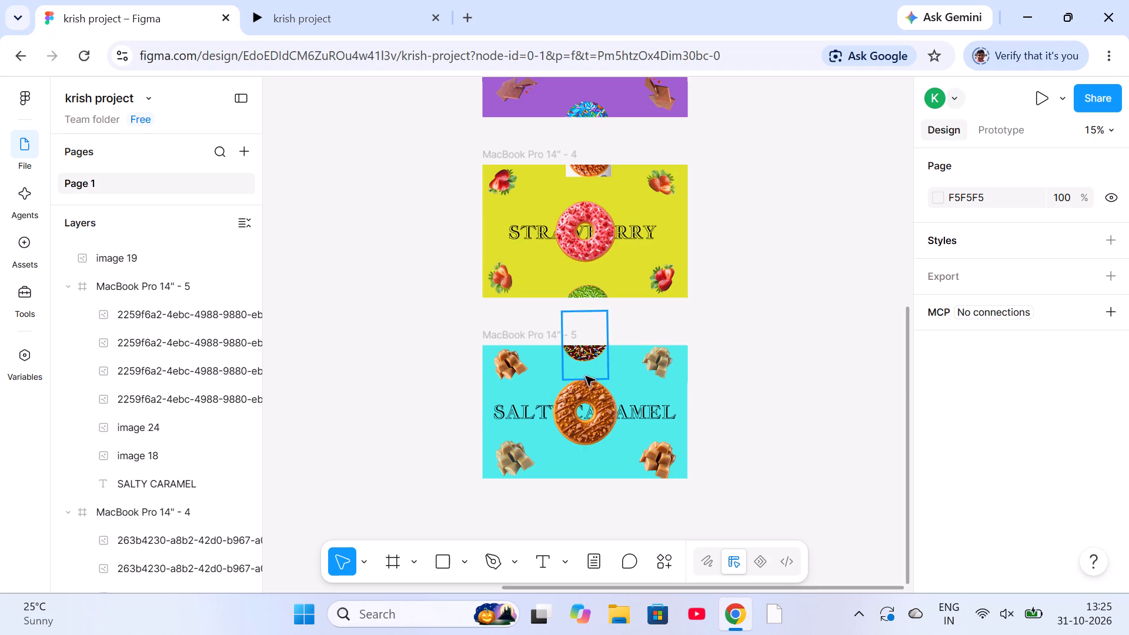
# Match the upper-right caramel image to the upper-left one by setting its width to 211, keeping its proportions.
pyautogui.click(506, 361)
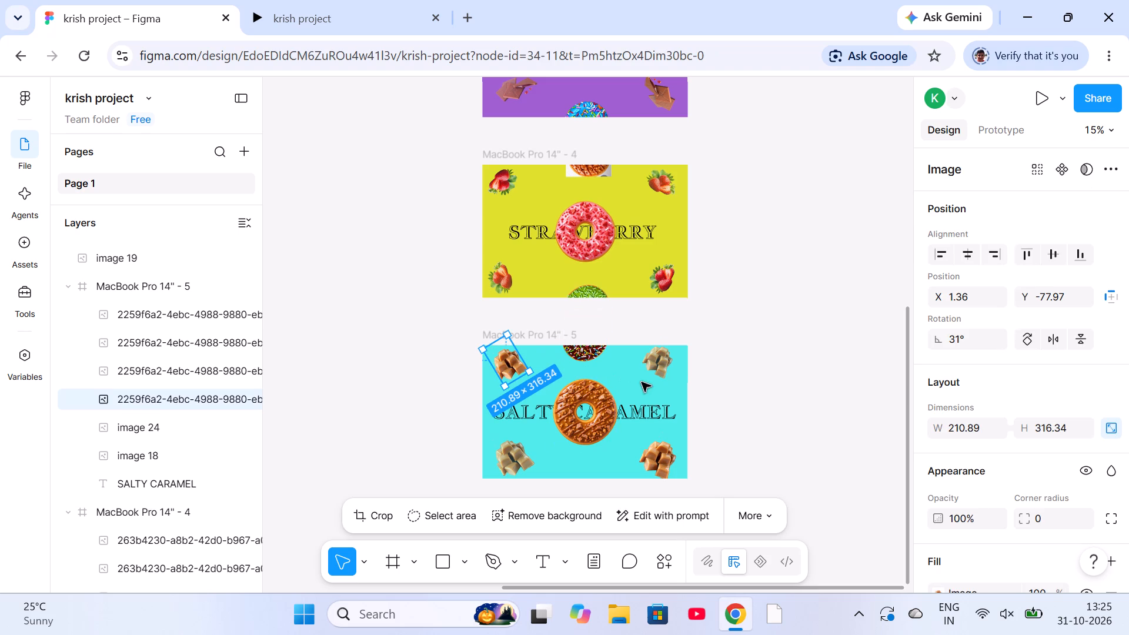
pyautogui.click(666, 367)
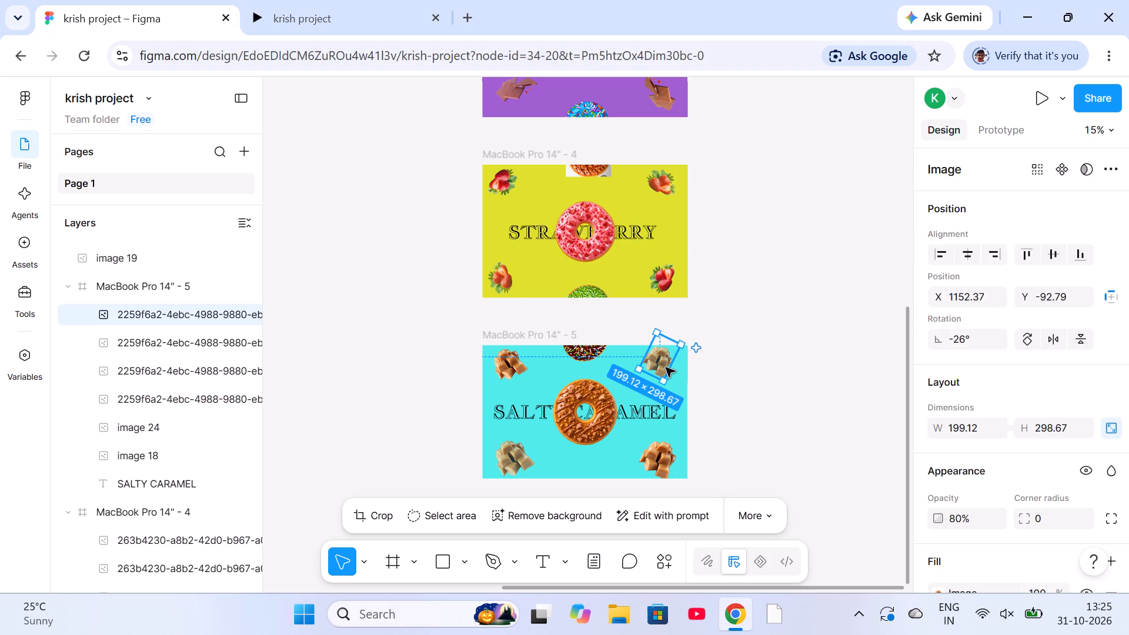
pyautogui.click(522, 366)
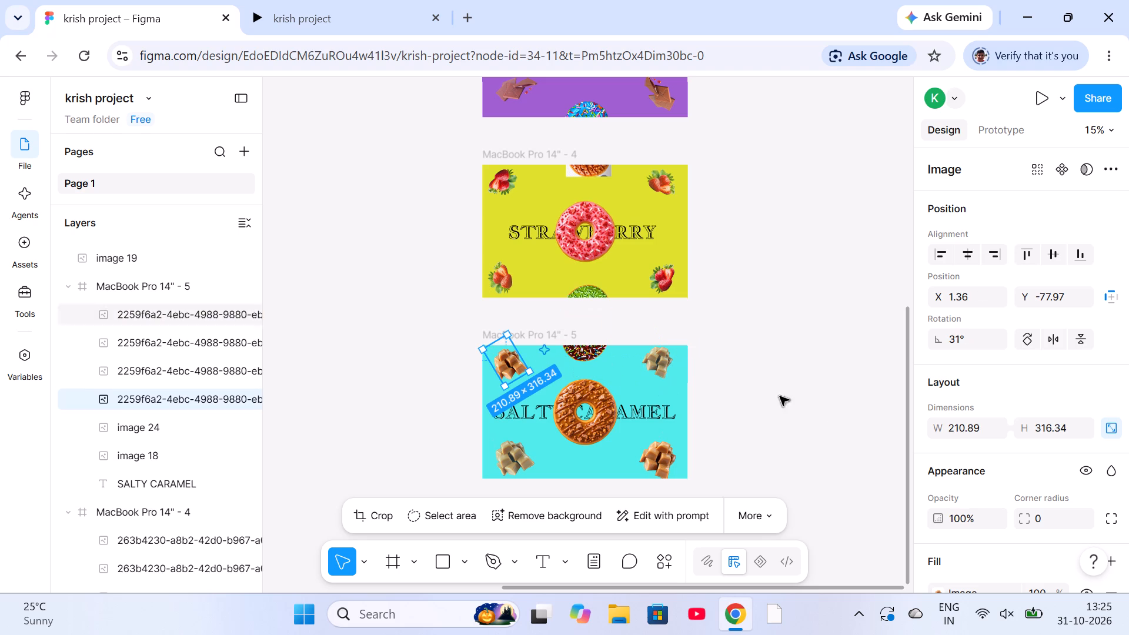
pyautogui.click(660, 368)
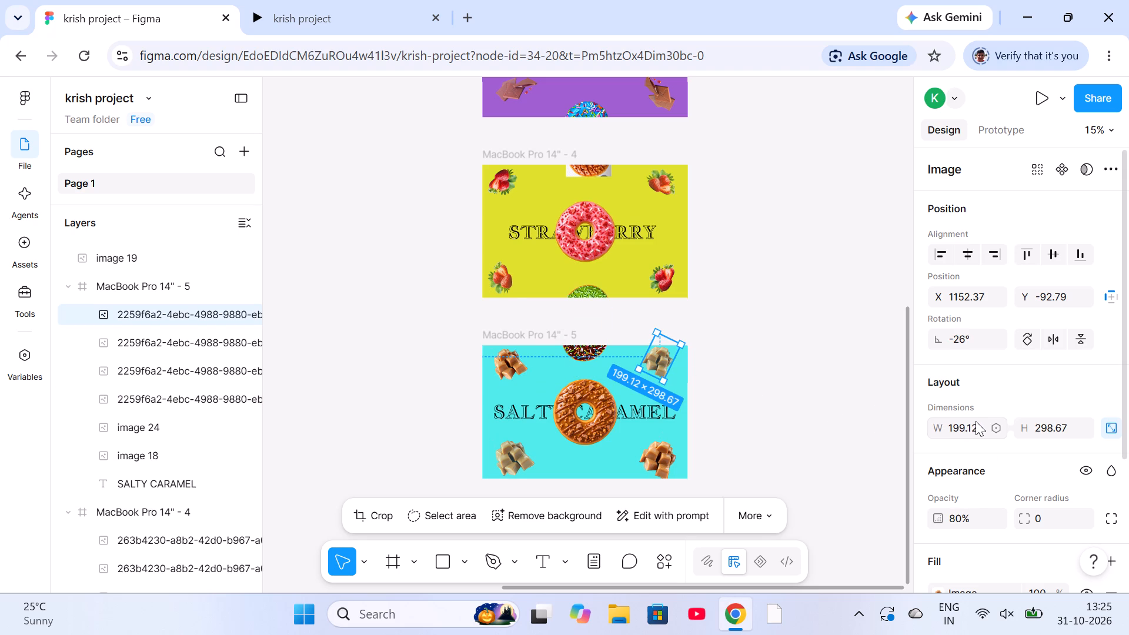
pyautogui.click(984, 423)
pyautogui.press('BackSpace')
pyautogui.write('211')
pyautogui.press('Return')
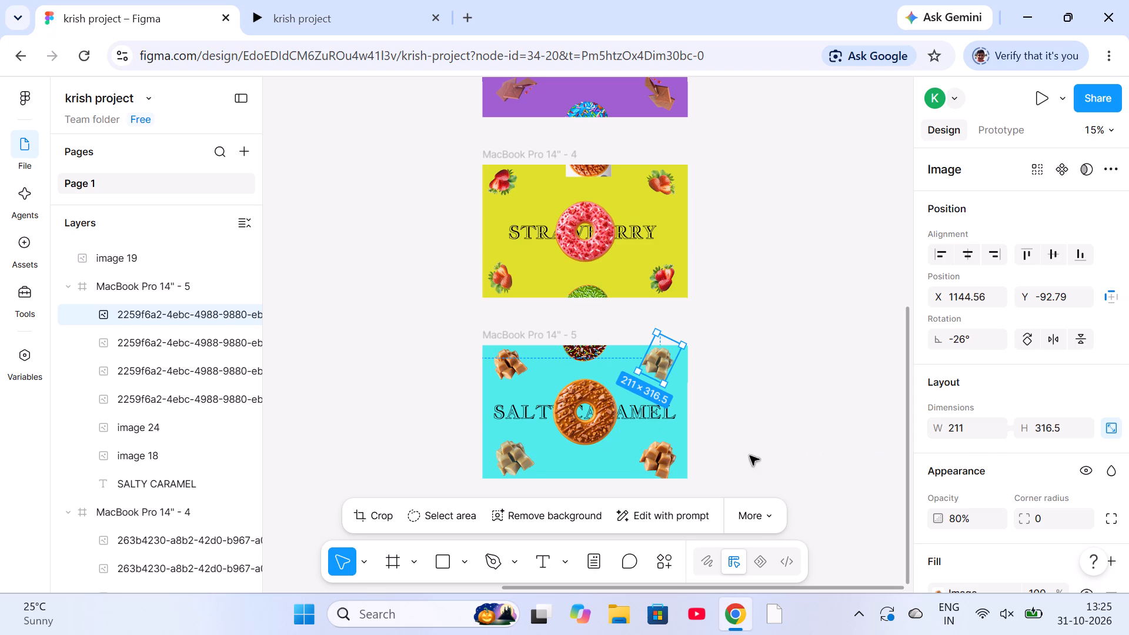
# Set the width of the lower-right caramel image in the SALTY CARAMEL frame to 211, keeping its proportions.
pyautogui.click(664, 460)
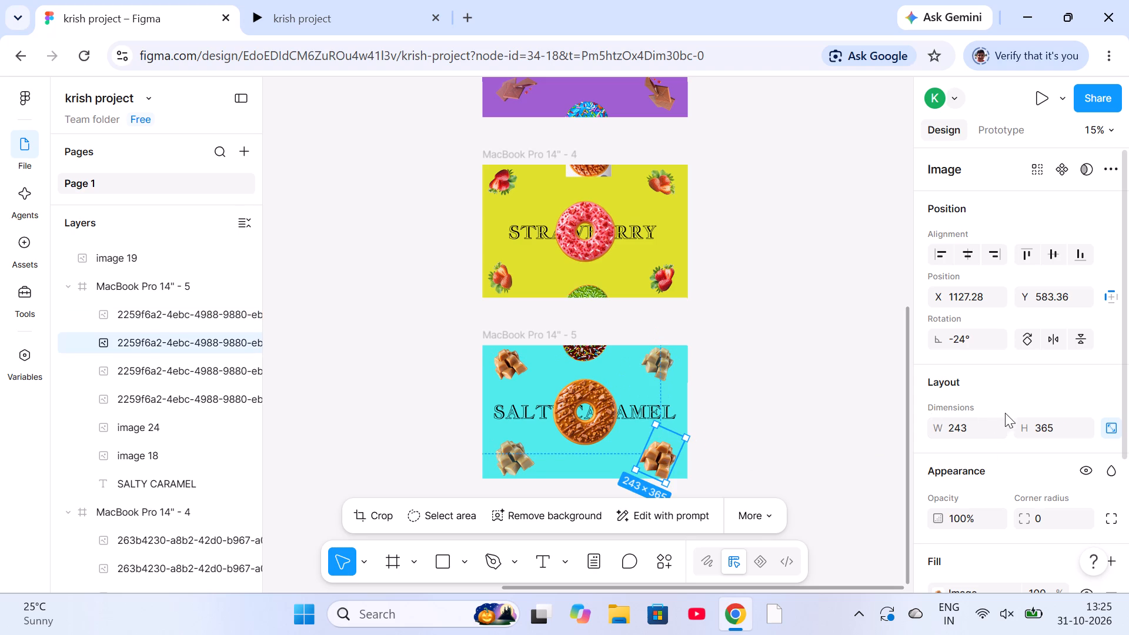
pyautogui.click(976, 427)
pyautogui.press('BackSpace')
pyautogui.write('211')
pyautogui.press('Return')
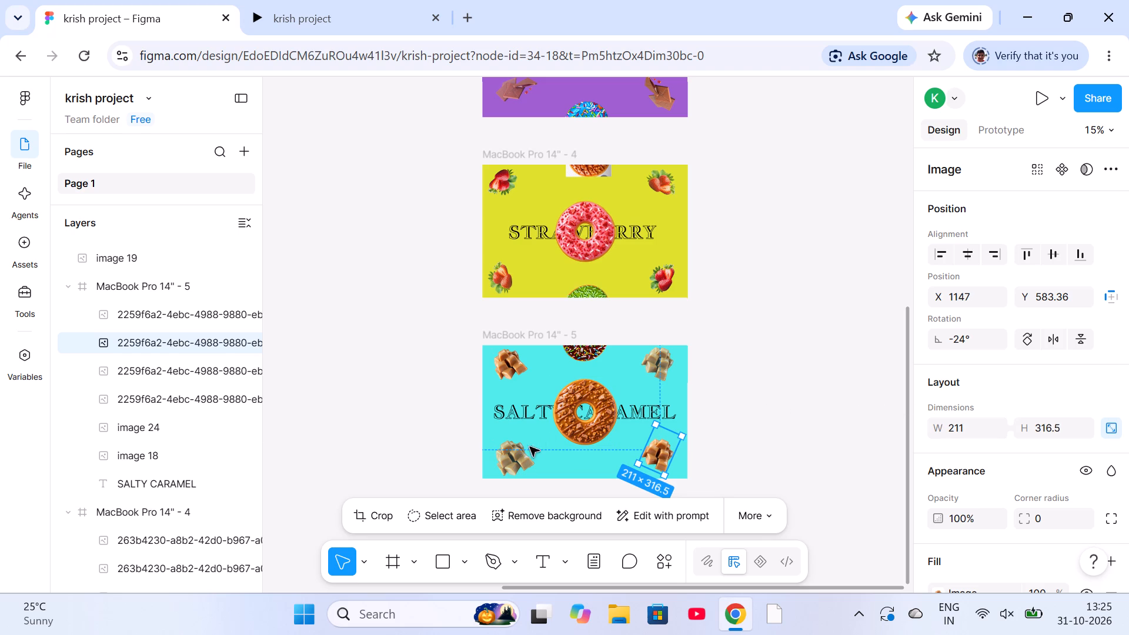
# Set the width of the lower-left caramel image in the SALTY CARAMEL frame to 211, keeping its proportions.
pyautogui.click(517, 462)
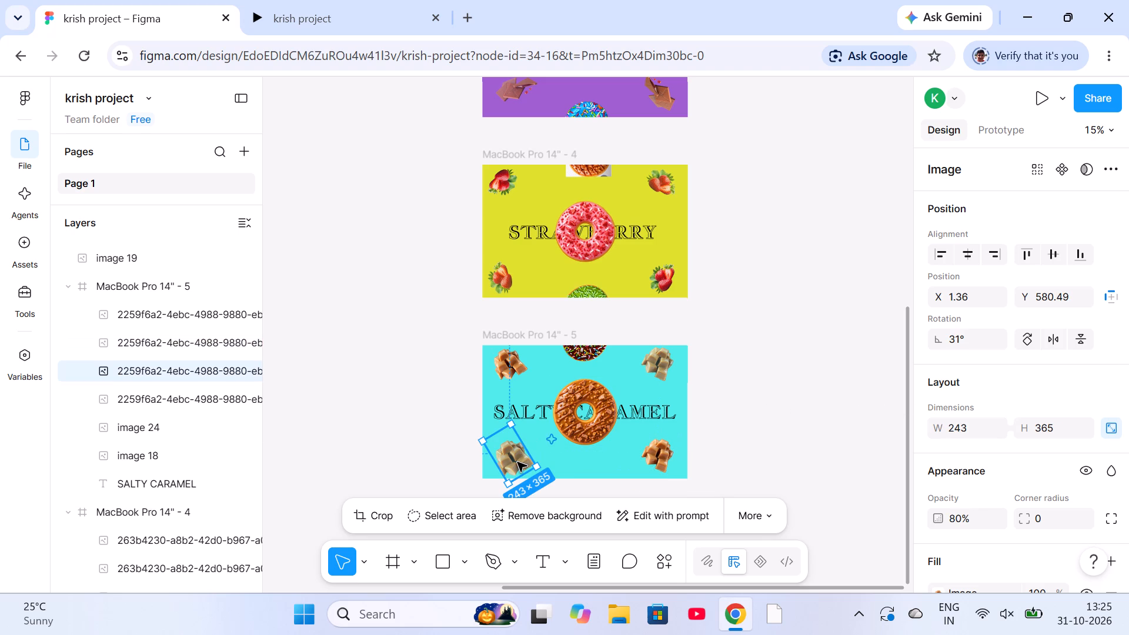
pyautogui.click(971, 429)
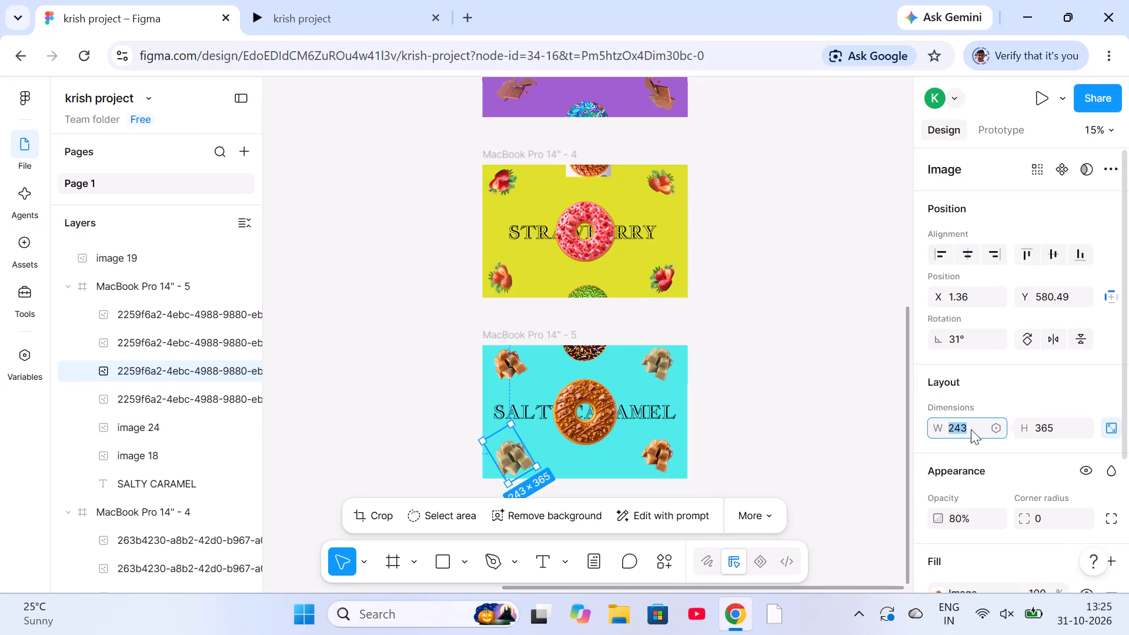
pyautogui.press('BackSpace')
pyautogui.write('211')
pyautogui.press('Return')
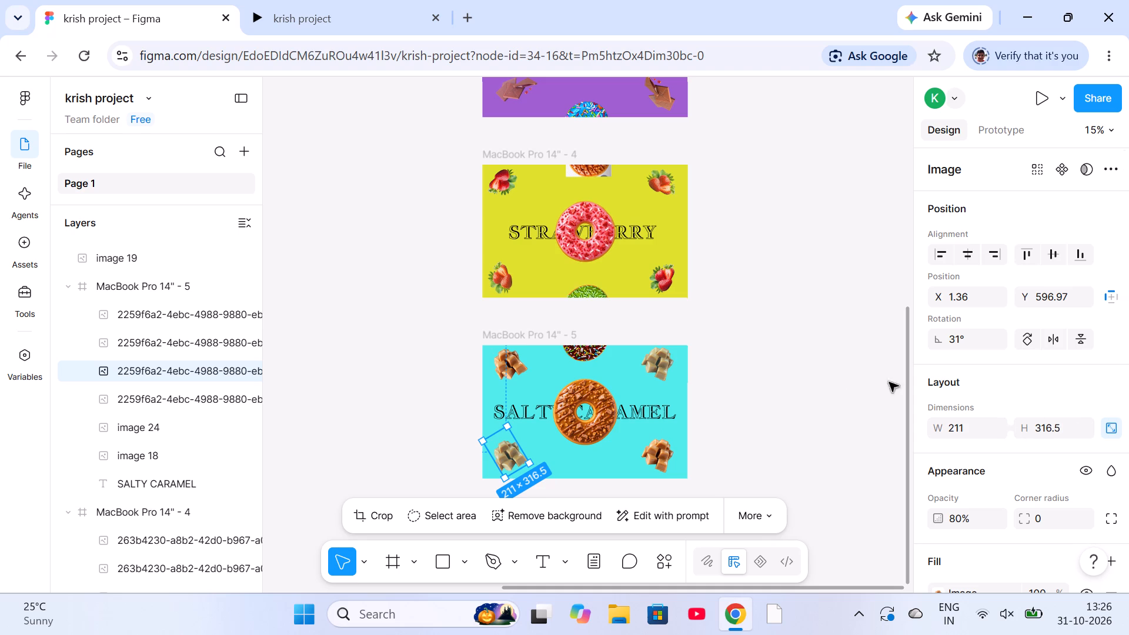
pyautogui.click(823, 389)
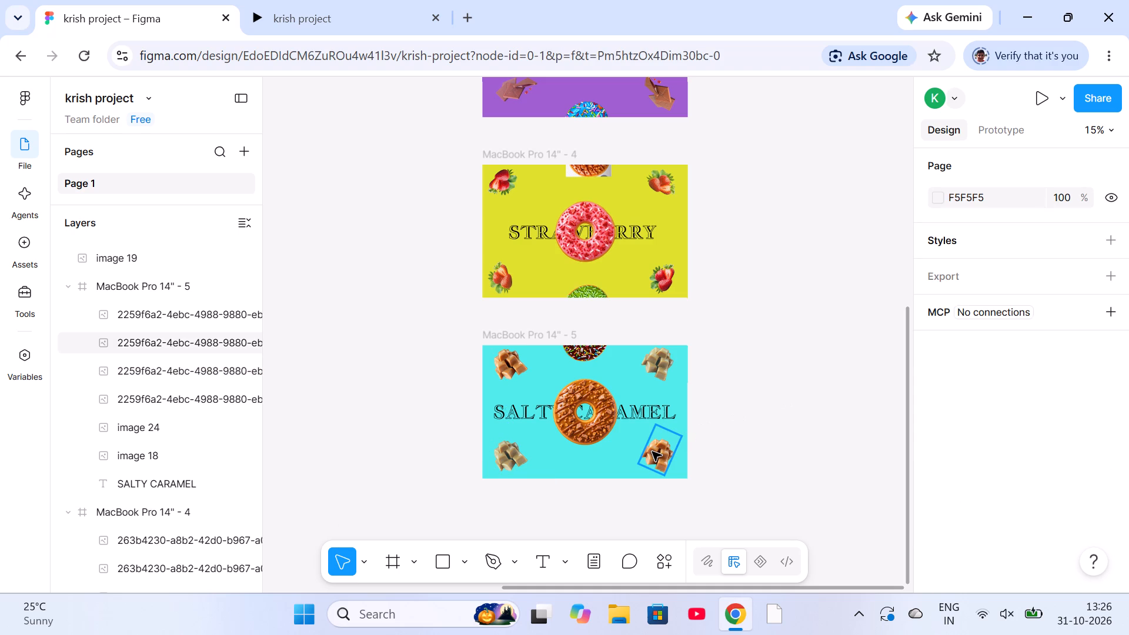
# Move the lower-left caramel image inward from the SALTY CARAMEL frame's edge, to about X 78, Y 602.
pyautogui.click(652, 452)
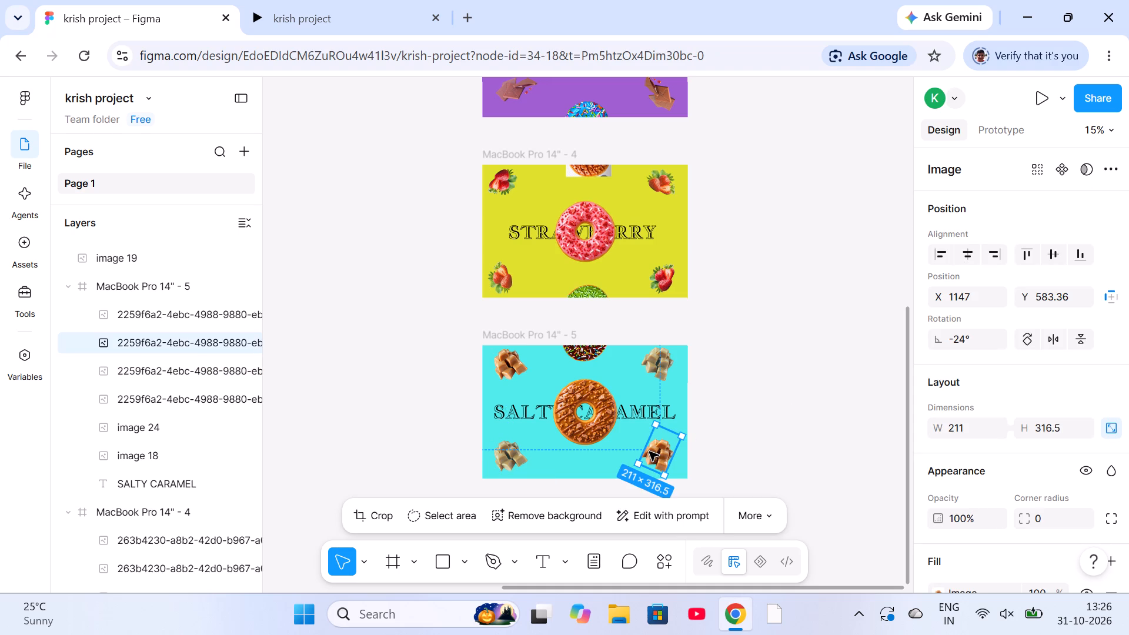
pyautogui.click(740, 405)
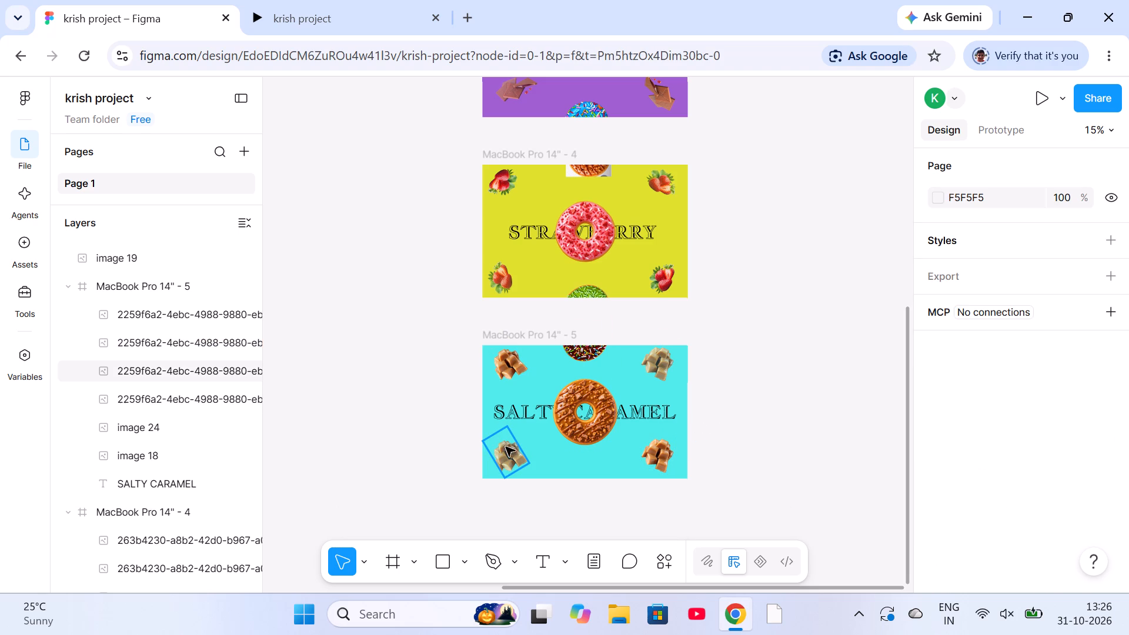
pyautogui.moveTo(510, 452); pyautogui.dragTo(516, 452)
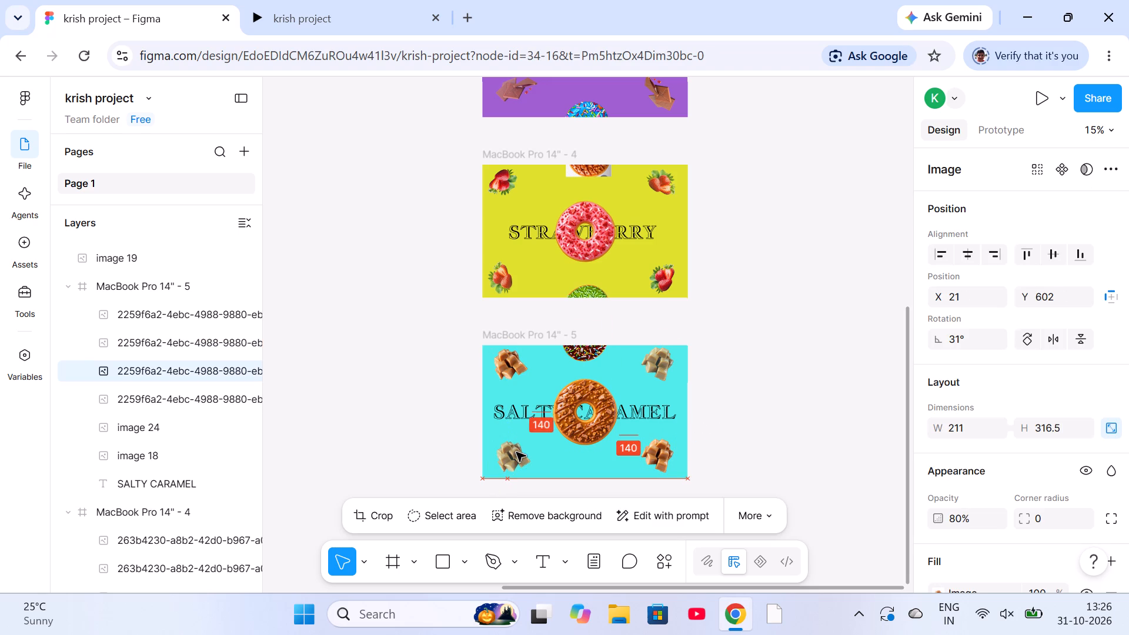
pyautogui.moveTo(516, 452); pyautogui.dragTo(517, 452)
pyautogui.click(517, 452)
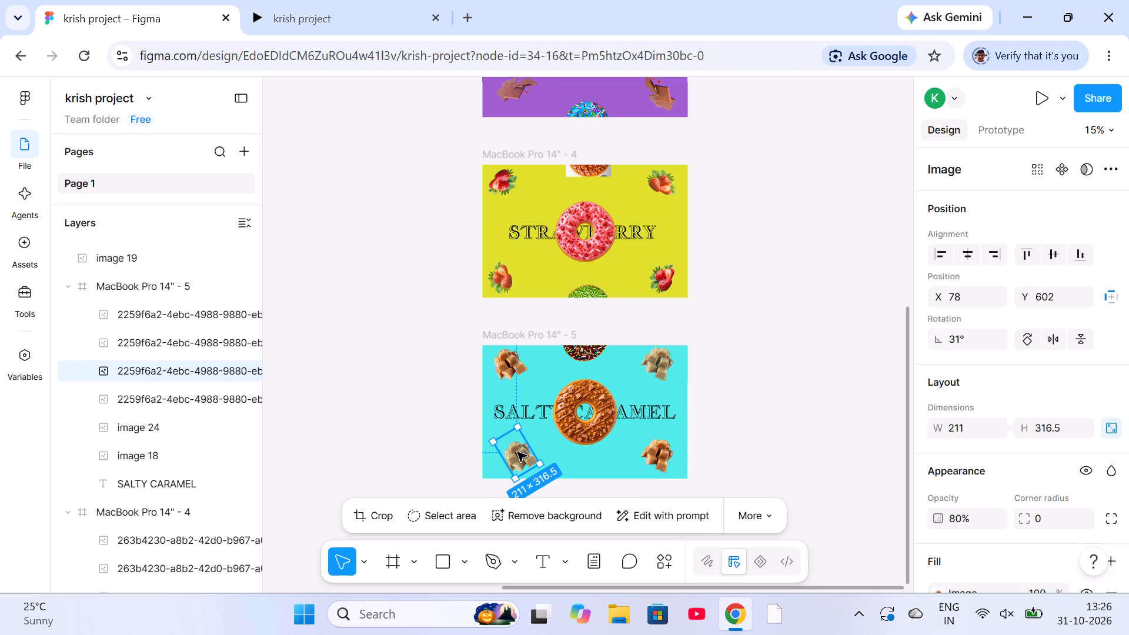
pyautogui.click(430, 454)
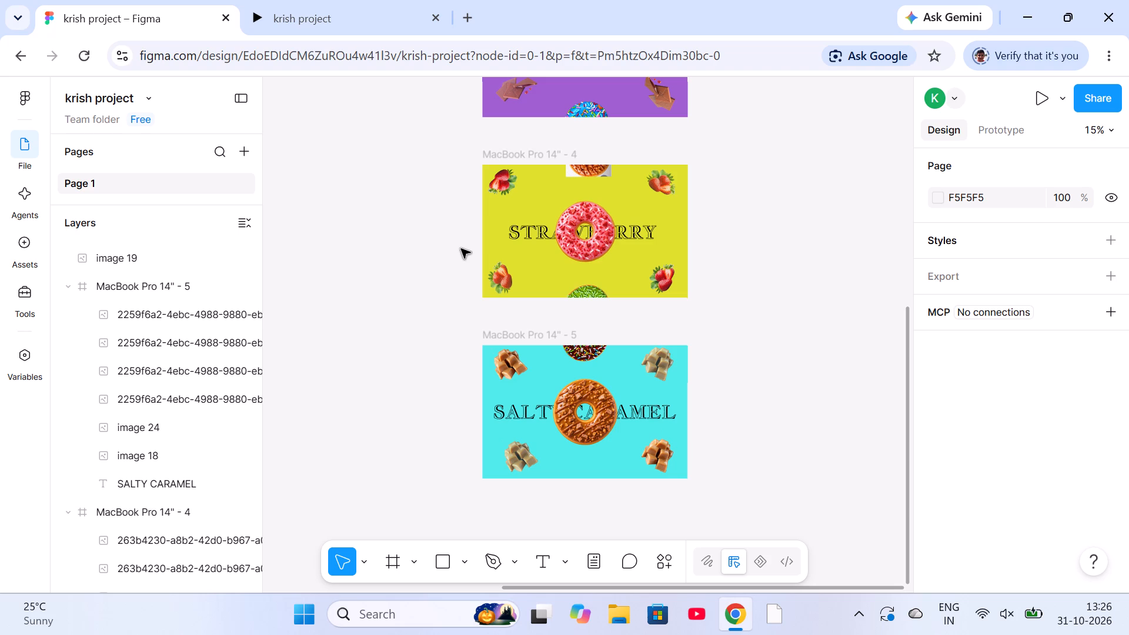
# Switch to the prototype preview and replay the animated transition between the CHOCOLATE and STRAWBERRY frames.
pyautogui.click(347, 21)
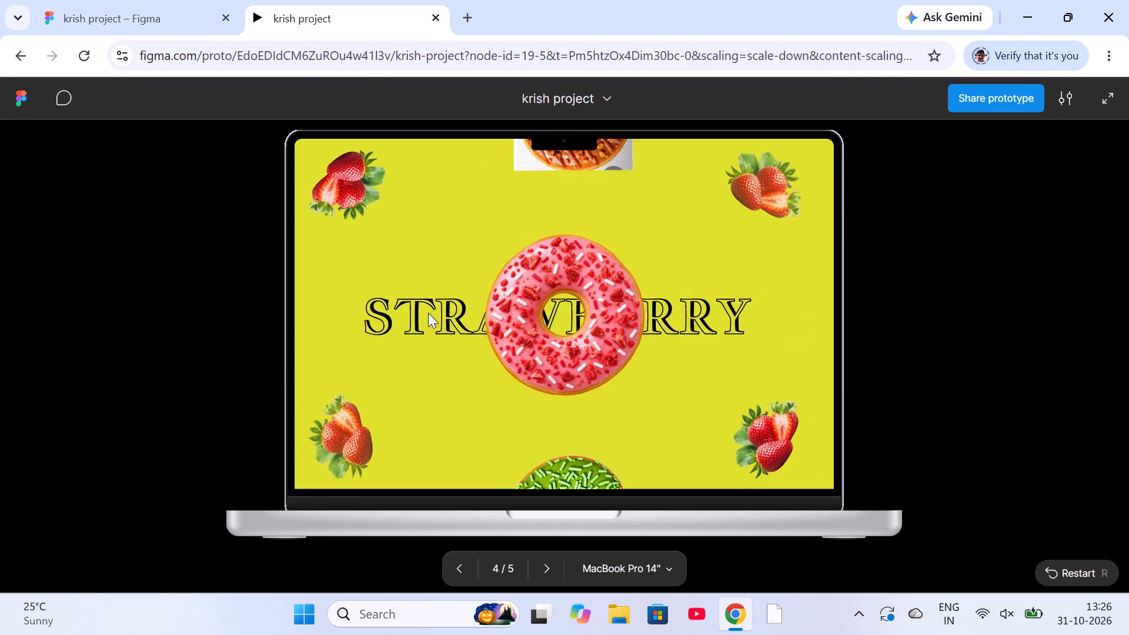
pyautogui.click(428, 316)
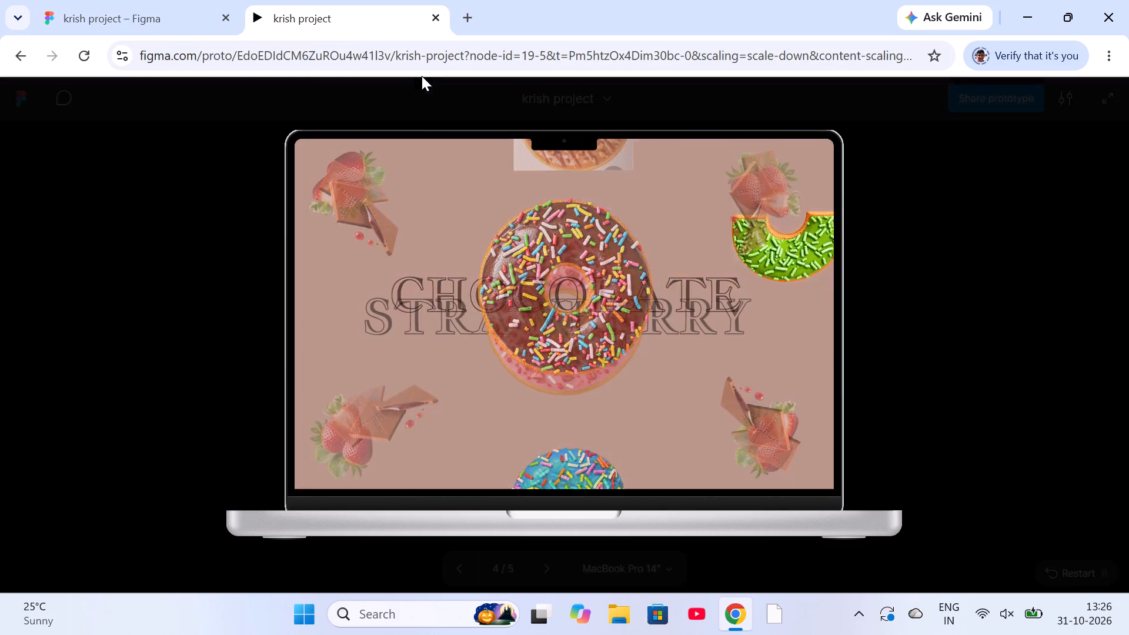
pyautogui.press('Left')
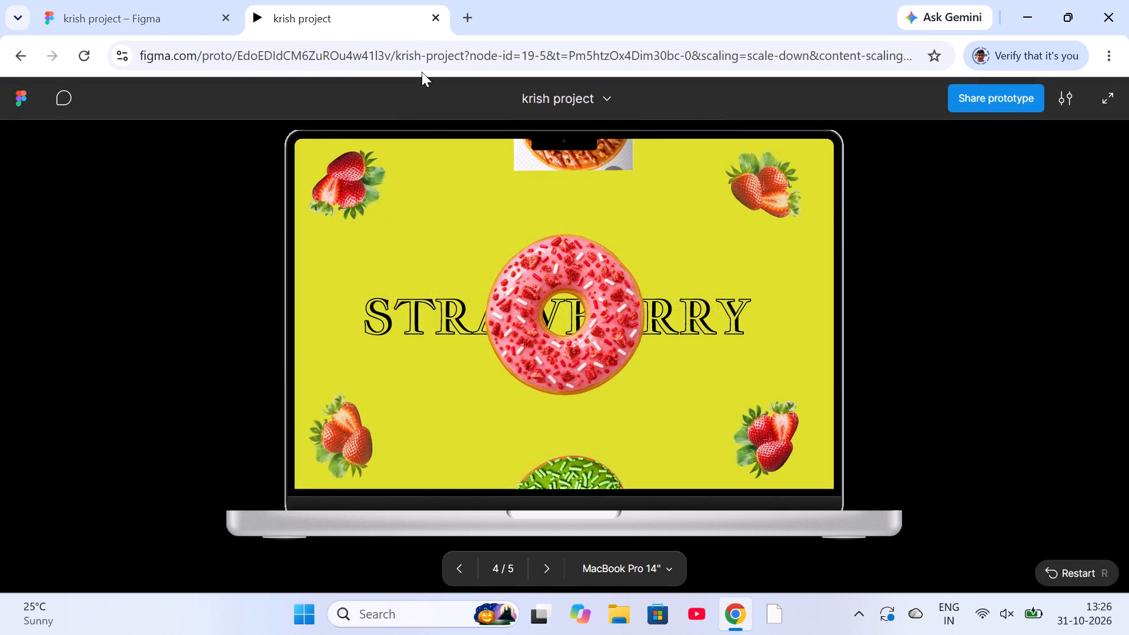
pyautogui.press('Left')
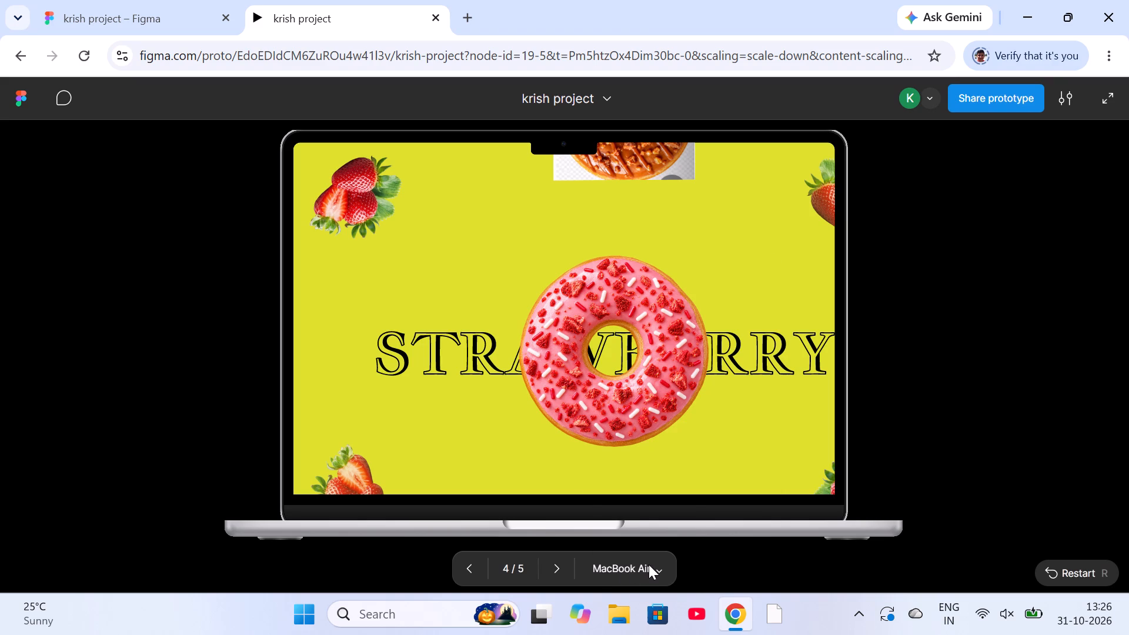
# Set the prototype preview's device to MacBook Pro 14" 1512×982.
pyautogui.click(649, 564)
pyautogui.click(667, 325)
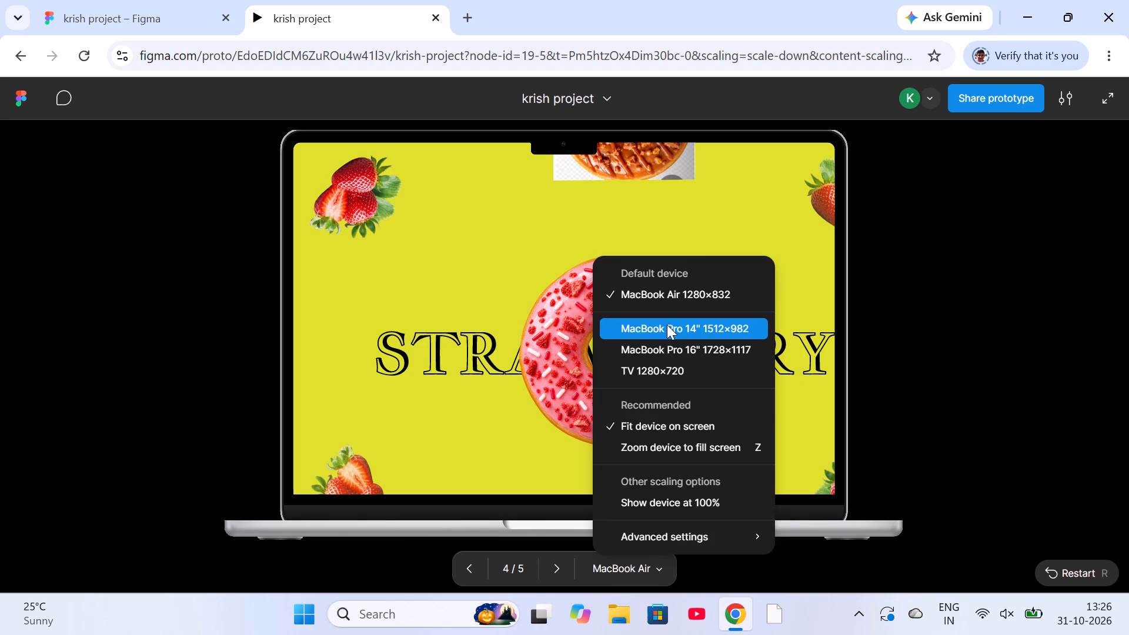
# Replay the prototype's transitions back to the BLUE BERRY frame, forward through all flavours to SALTY CARAMEL, and back to CHOCOLATE.
pyautogui.press('Left')
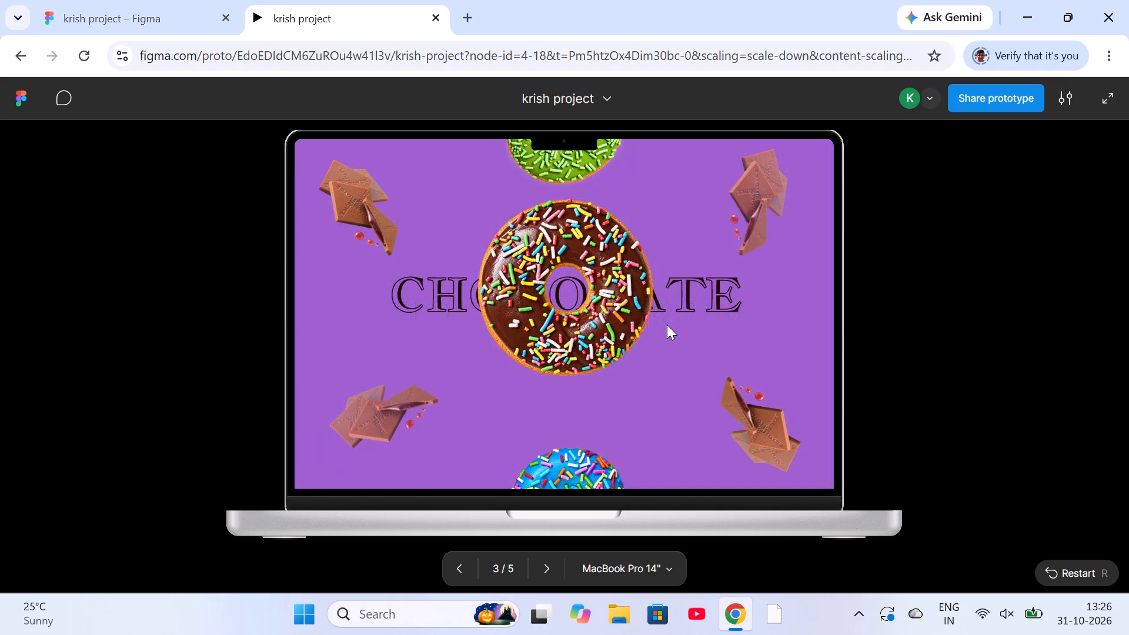
pyautogui.press('Left')
pyautogui.press('Left')
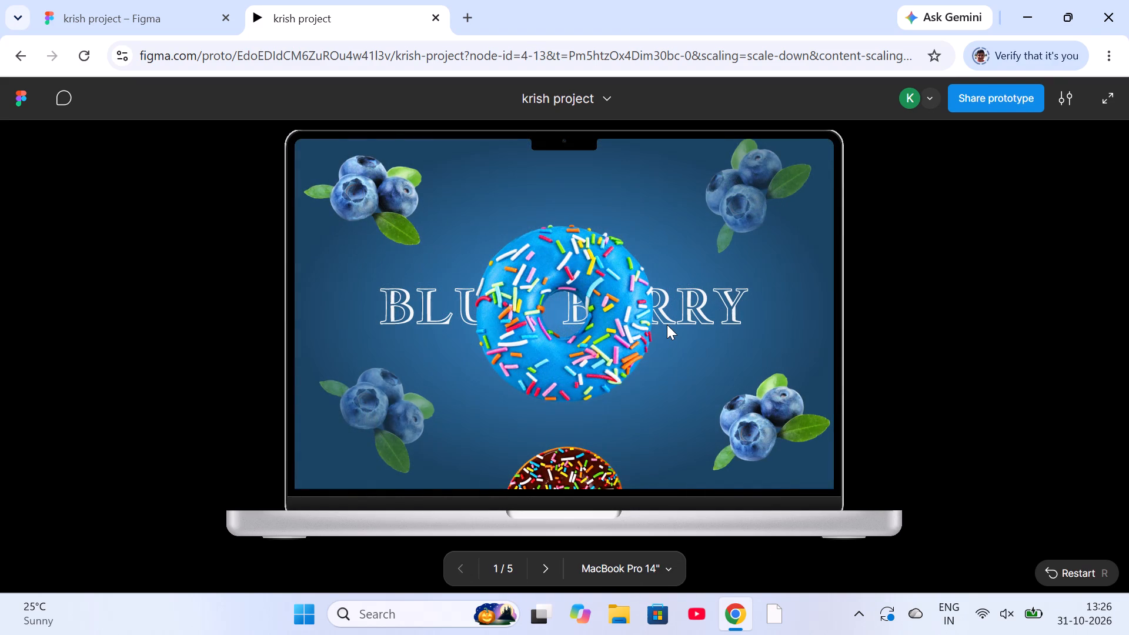
pyautogui.press('Right')
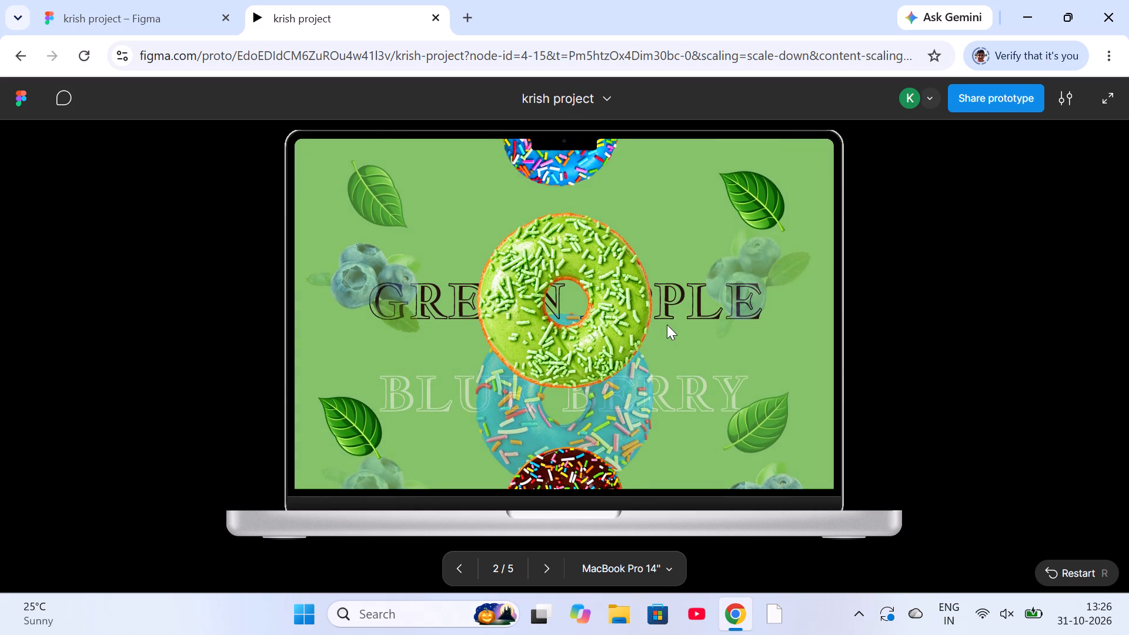
pyautogui.press('Right')
pyautogui.press('Right')
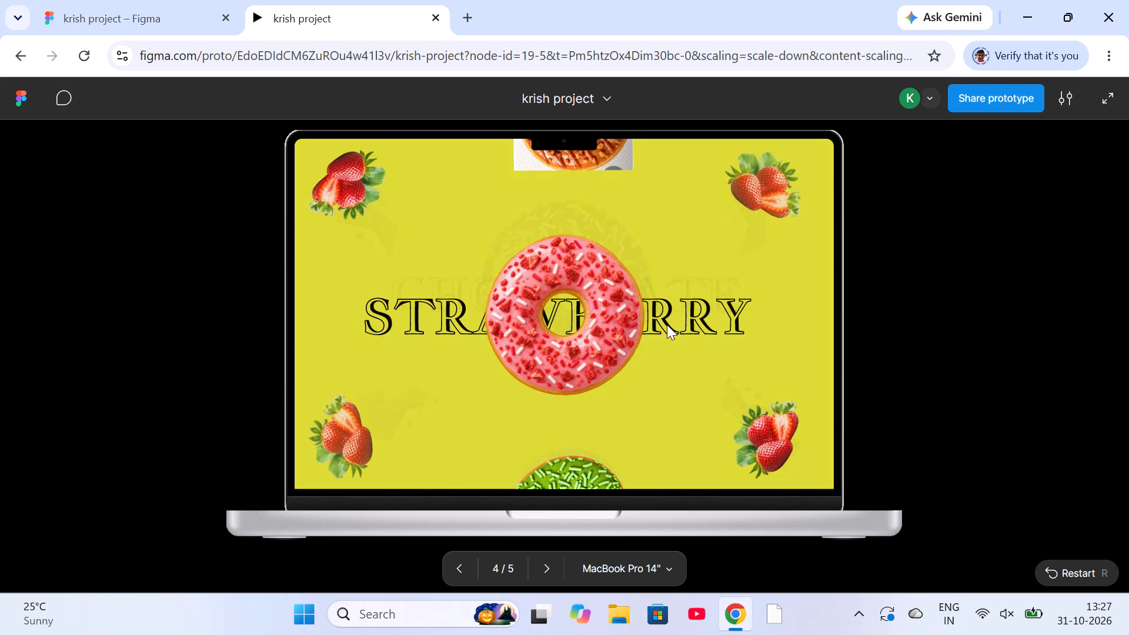
pyautogui.press('Right')
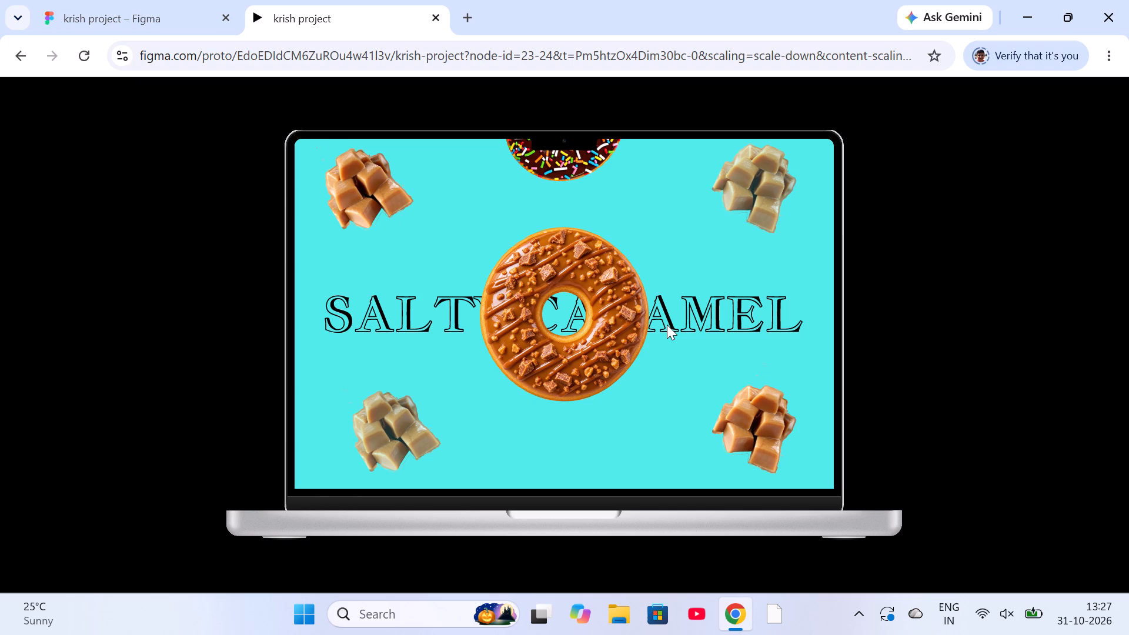
pyautogui.press('Left')
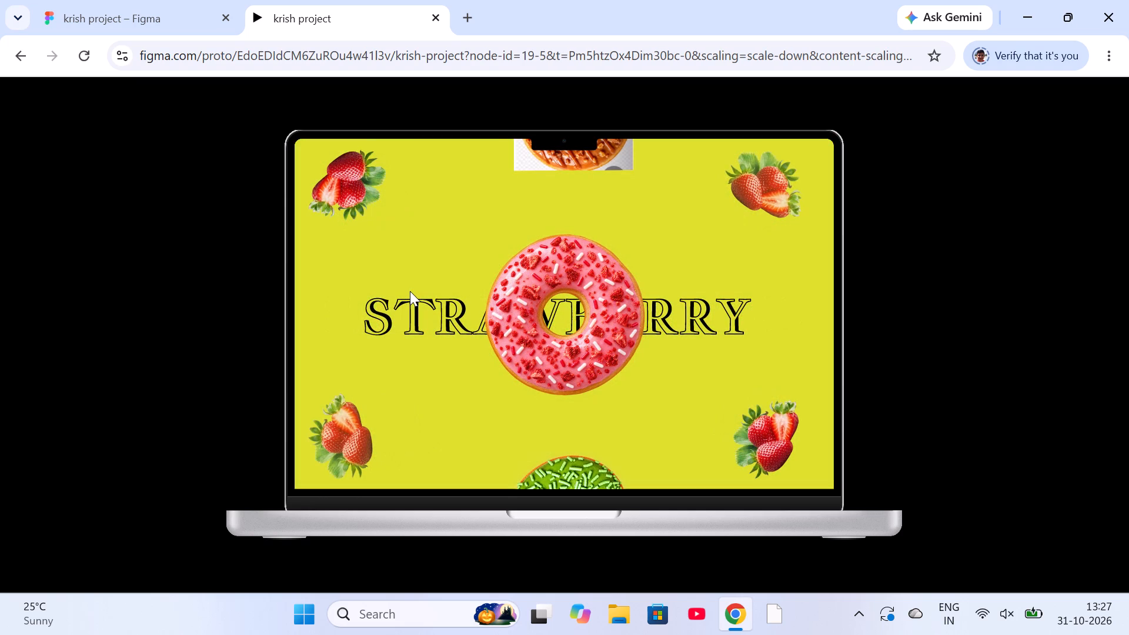
pyautogui.press('Left')
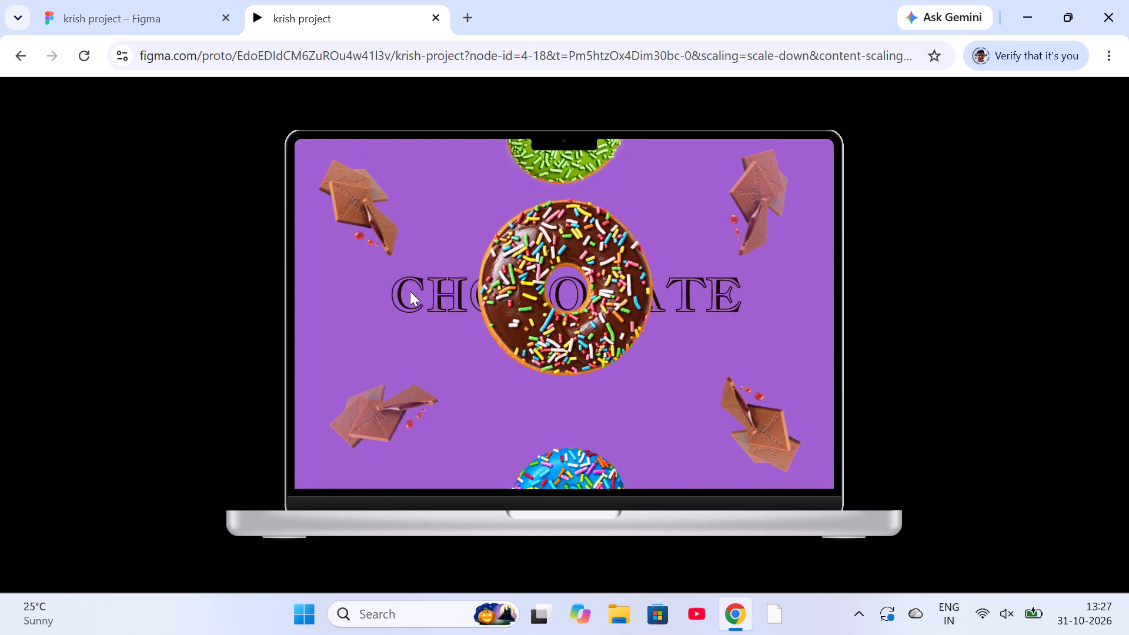
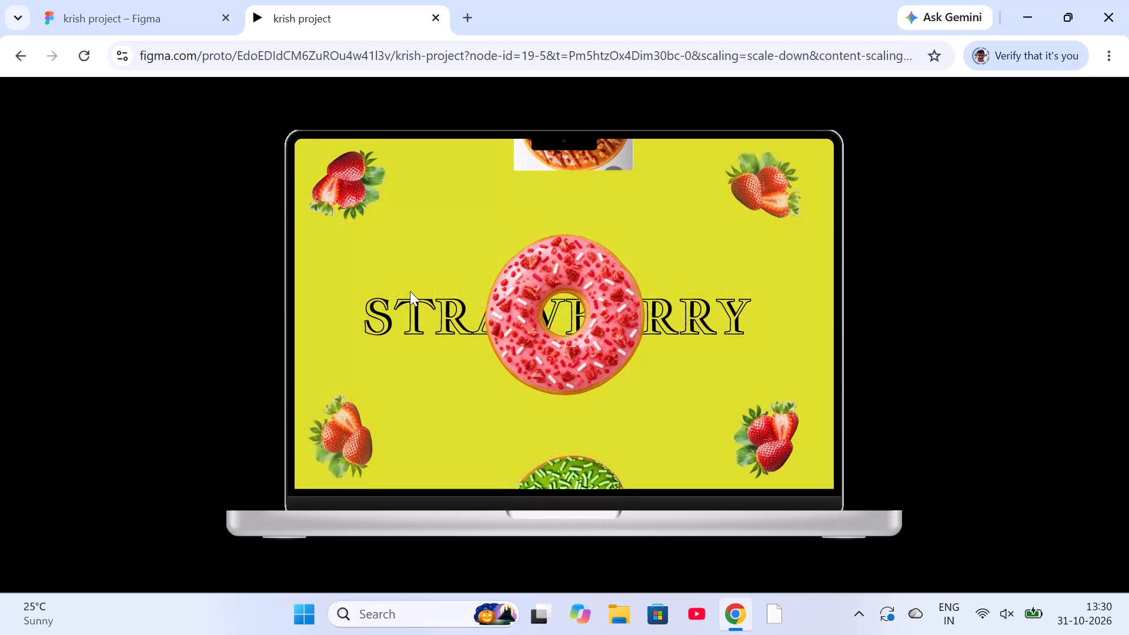
# Replay the prototype's transitions from STRAWBERRY to CHOCOLATE, forward to SALTY CARAMEL, and back to CHOCOLATE.
pyautogui.press('Left')
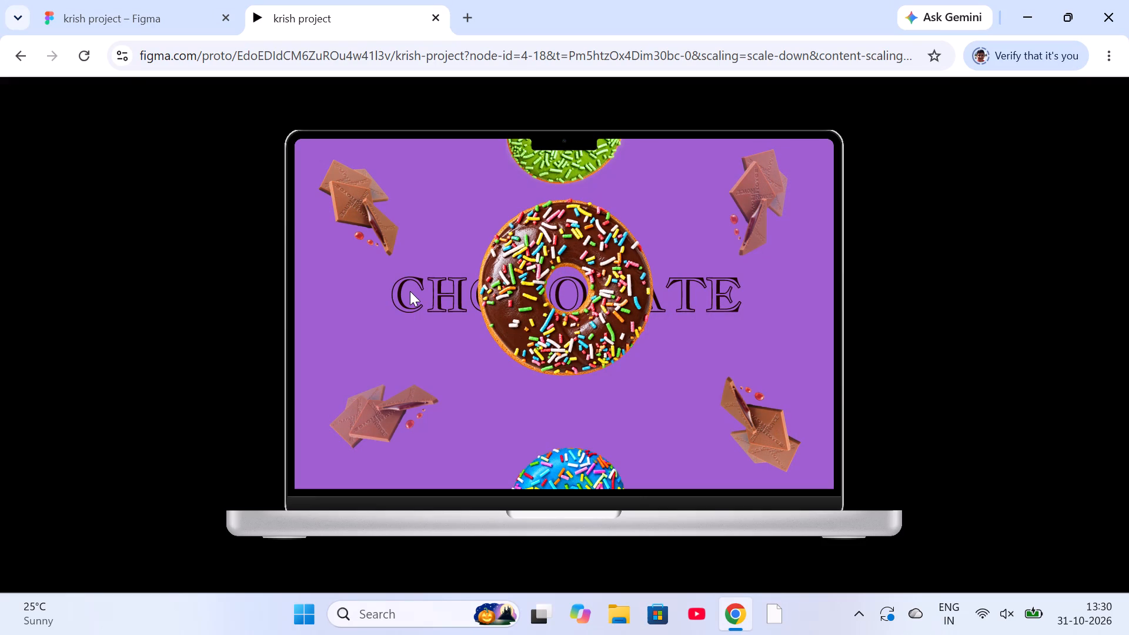
pyautogui.press('Right')
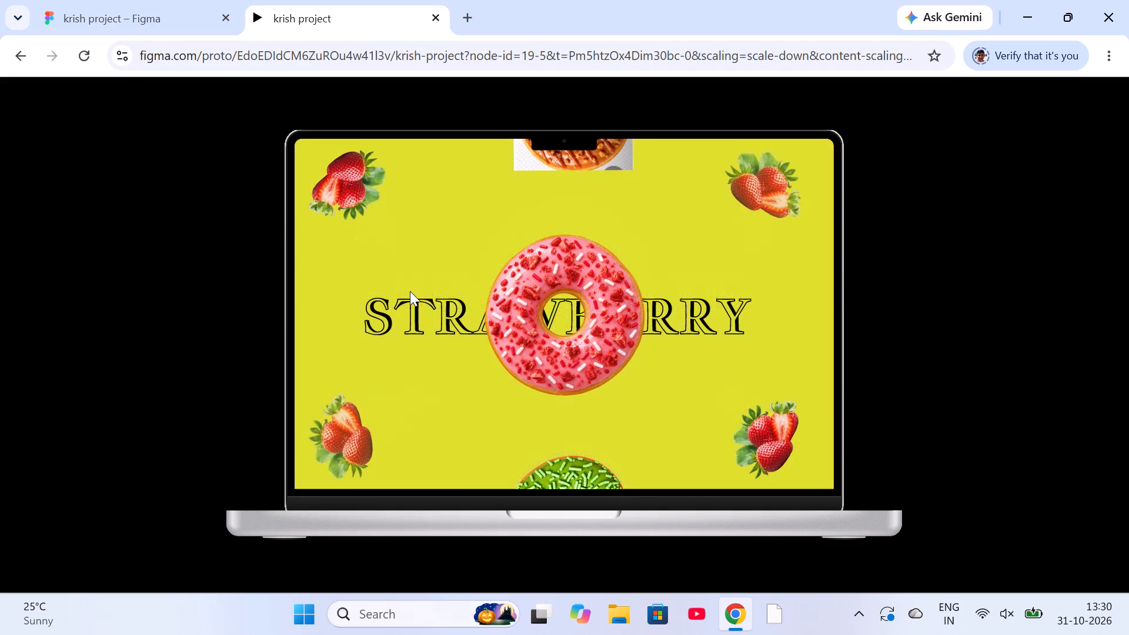
pyautogui.press('Right')
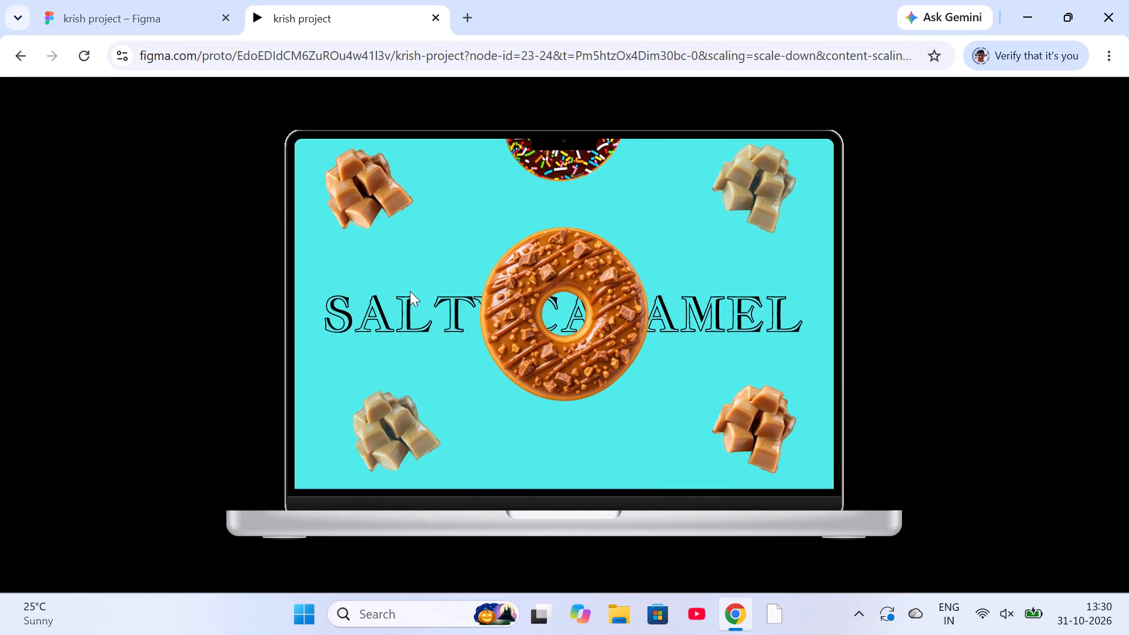
pyautogui.press('Left')
pyautogui.press('Left')
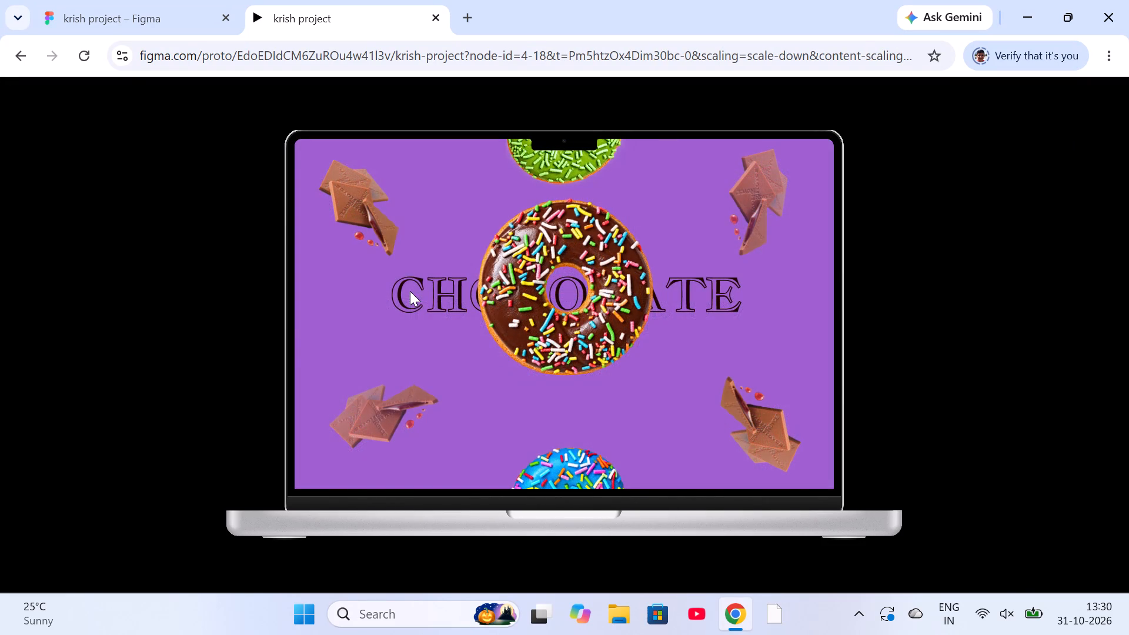
# Return to the krish project design file and examine the prototype settings and the connections between the flavour frames.
pyautogui.click(153, 24)
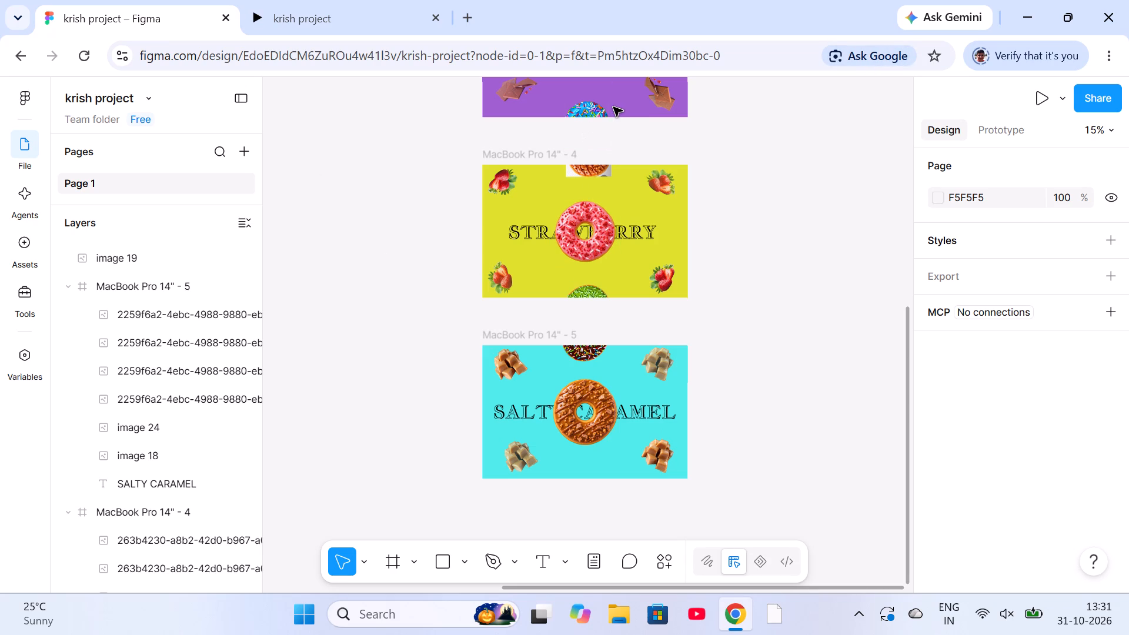
pyautogui.click(993, 119)
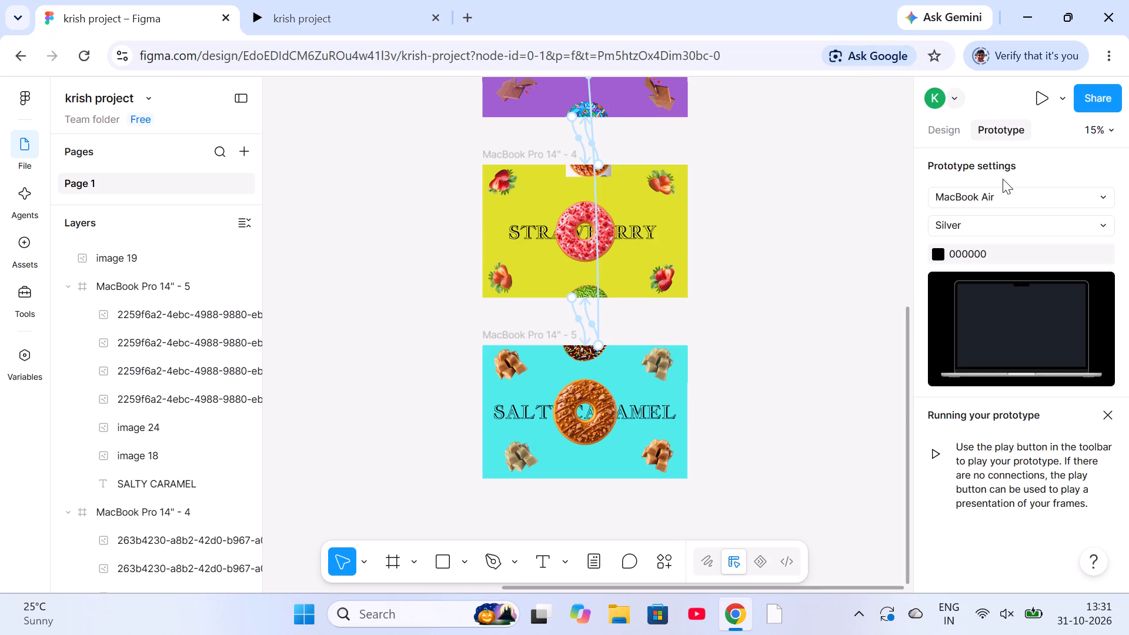
pyautogui.scroll(1, 1003, 179)
pyautogui.scroll(-1, 1003, 179)
pyautogui.scroll(6, 1003, 179)
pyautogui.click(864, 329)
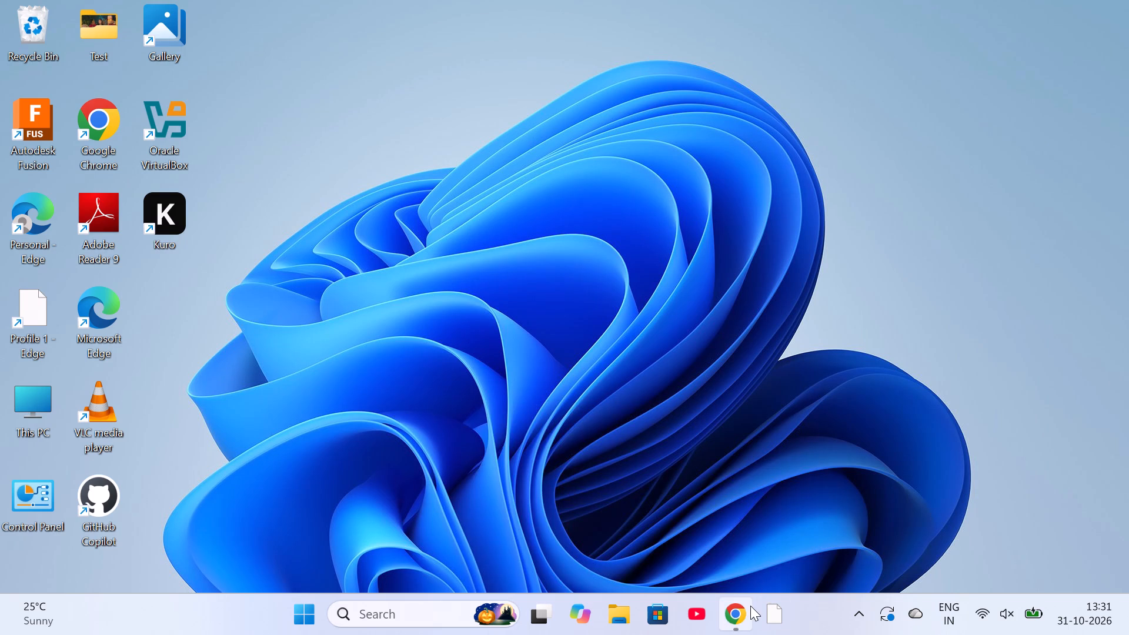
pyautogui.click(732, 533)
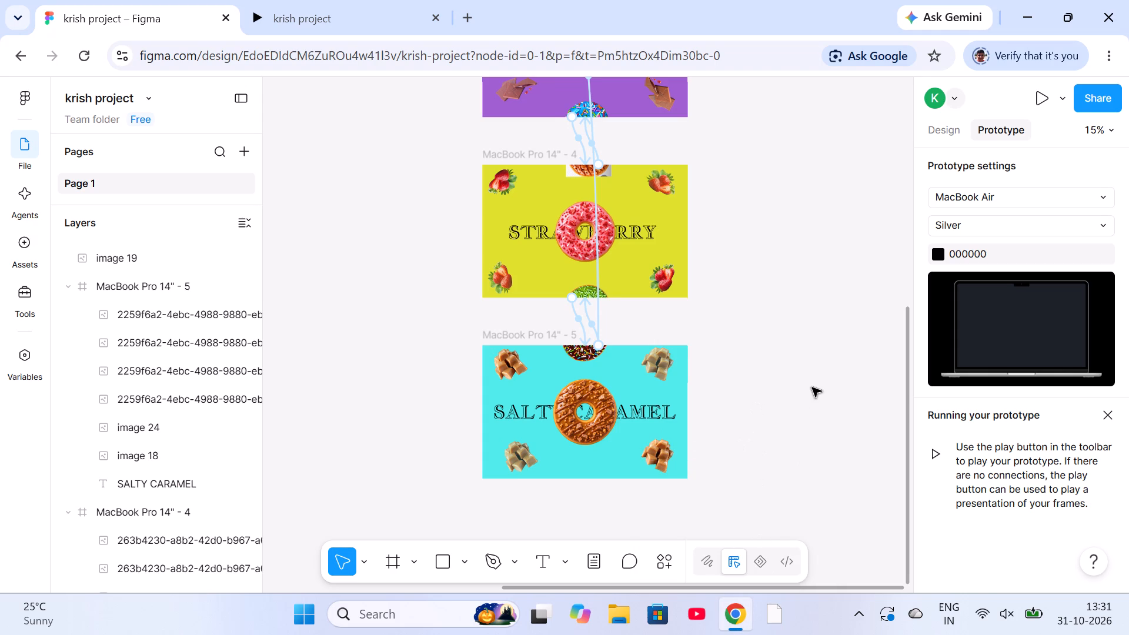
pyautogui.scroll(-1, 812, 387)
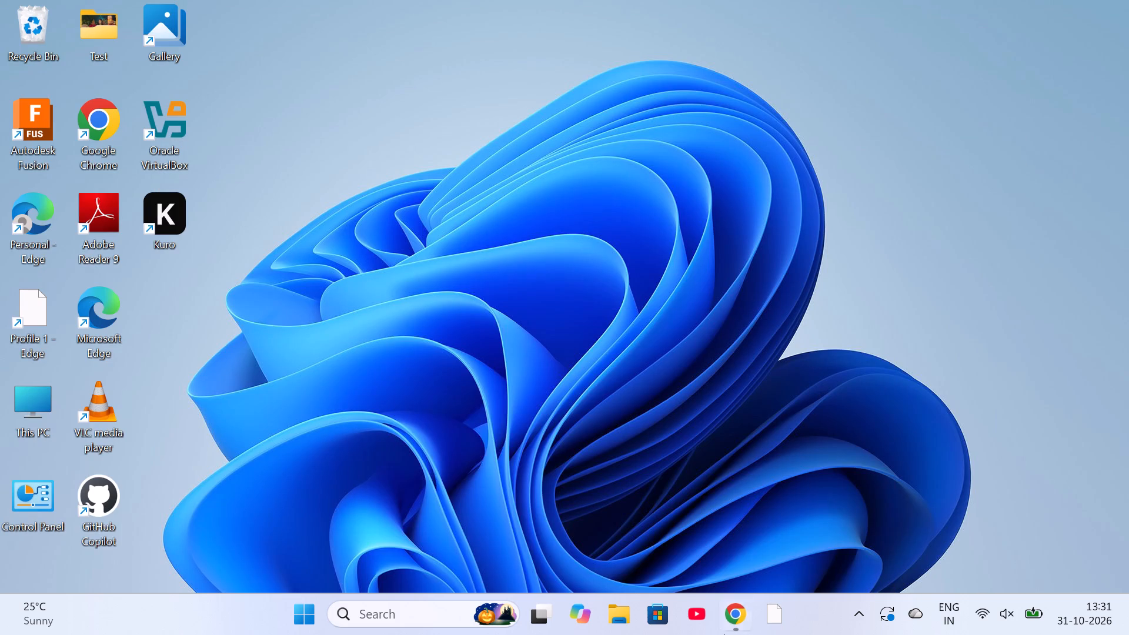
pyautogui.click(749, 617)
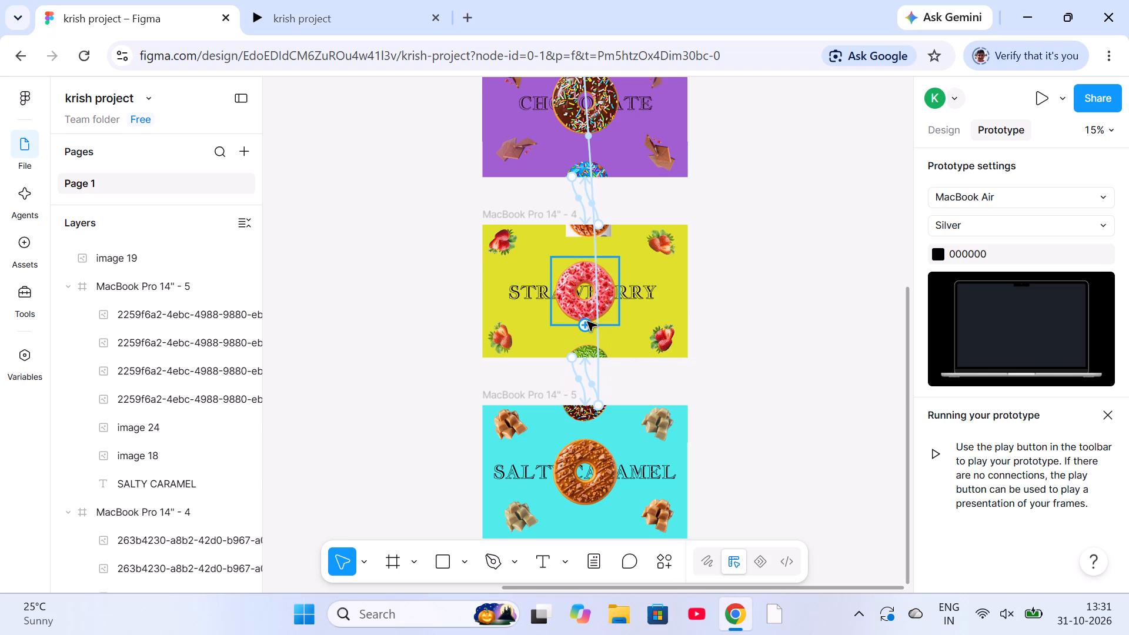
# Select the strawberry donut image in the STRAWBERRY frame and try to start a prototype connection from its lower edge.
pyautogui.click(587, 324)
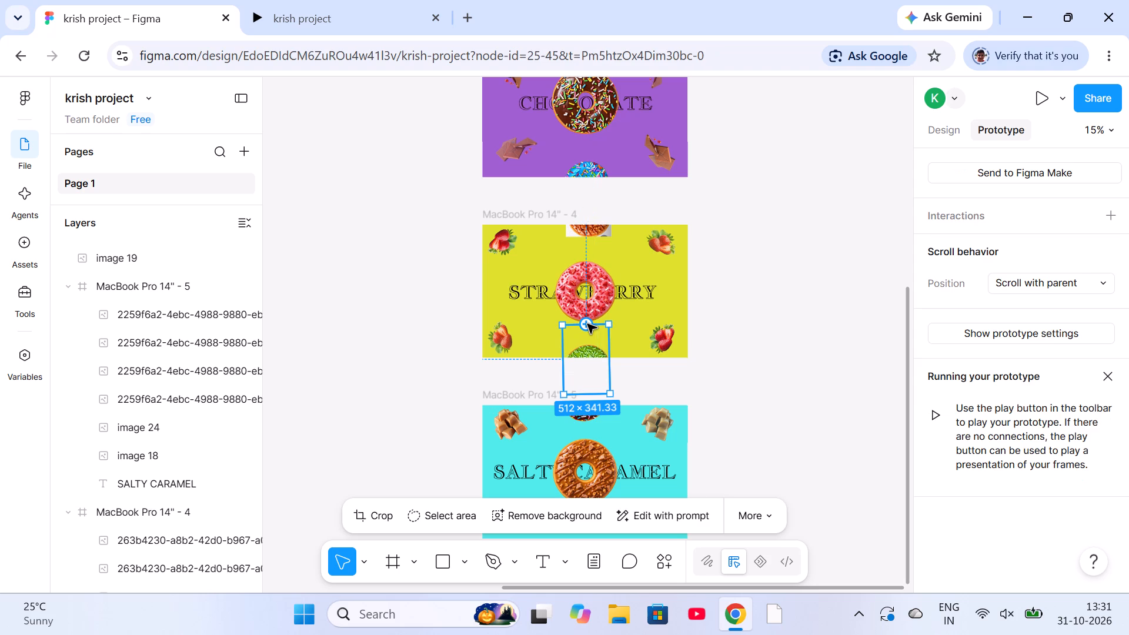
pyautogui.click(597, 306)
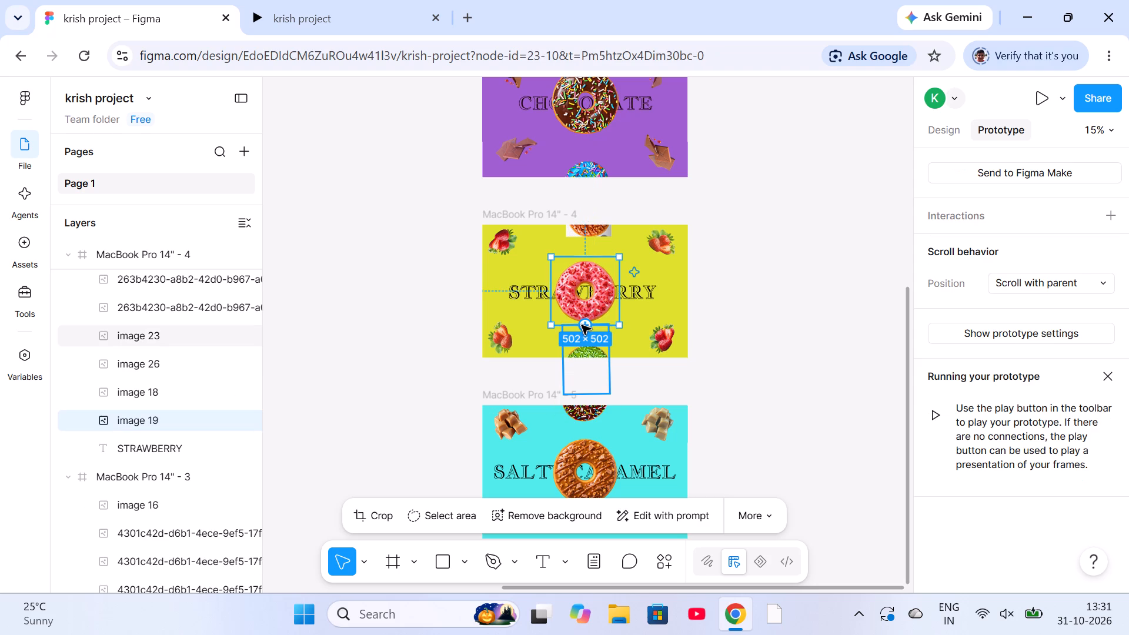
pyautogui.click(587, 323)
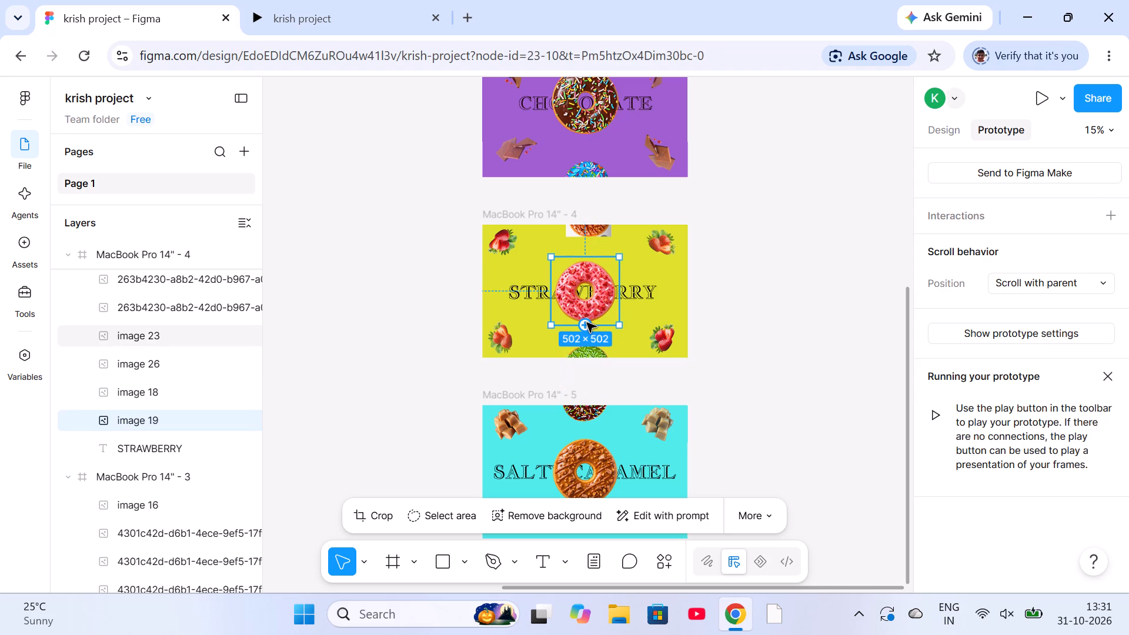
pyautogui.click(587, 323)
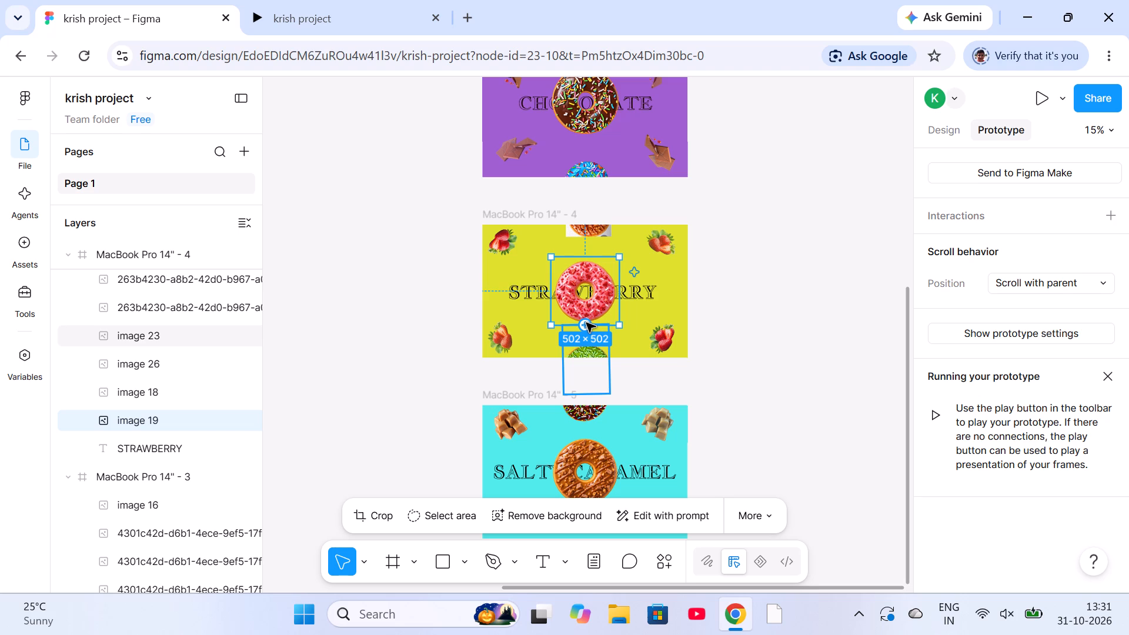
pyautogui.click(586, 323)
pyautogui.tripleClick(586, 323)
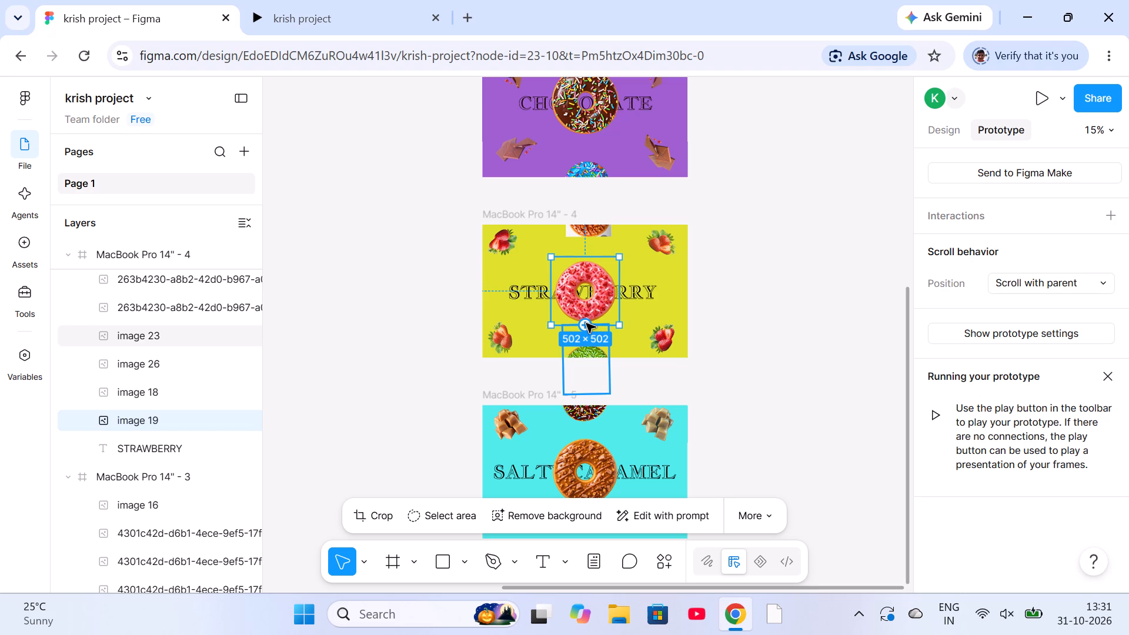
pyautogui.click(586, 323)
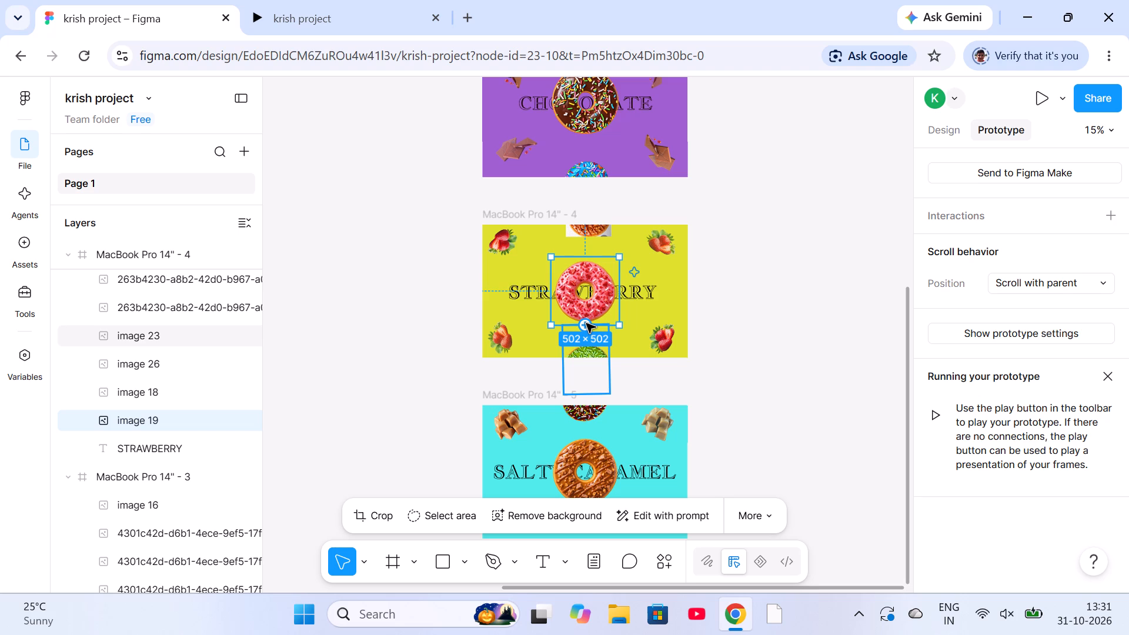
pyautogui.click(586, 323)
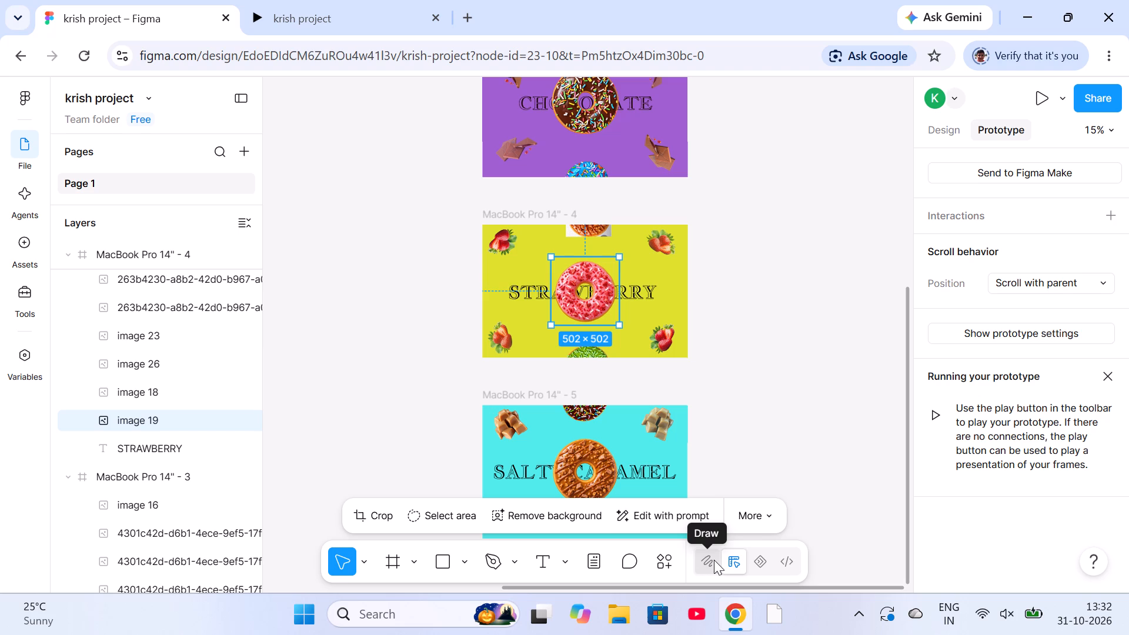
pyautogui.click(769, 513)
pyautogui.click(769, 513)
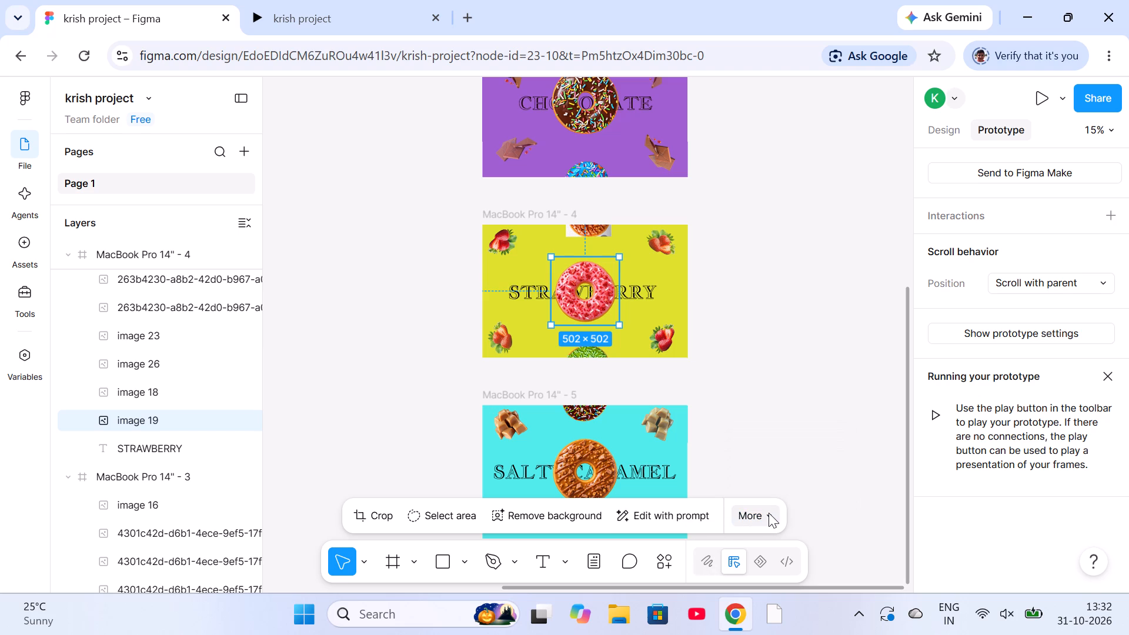
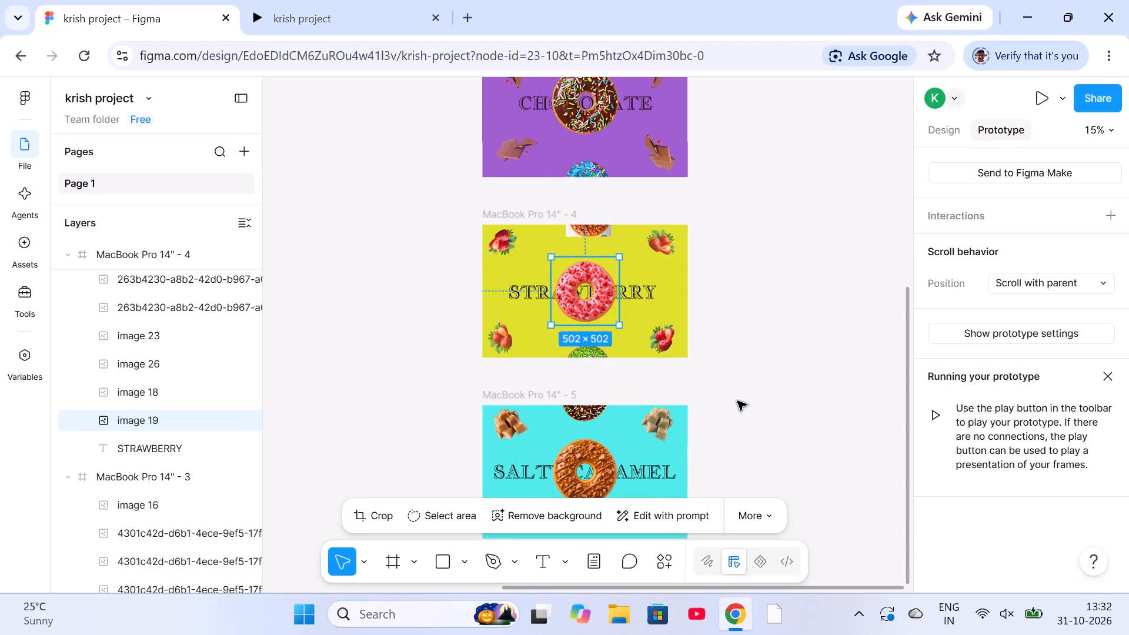
# Connect the strawberry donut image in the MacBook Pro 14" - 4 frame to the green donut image below it.
pyautogui.click(594, 299)
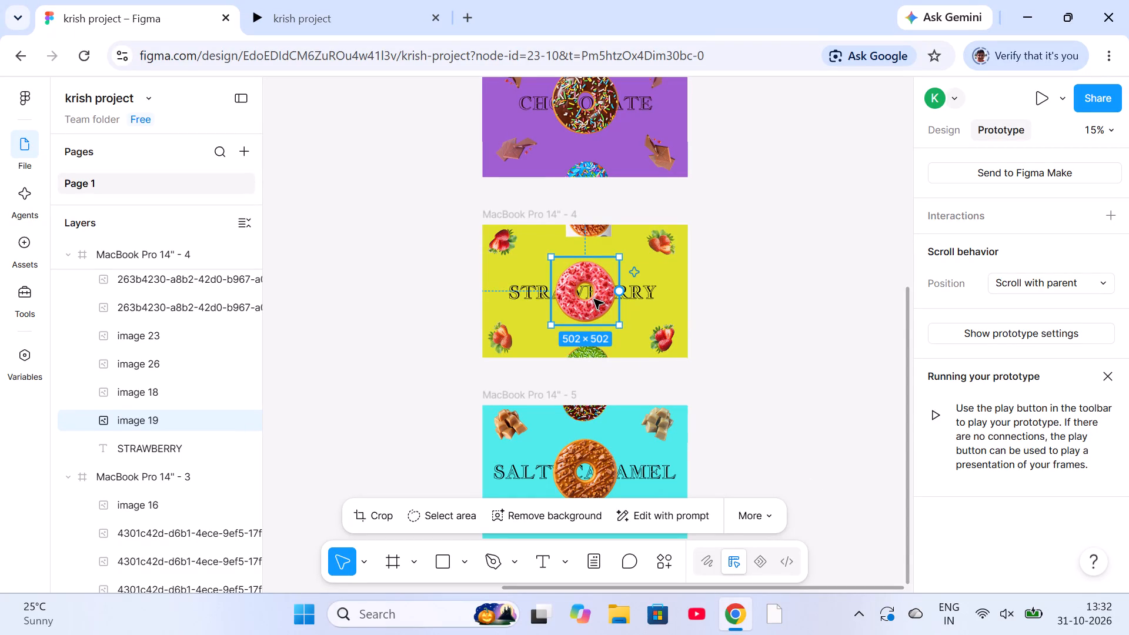
pyautogui.click(1001, 118)
pyautogui.click(1001, 127)
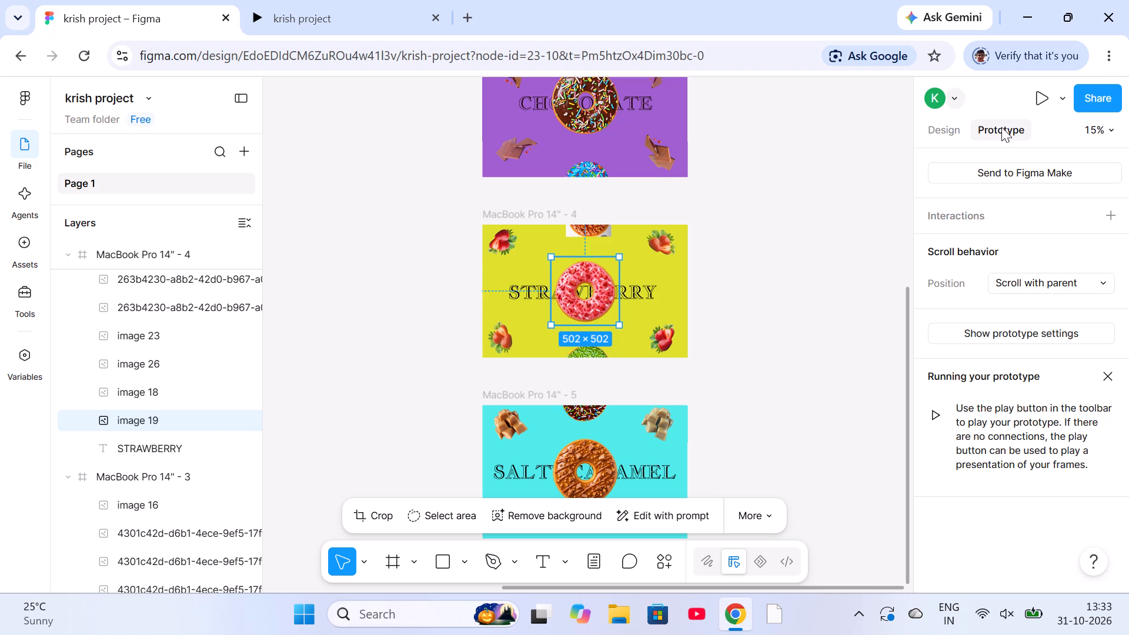
pyautogui.click(1001, 127)
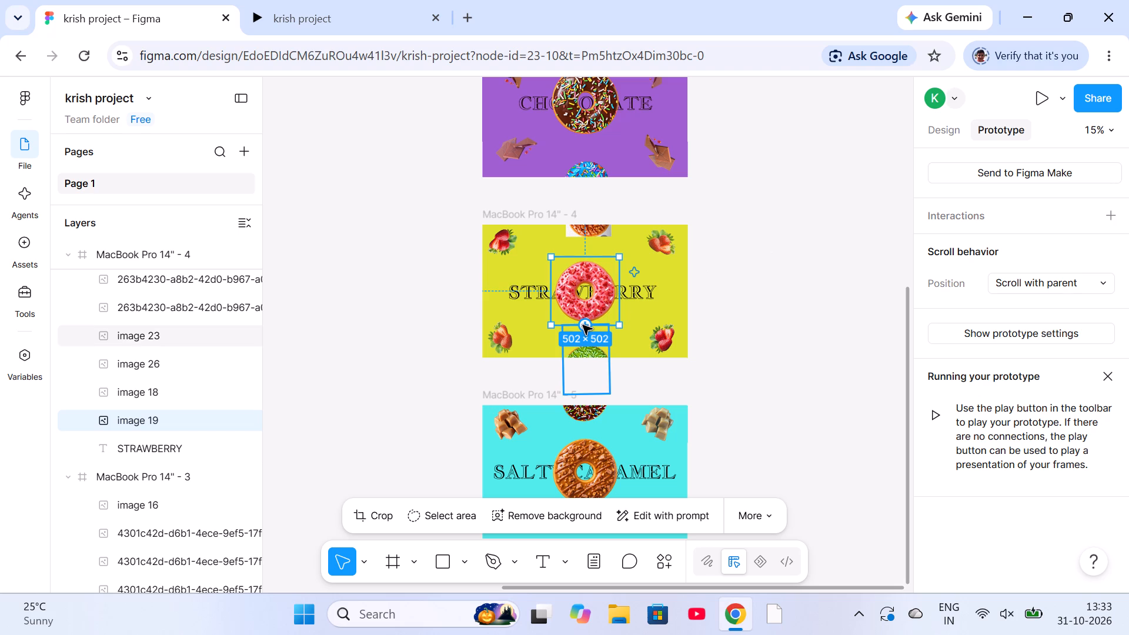
pyautogui.moveTo(583, 325); pyautogui.dragTo(584, 369)
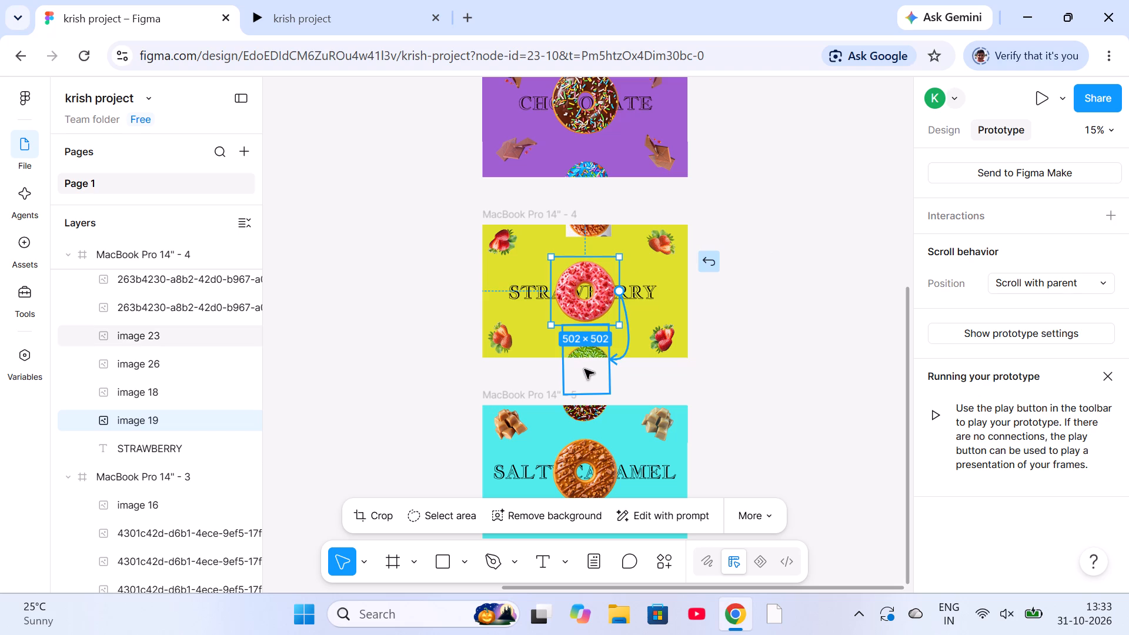
pyautogui.moveTo(584, 369); pyautogui.dragTo(584, 372)
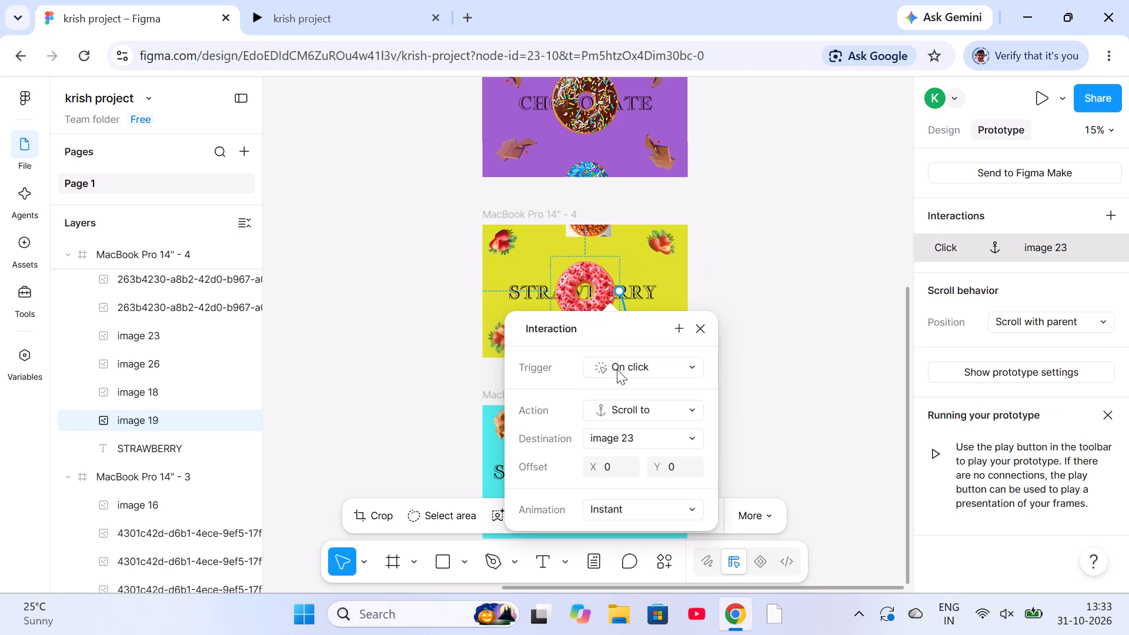
# Configure the strawberry donut's interaction as On drag, Navigate to MacBook Pro 14" - 1, with Ease out back easing.
pyautogui.click(695, 363)
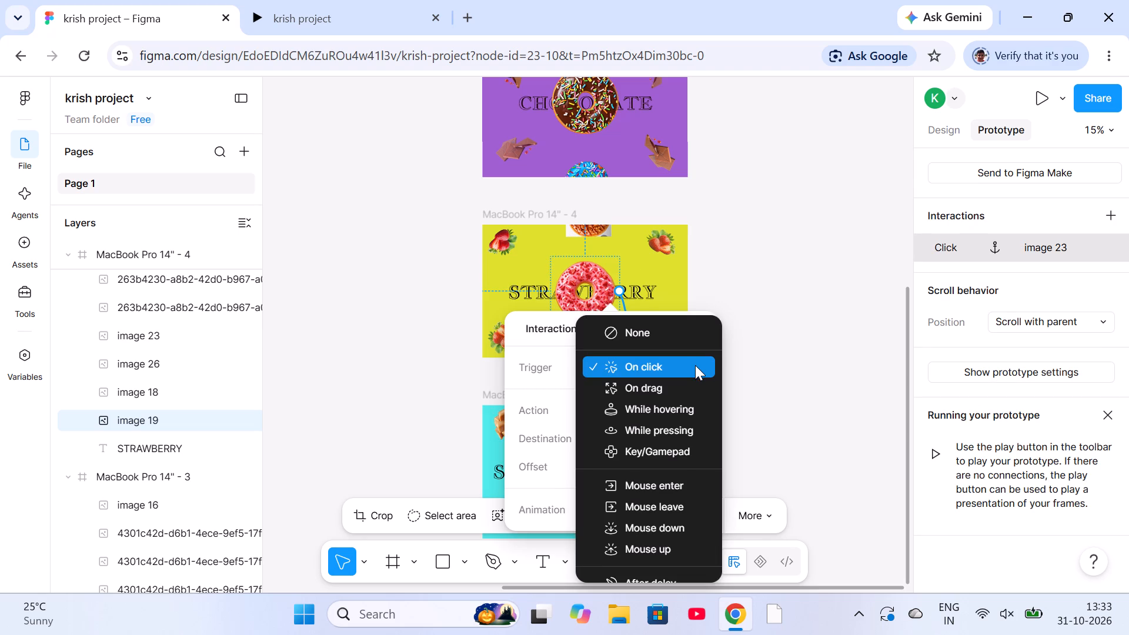
pyautogui.click(683, 389)
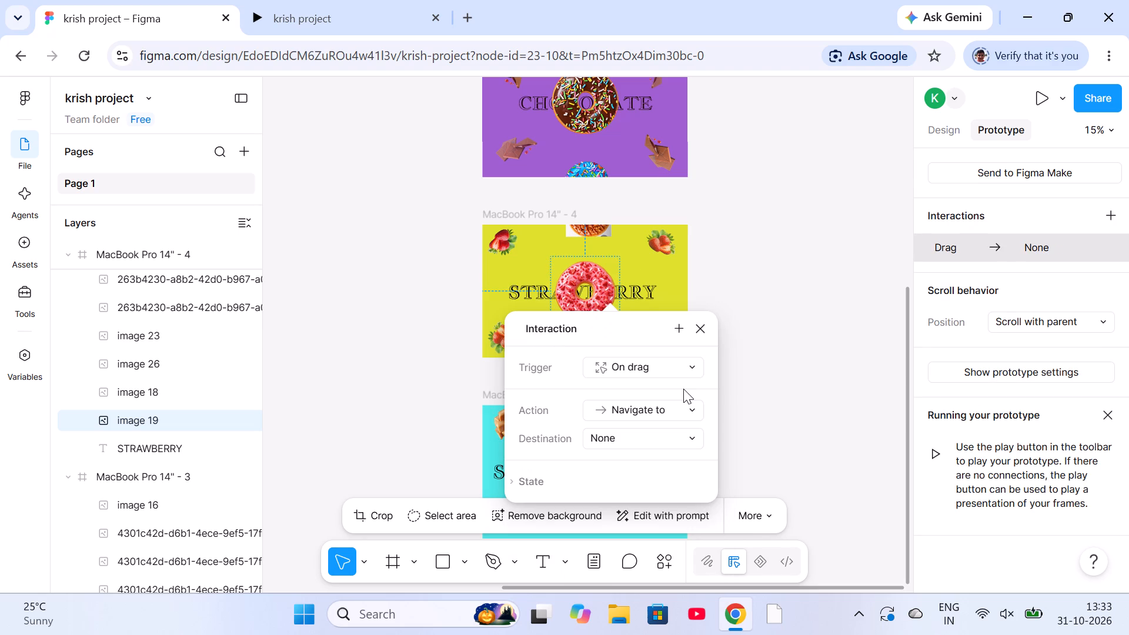
pyautogui.click(691, 408)
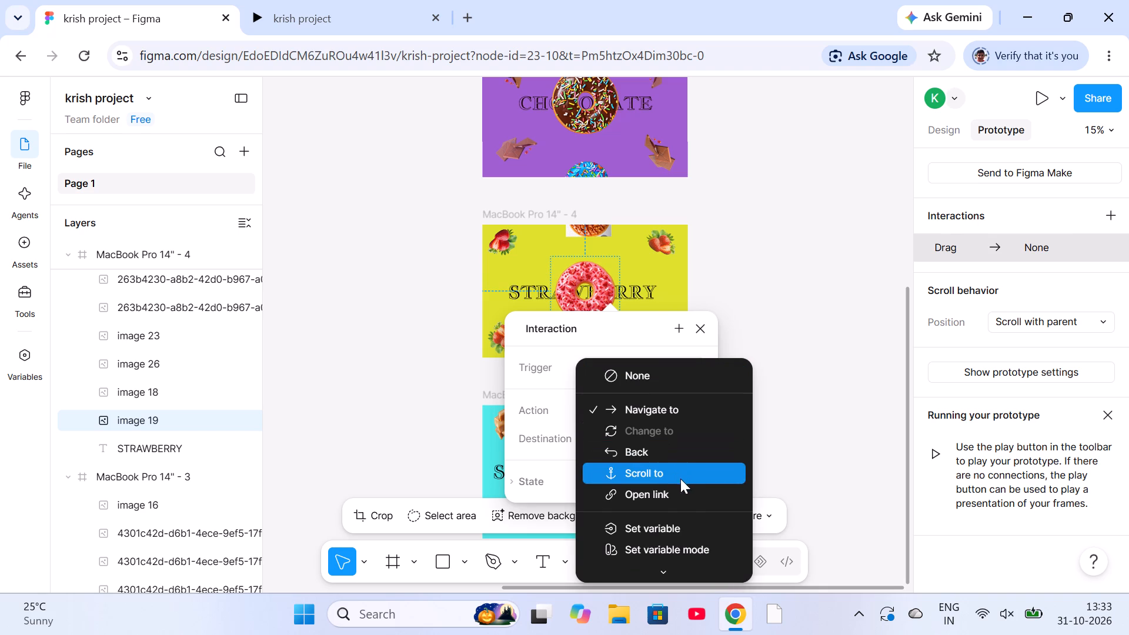
pyautogui.click(594, 399)
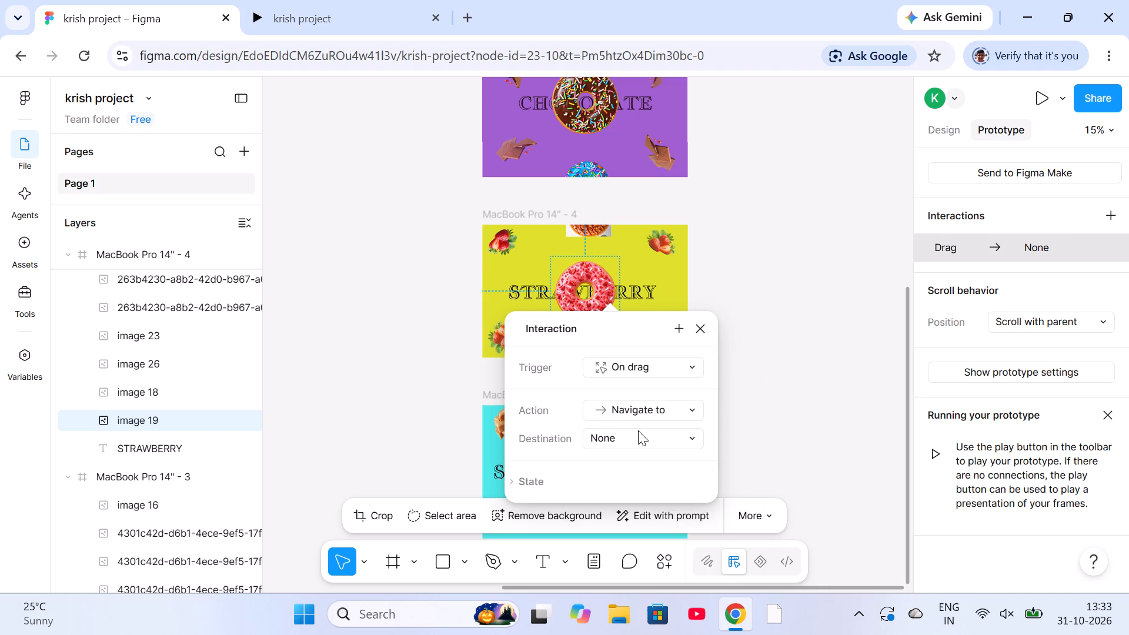
pyautogui.click(654, 438)
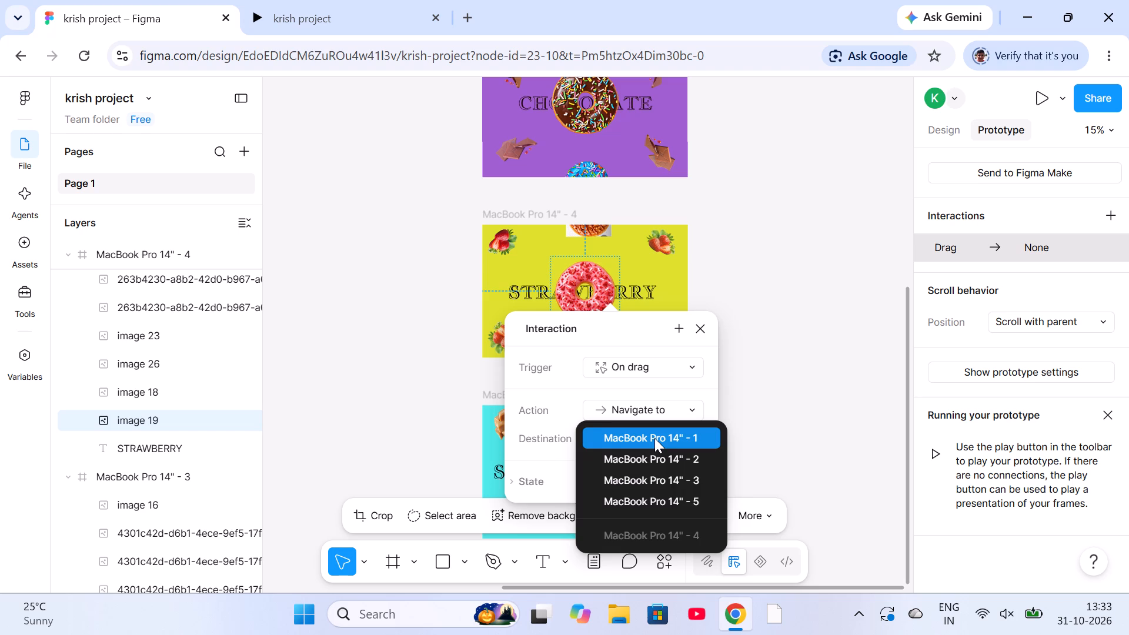
pyautogui.click(654, 438)
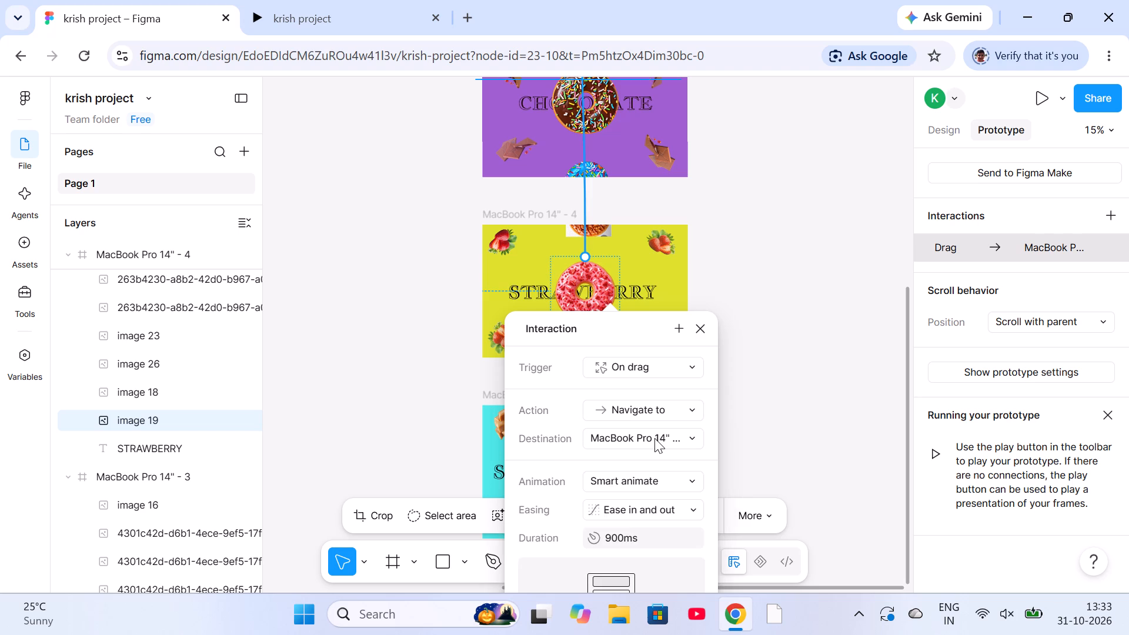
pyautogui.click(688, 510)
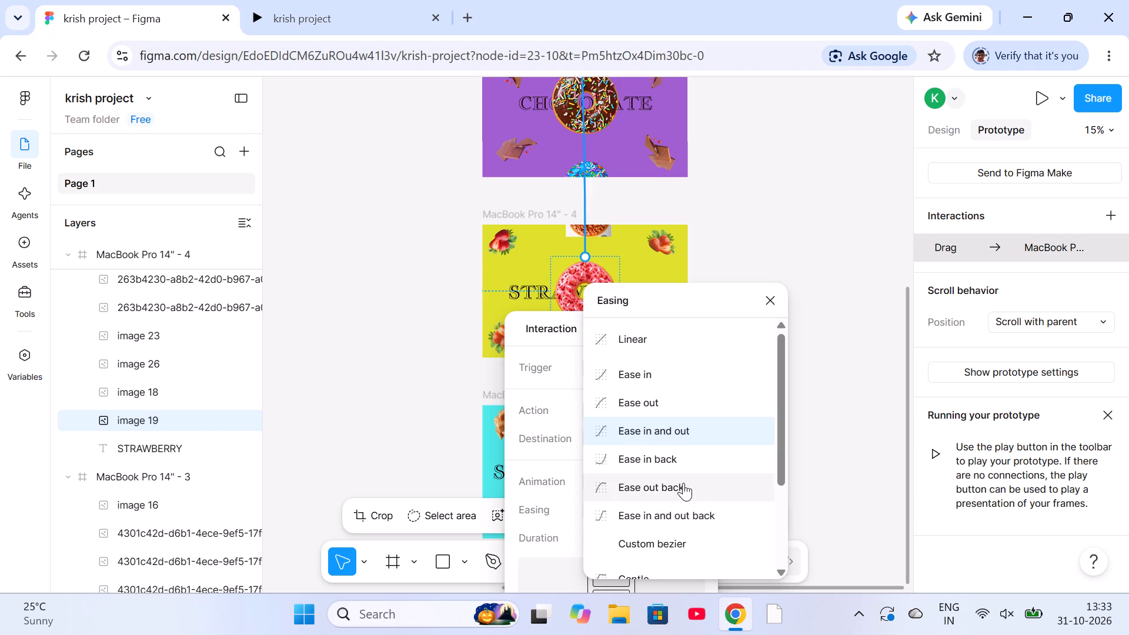
pyautogui.click(683, 483)
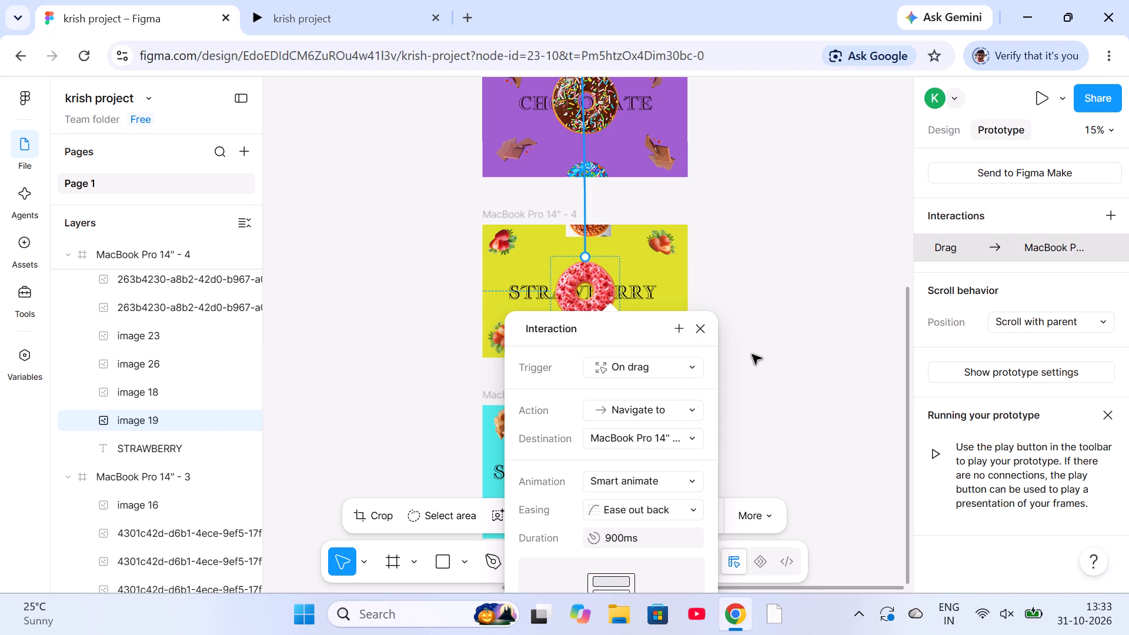
pyautogui.click(702, 326)
pyautogui.click(727, 323)
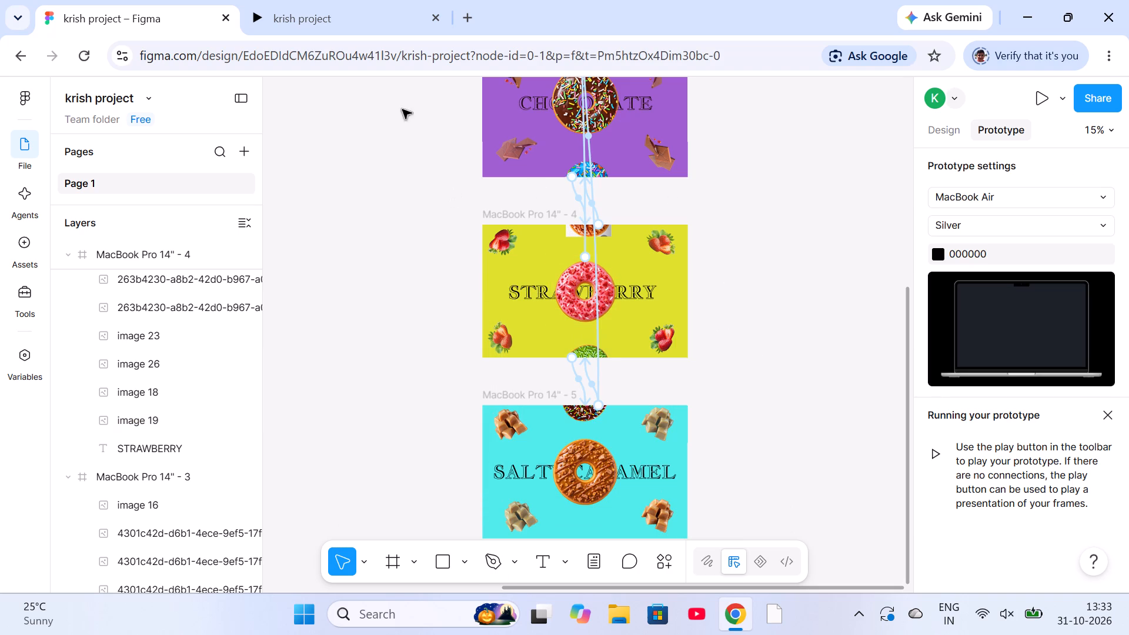
# Test the prototype preview from CHOCOLATE back to BLUEBERRY, and forward through every flavour to SALTY CARAMEL.
pyautogui.click(360, 26)
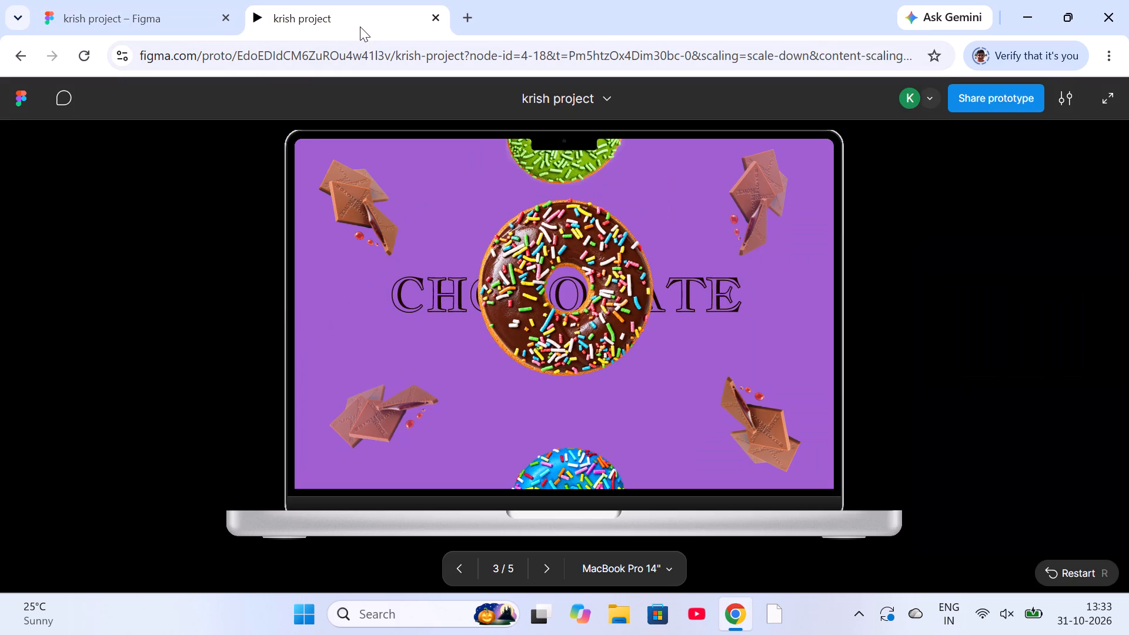
pyautogui.click(564, 329)
pyautogui.click(564, 329)
pyautogui.click(459, 560)
pyautogui.click(459, 560)
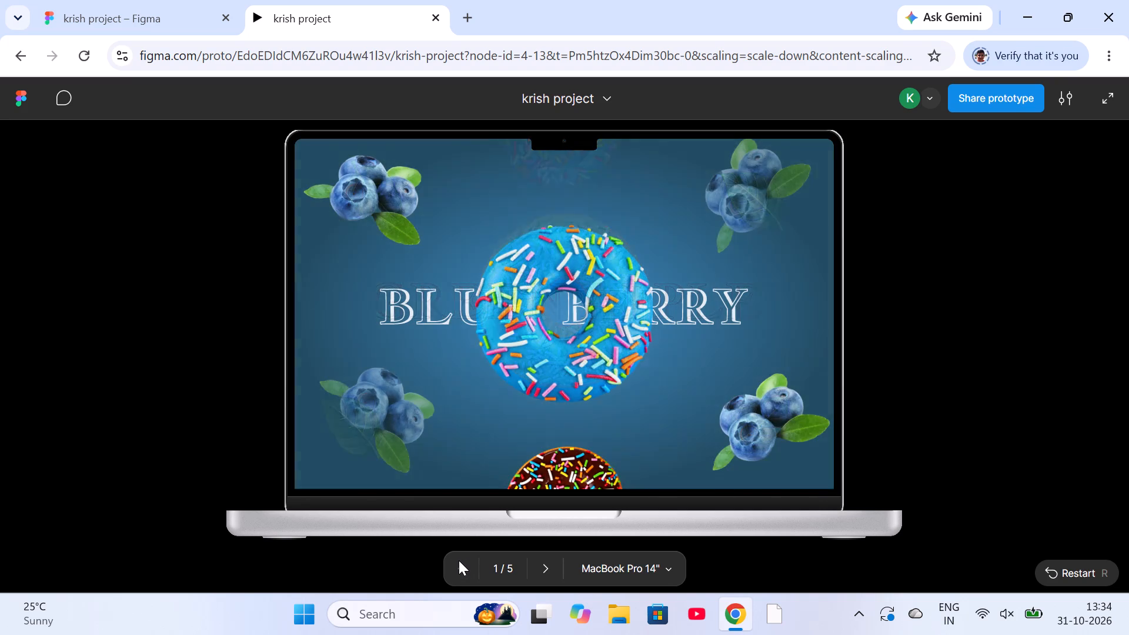
pyautogui.press('Right')
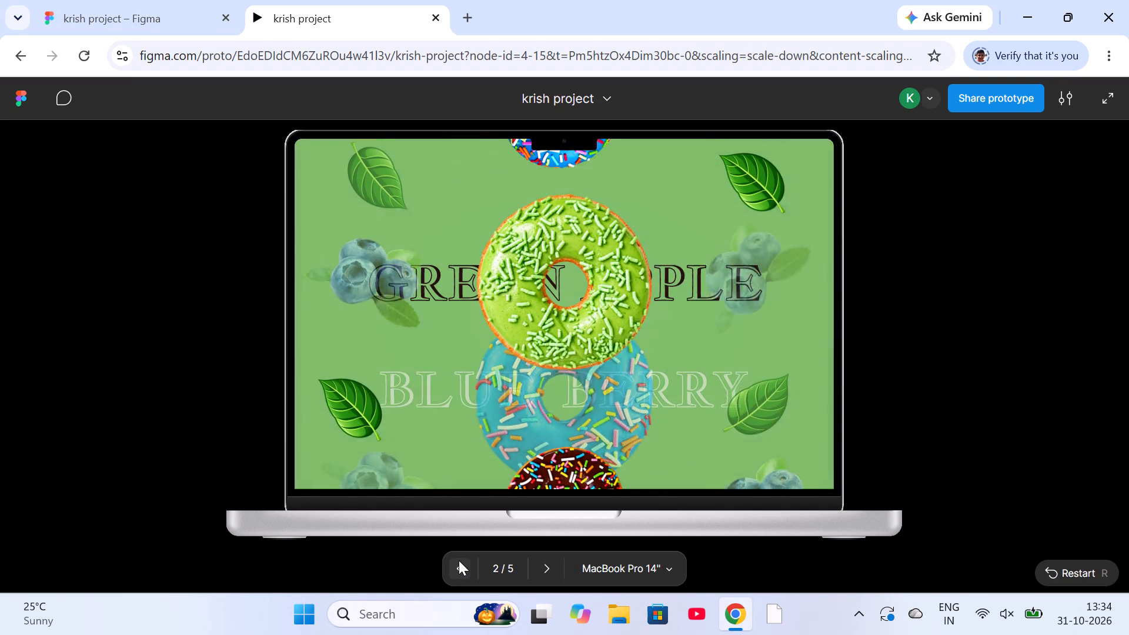
pyautogui.press('Right')
pyautogui.press('Right')
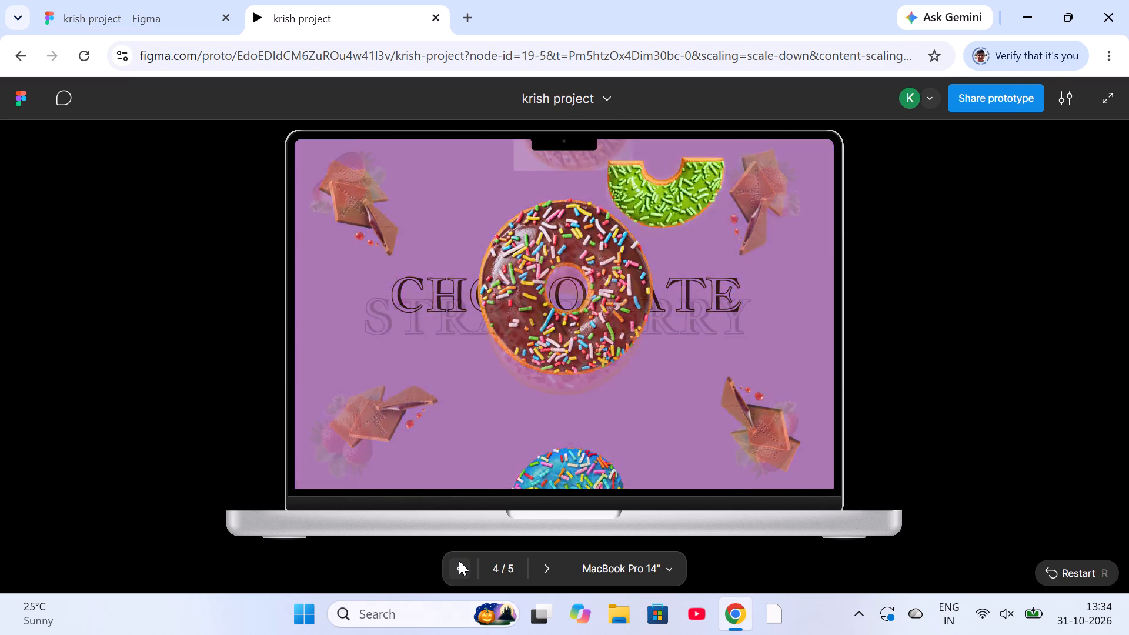
pyautogui.press('Right')
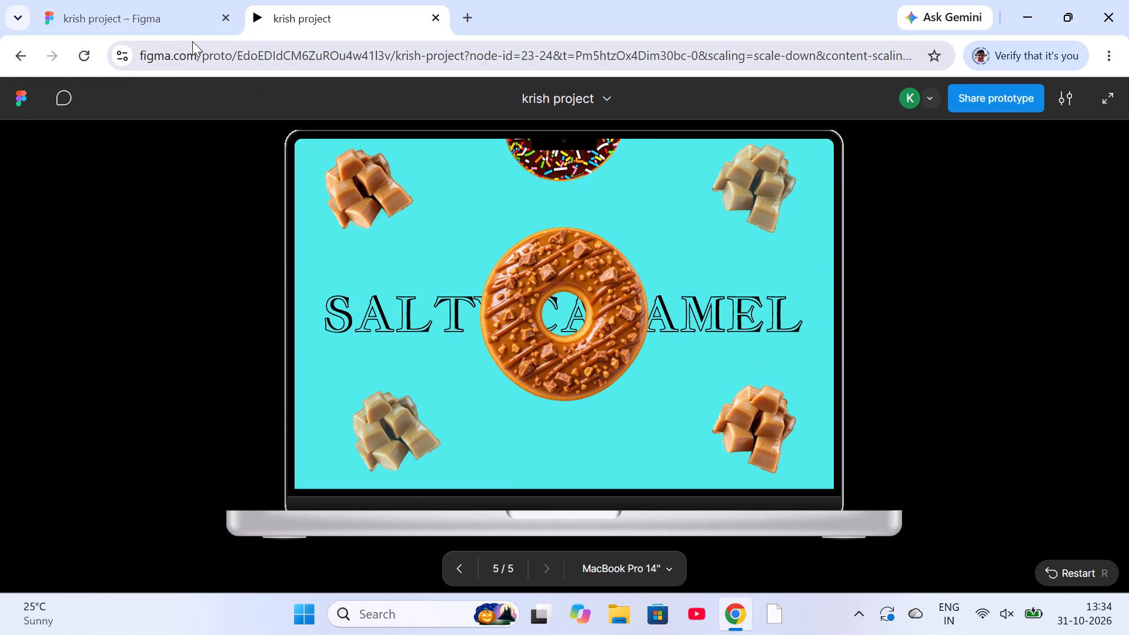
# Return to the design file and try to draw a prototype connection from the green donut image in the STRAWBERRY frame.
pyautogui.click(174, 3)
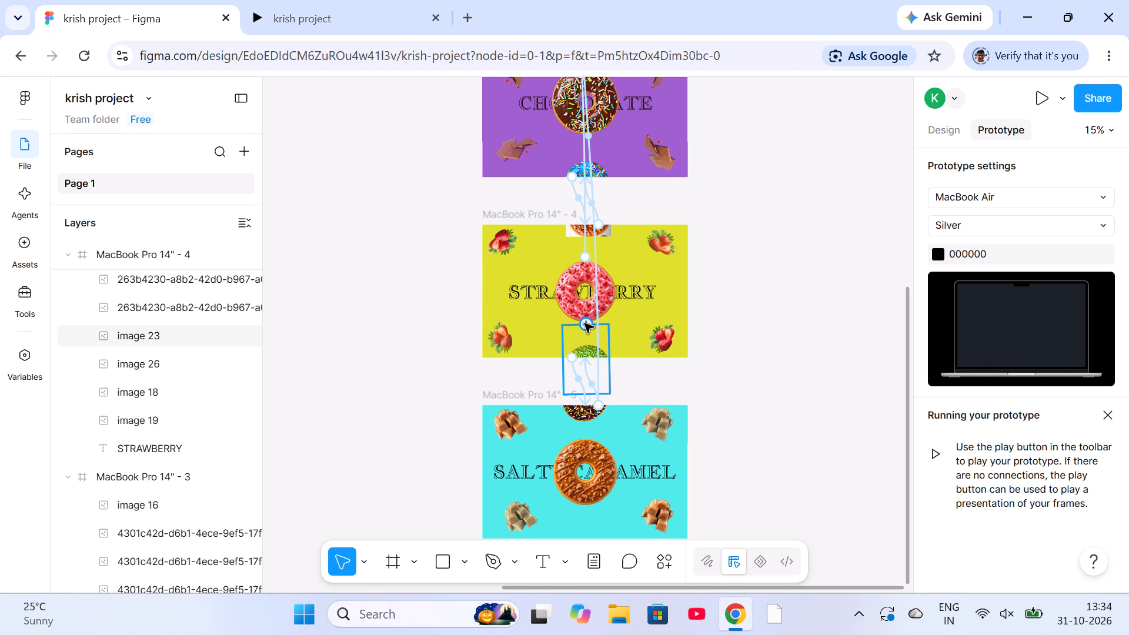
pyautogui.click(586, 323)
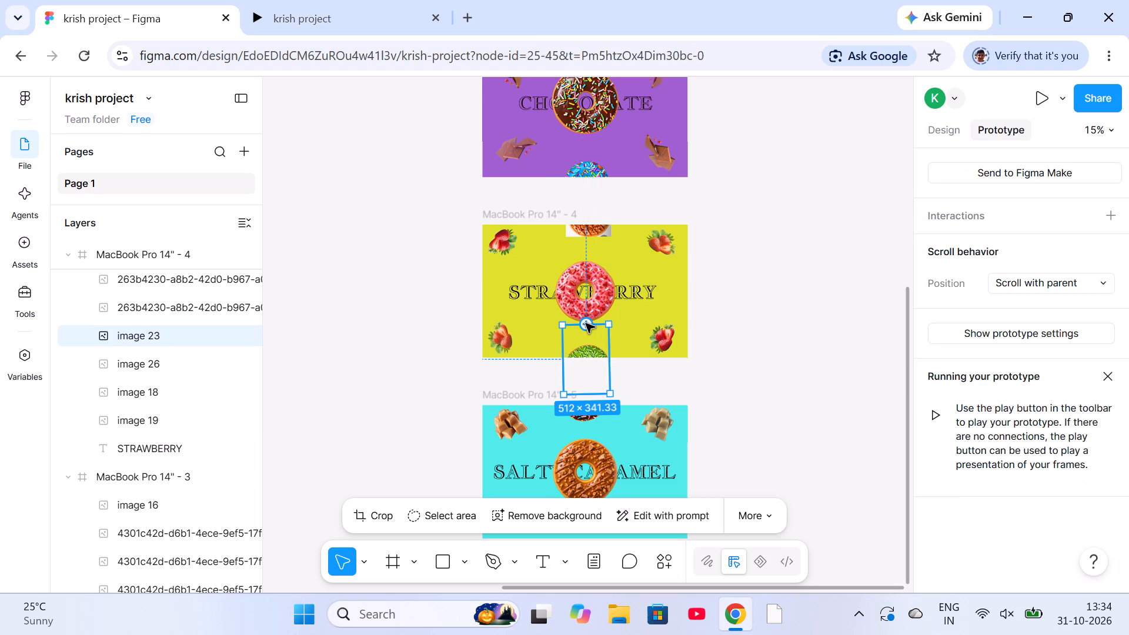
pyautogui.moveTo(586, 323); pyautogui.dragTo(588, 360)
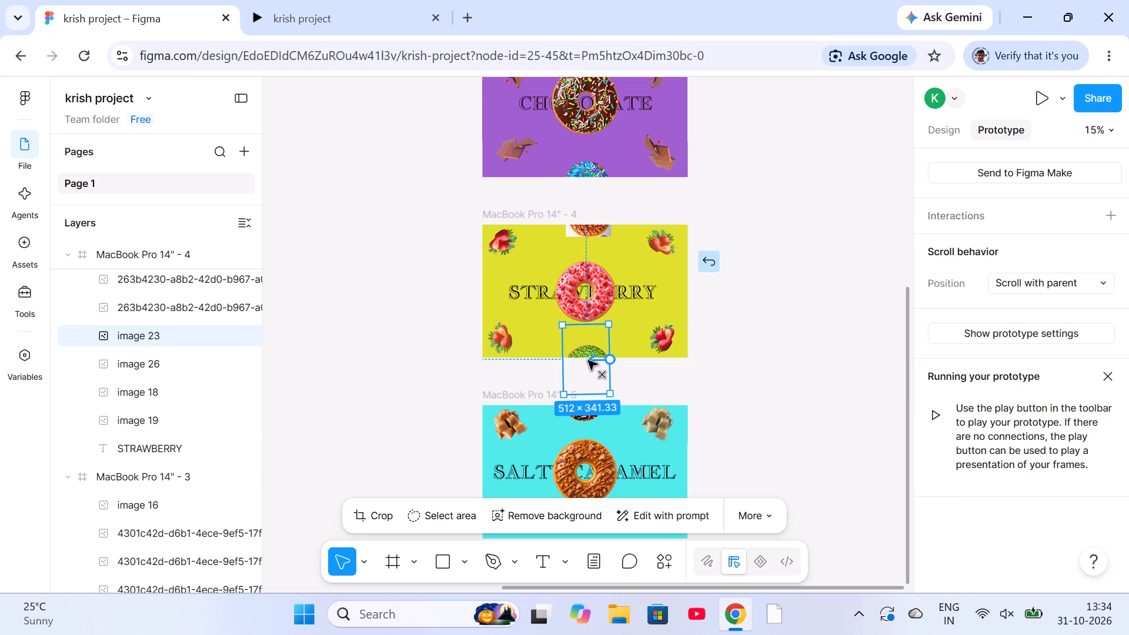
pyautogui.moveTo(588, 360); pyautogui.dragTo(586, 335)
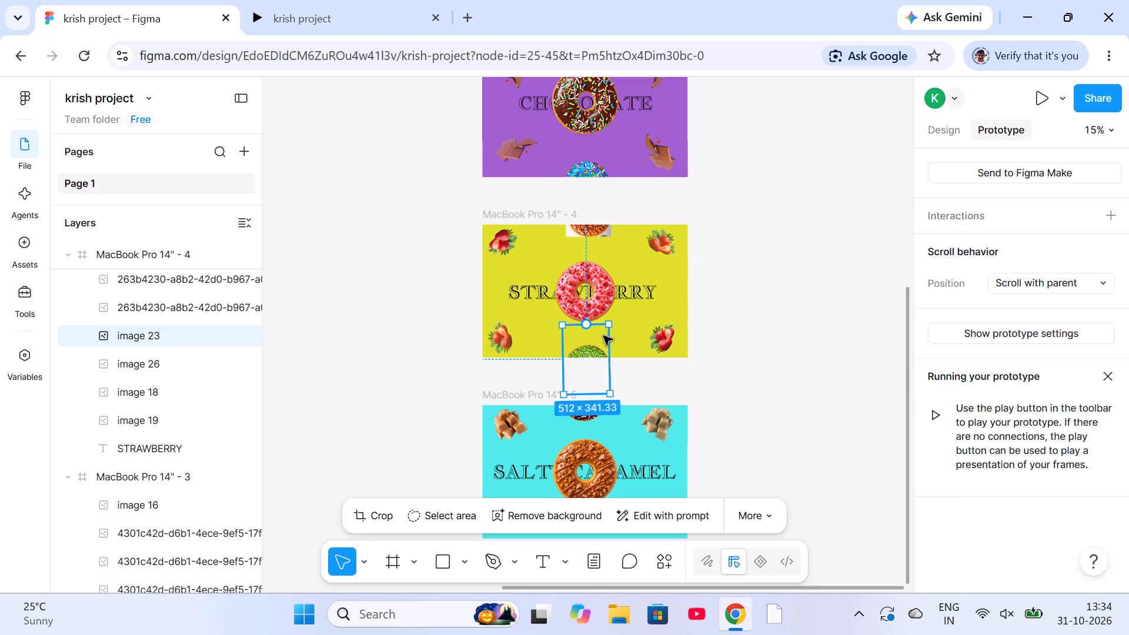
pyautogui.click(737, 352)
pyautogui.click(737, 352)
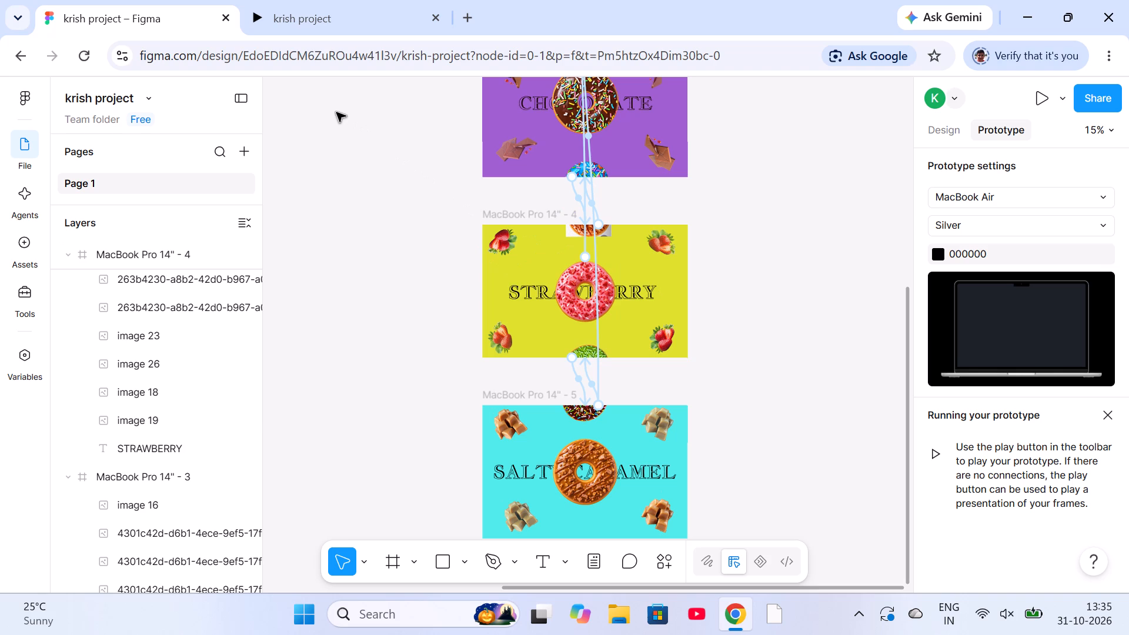
# Replay the preview's transitions from SALTY CARAMEL back through STRAWBERRY to CHOCOLATE, and return to the design file.
pyautogui.click(315, 28)
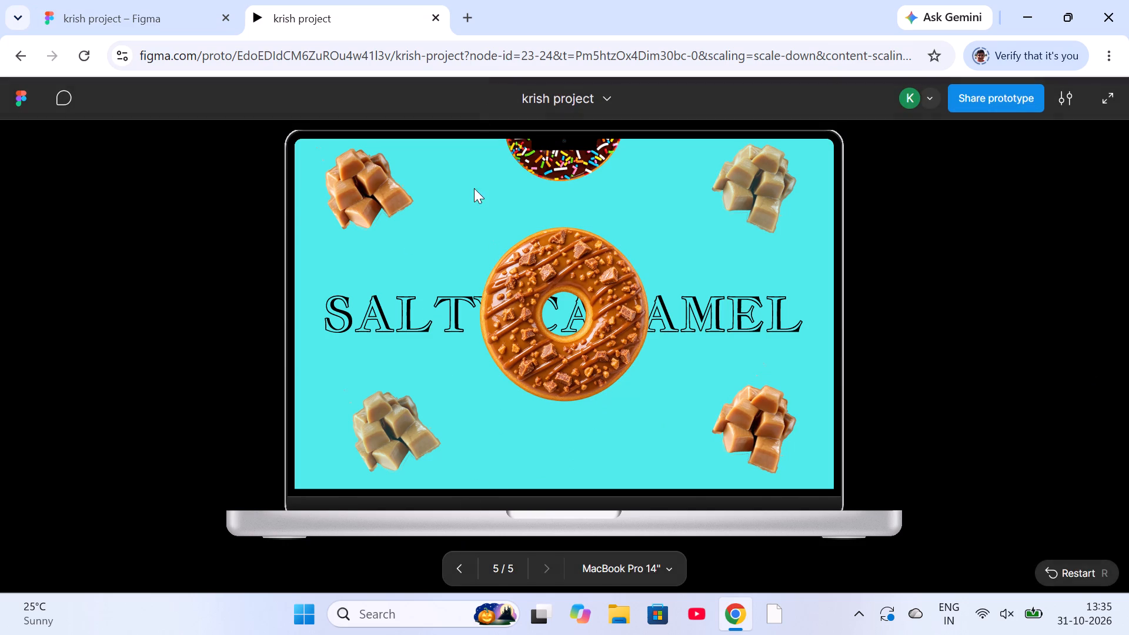
pyautogui.click(459, 566)
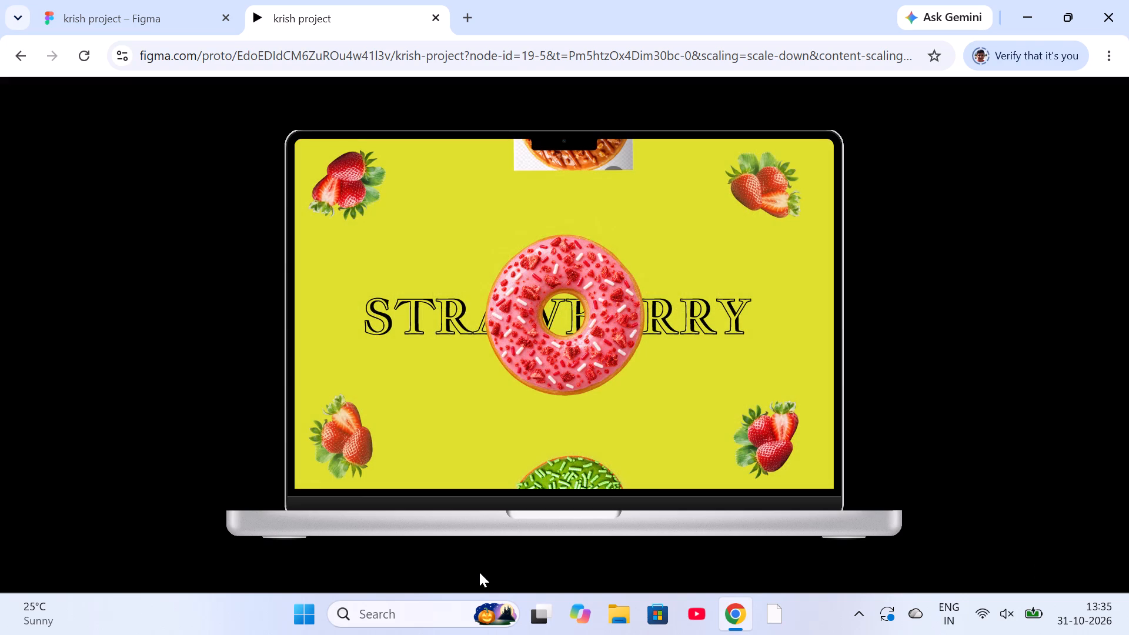
pyautogui.click(459, 572)
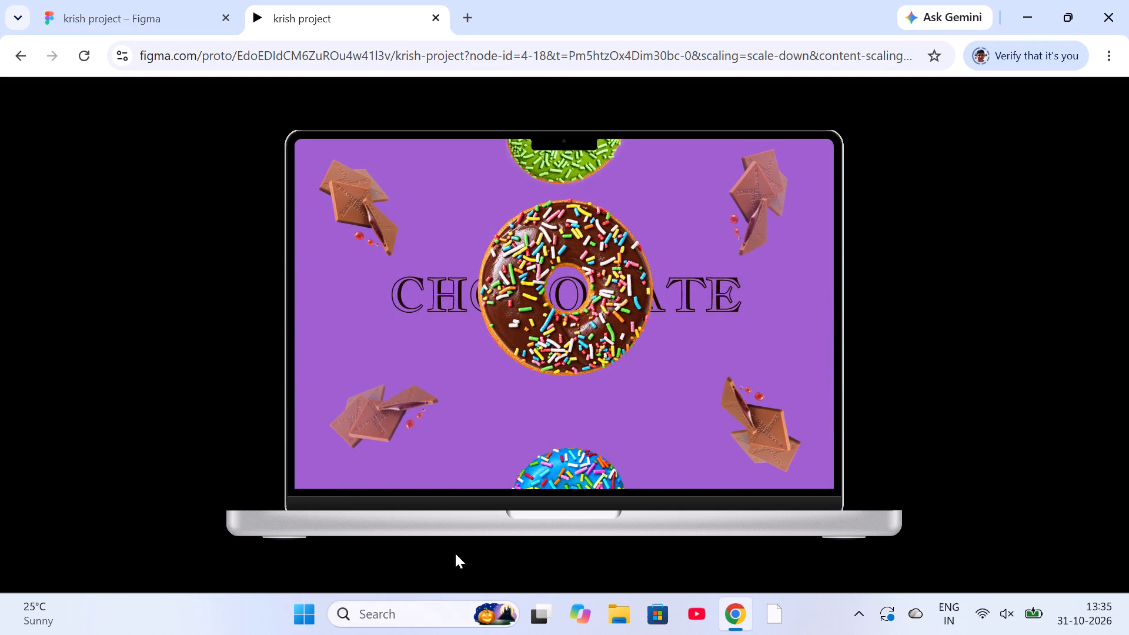
pyautogui.click(142, 9)
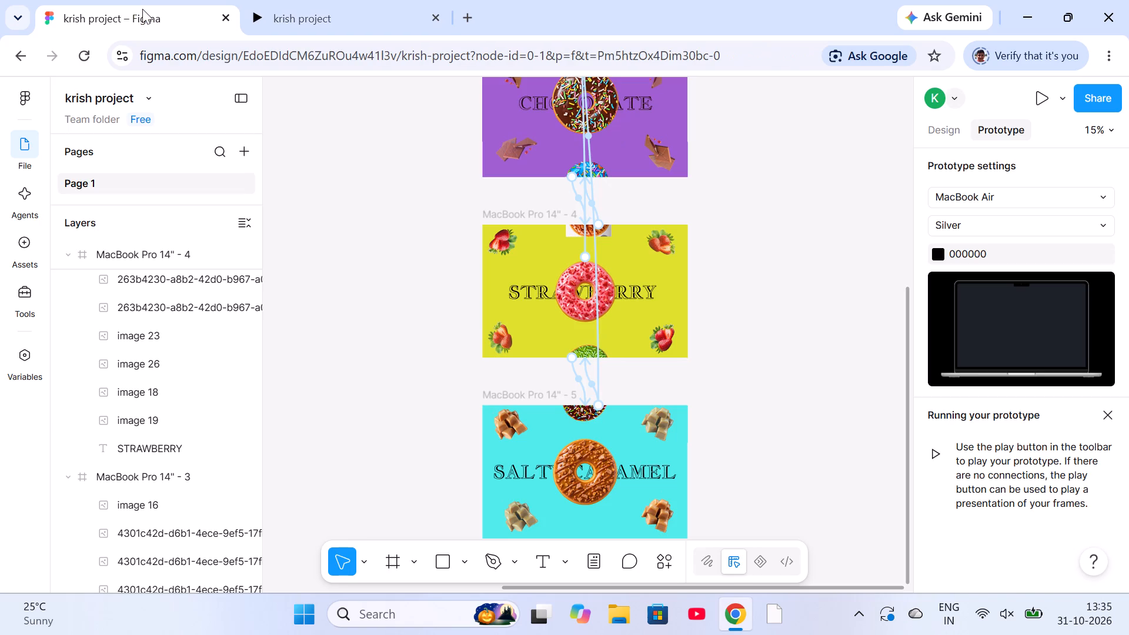
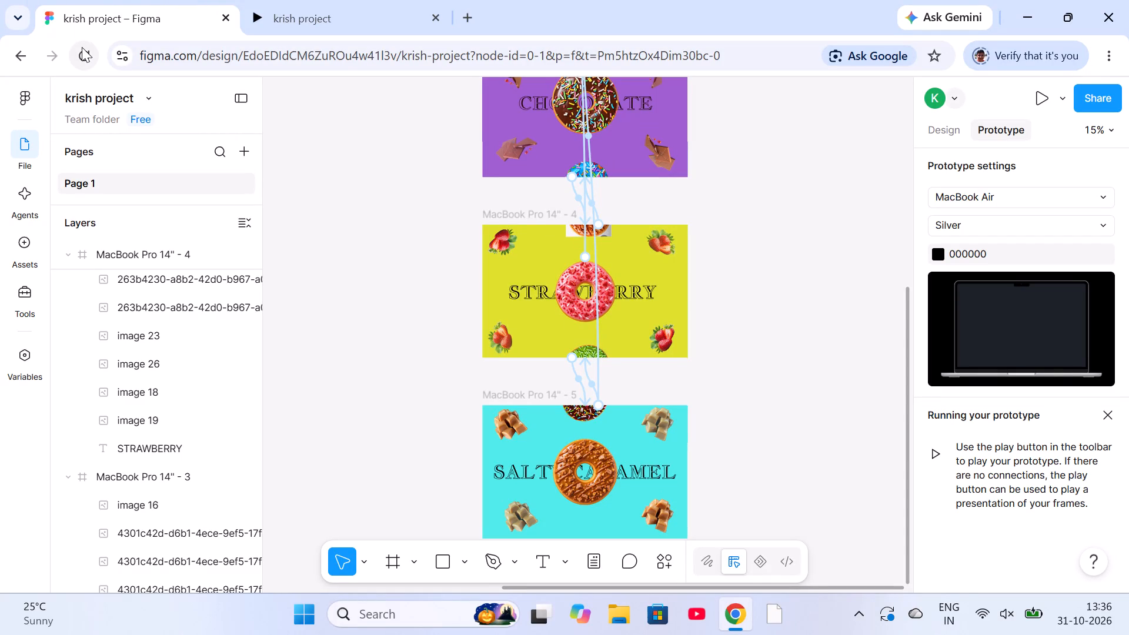
# Draw a prototype connection from the pink strawberry donut in MacBook Pro 14" - 4 to the MacBook Pro 14" - 5 frame.
pyautogui.click(418, 302)
pyautogui.click(942, 132)
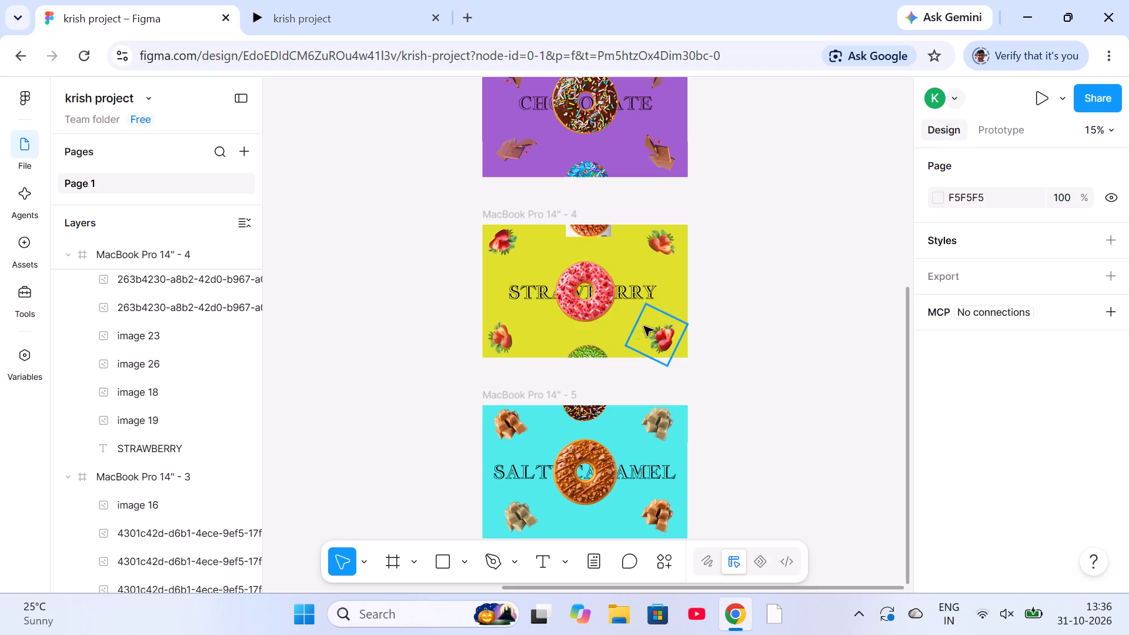
pyautogui.rightClick(576, 301)
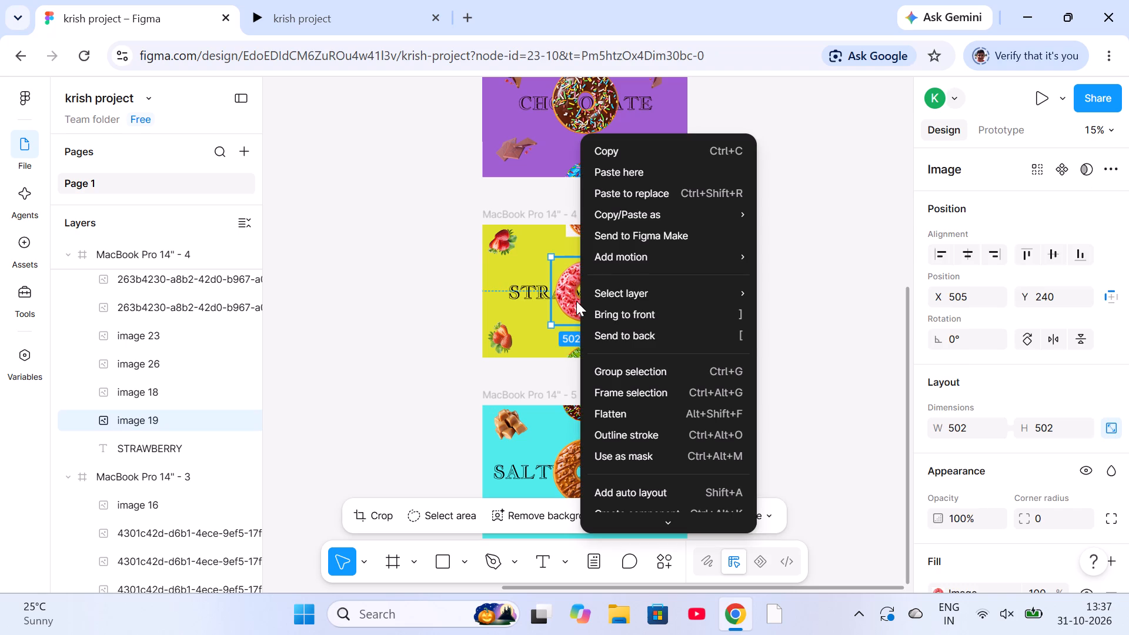
pyautogui.click(799, 203)
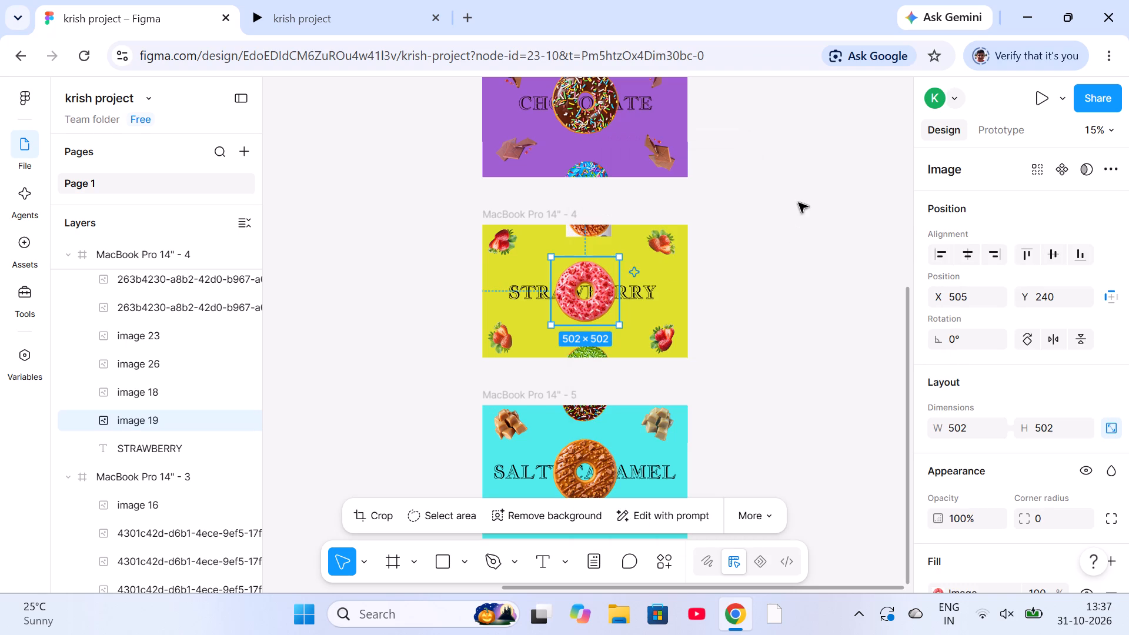
pyautogui.click(992, 131)
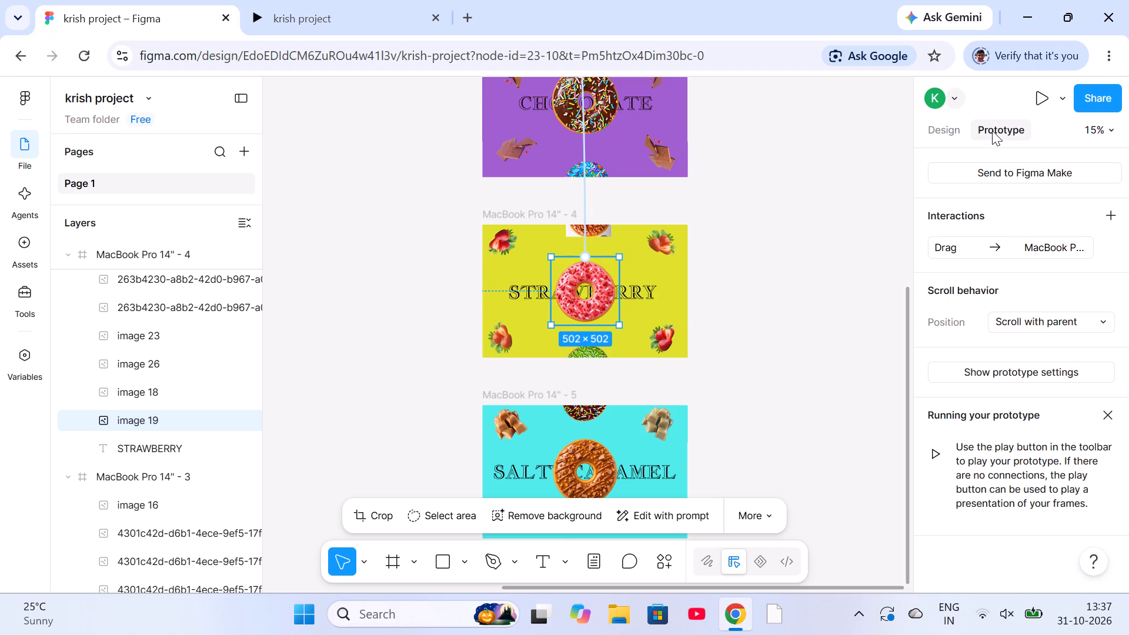
pyautogui.click(584, 324)
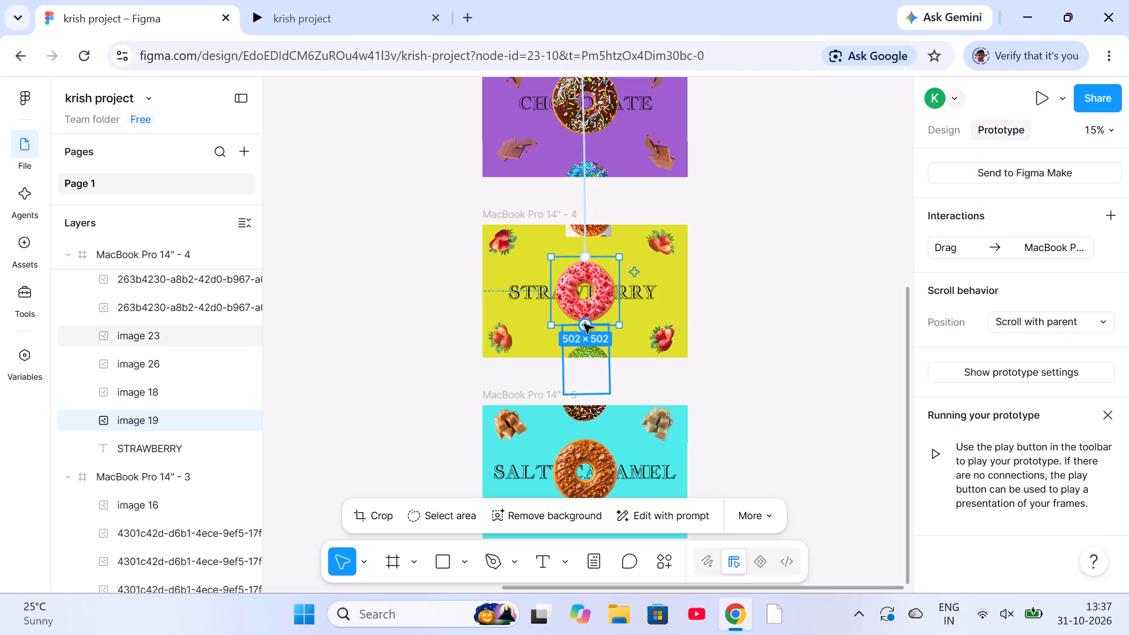
pyautogui.moveTo(584, 324); pyautogui.dragTo(590, 457)
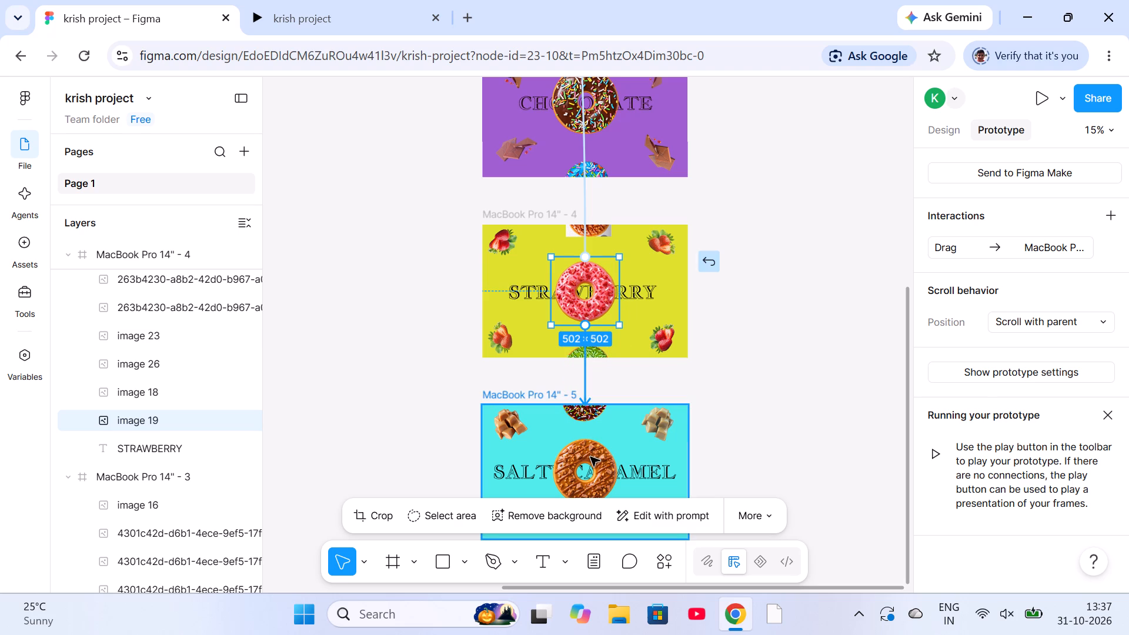
pyautogui.moveTo(590, 457); pyautogui.dragTo(590, 457)
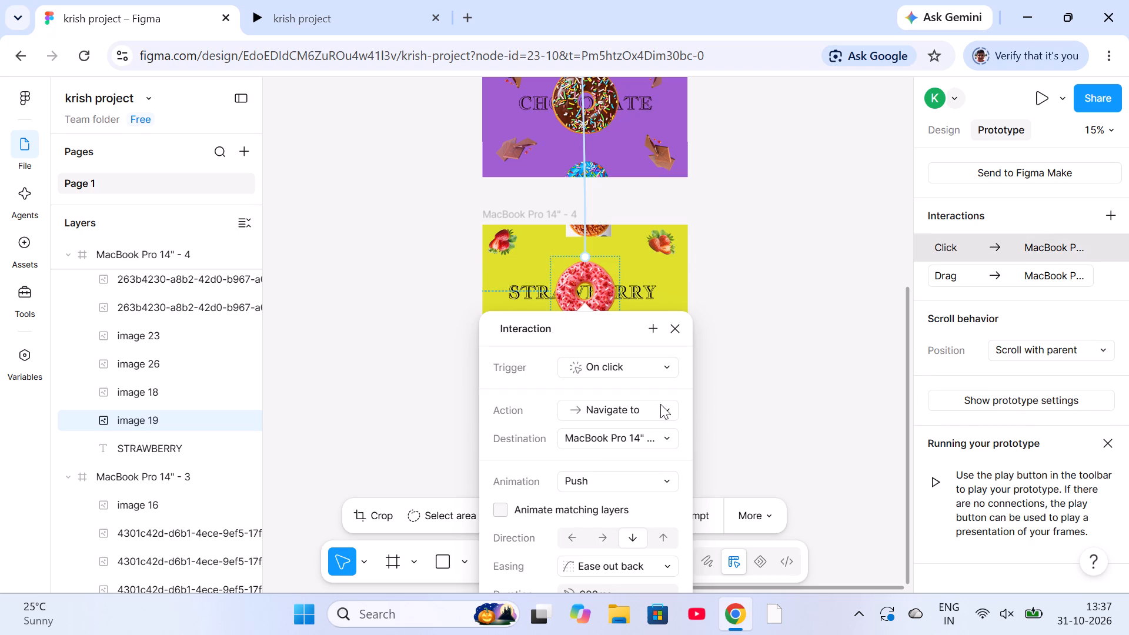
# Set the new strawberry donut interaction's trigger to While hovering, keeping the Navigate to action and Push animation.
pyautogui.click(663, 403)
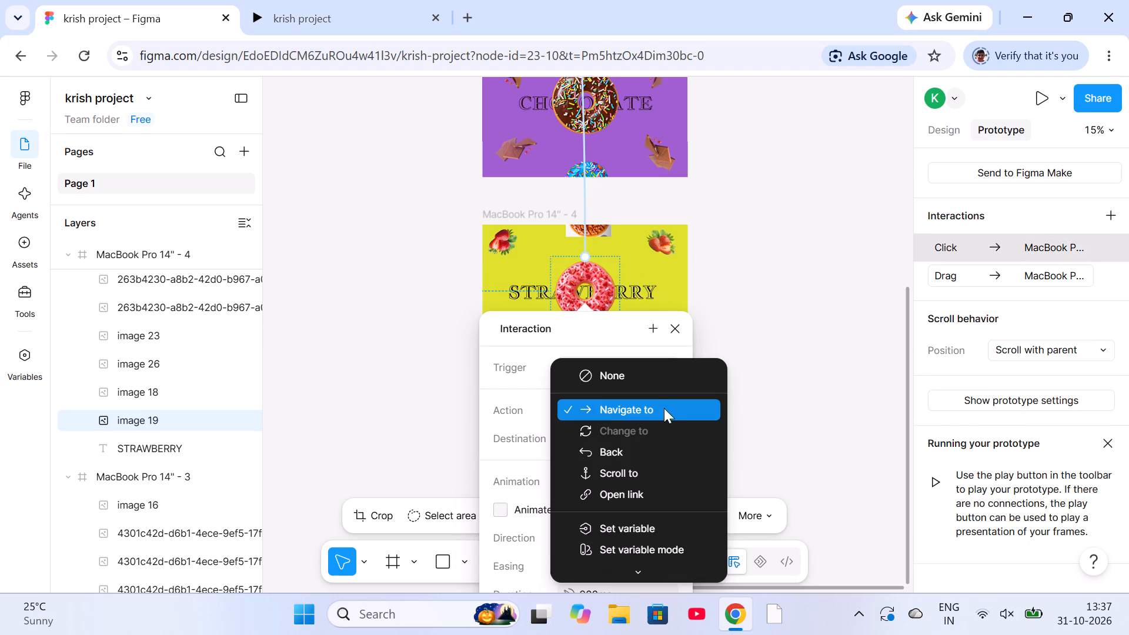
pyautogui.click(664, 405)
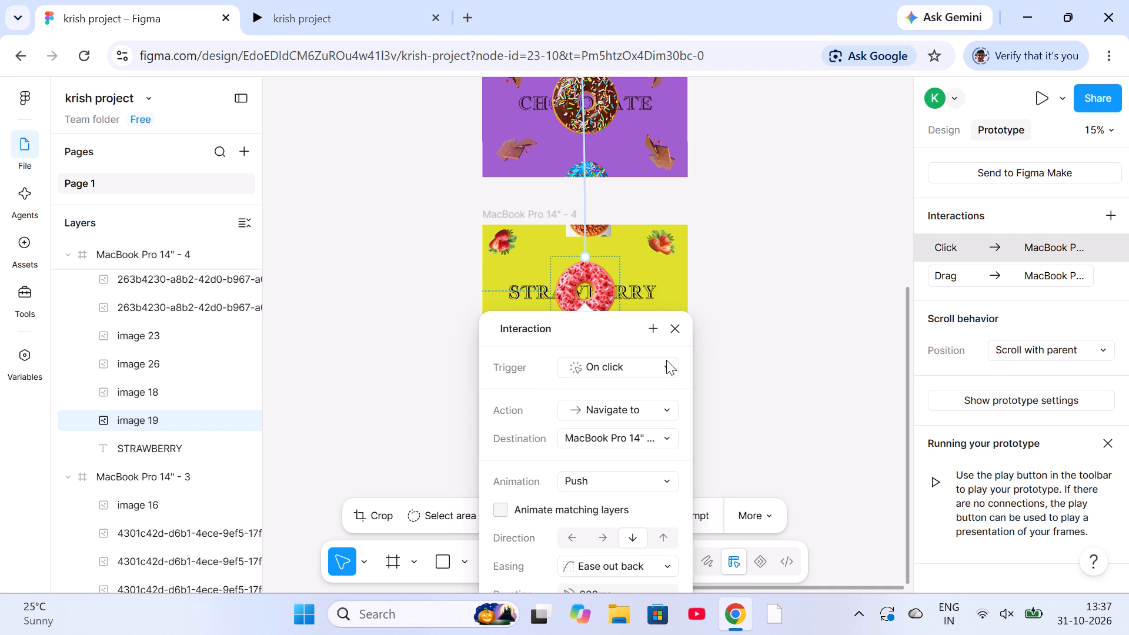
pyautogui.click(666, 360)
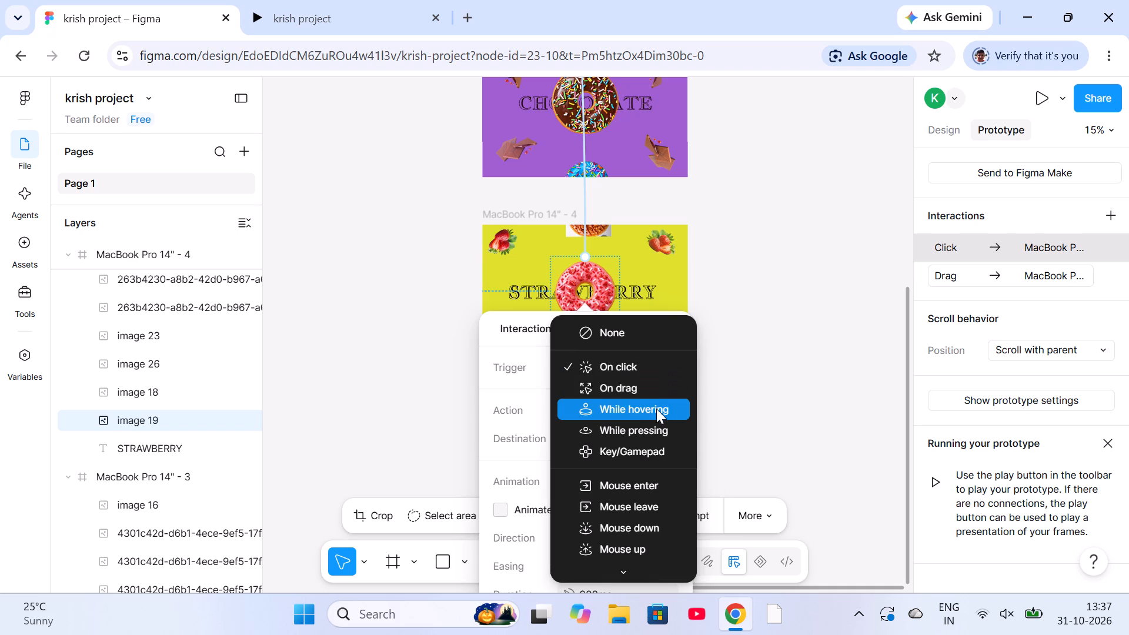
pyautogui.click(656, 409)
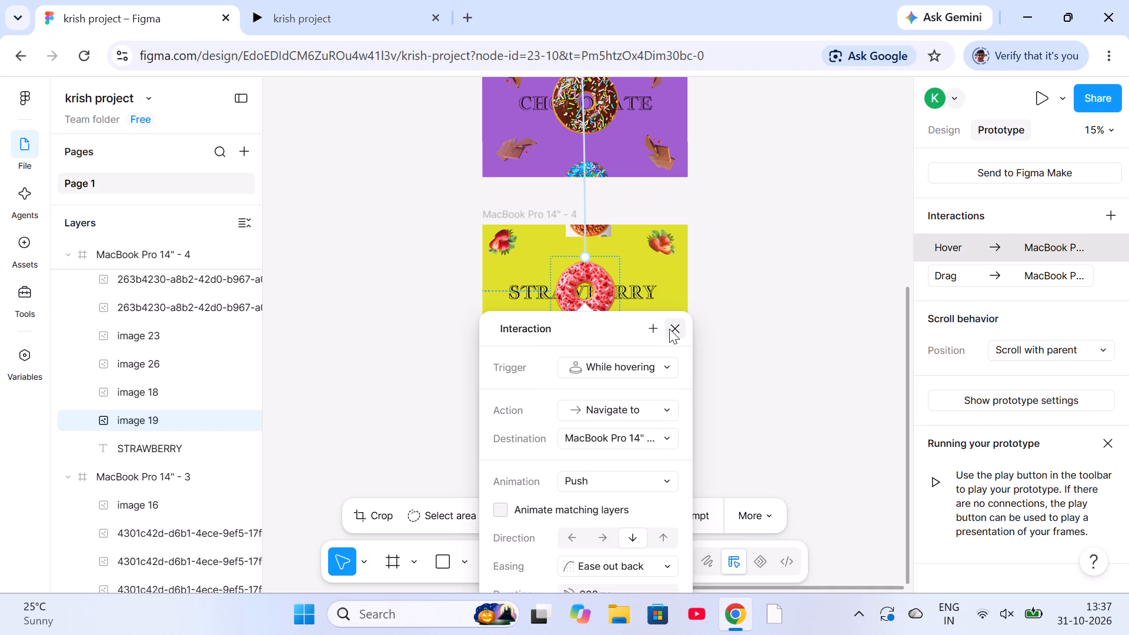
pyautogui.click(667, 482)
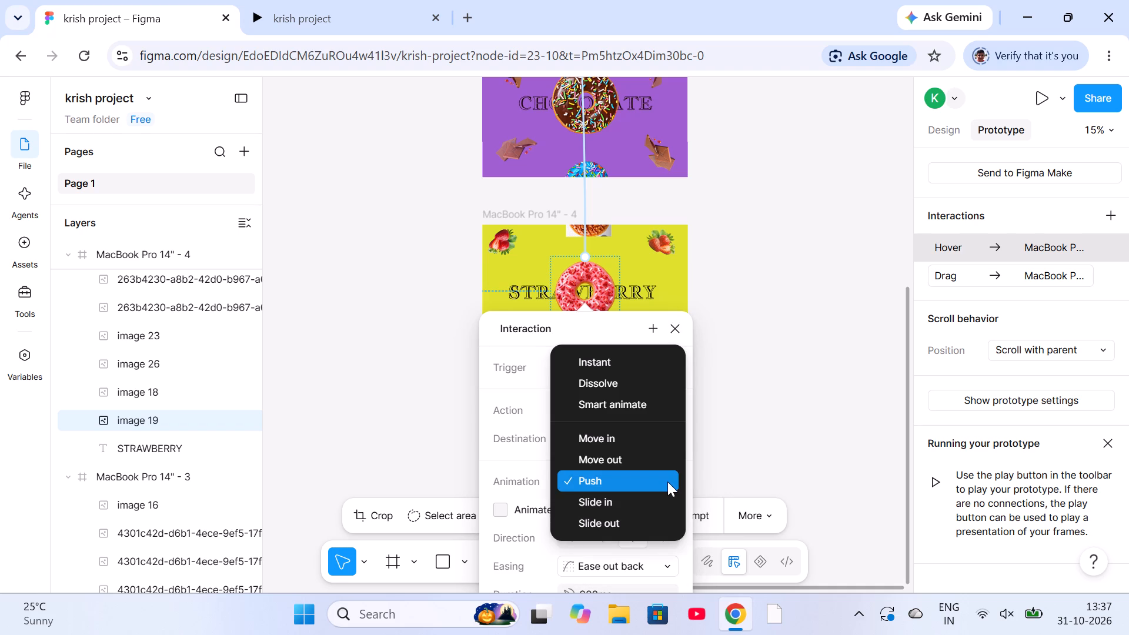
pyautogui.click(667, 482)
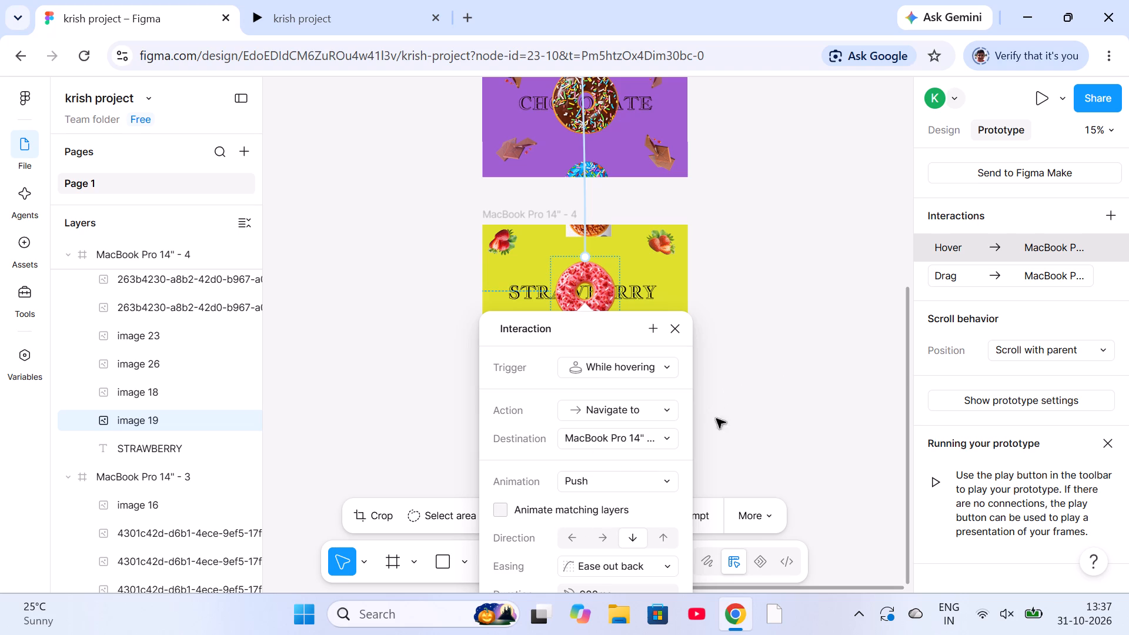
pyautogui.click(723, 322)
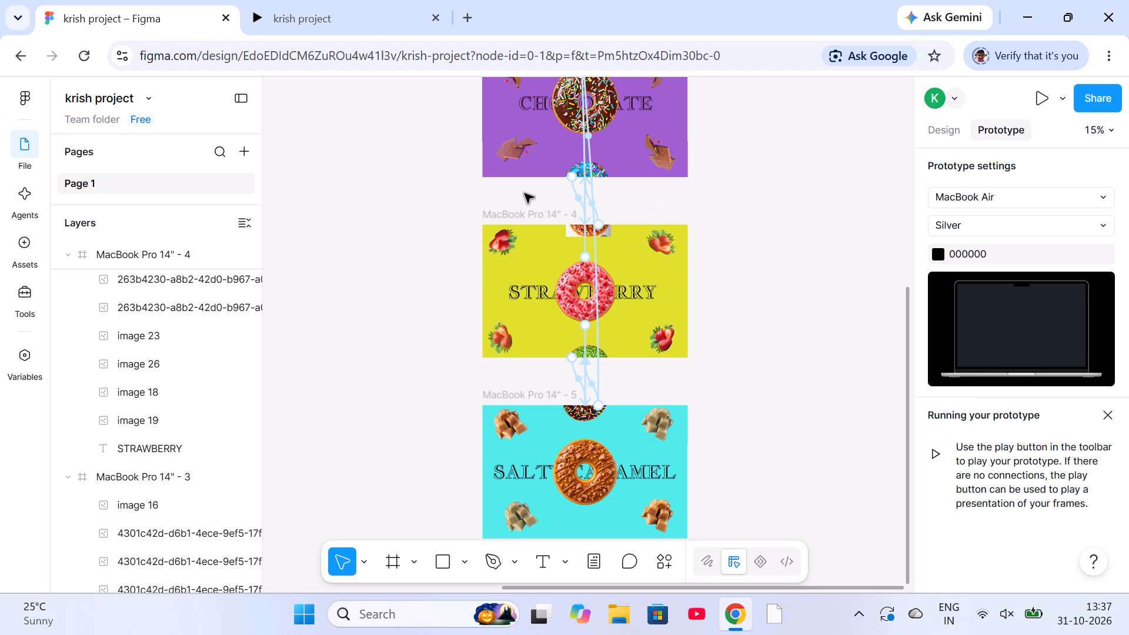
# Test the prototype preview from CHOCOLATE back to BLUEBERRY and forward through every flavour to SALTY CARAMEL, and return to the design file.
pyautogui.click(359, 19)
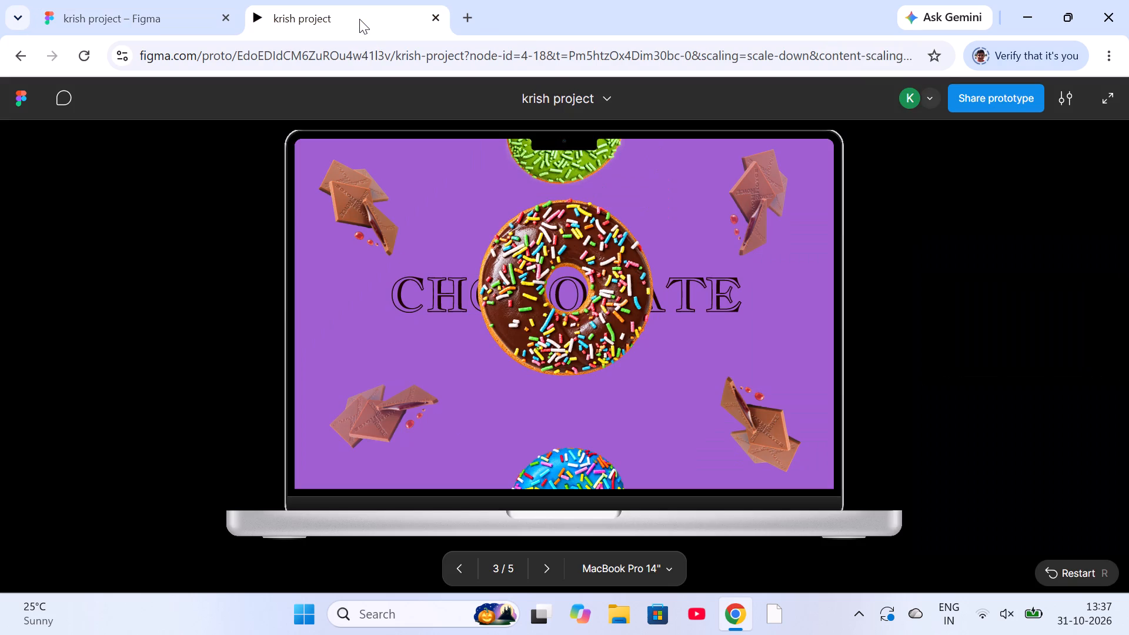
pyautogui.click(468, 569)
pyautogui.click(468, 569)
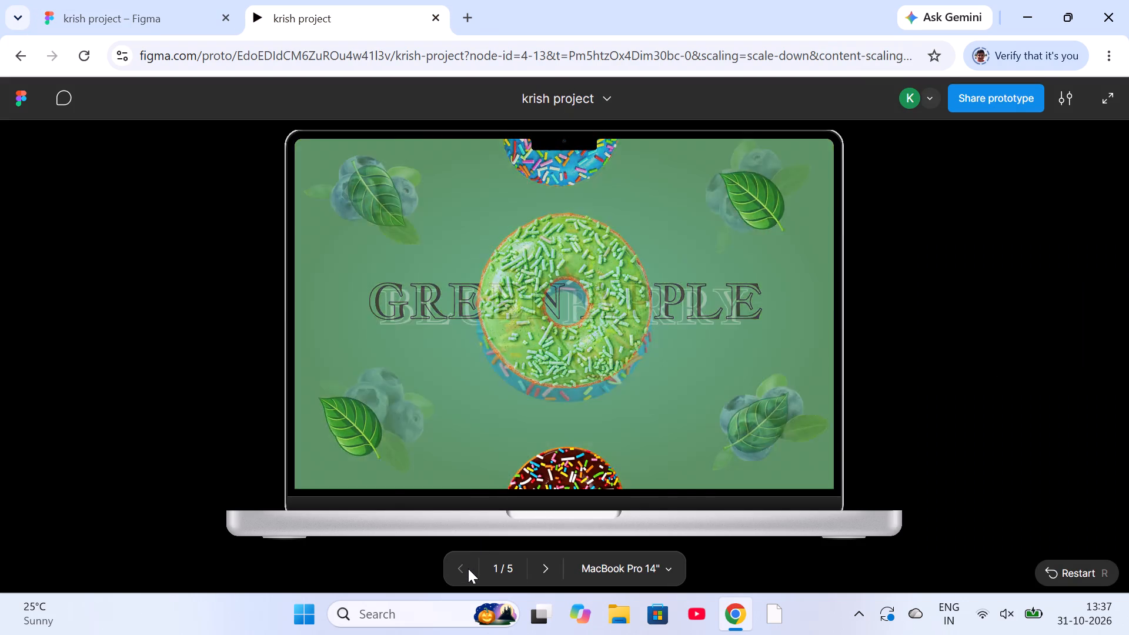
pyautogui.press('Right')
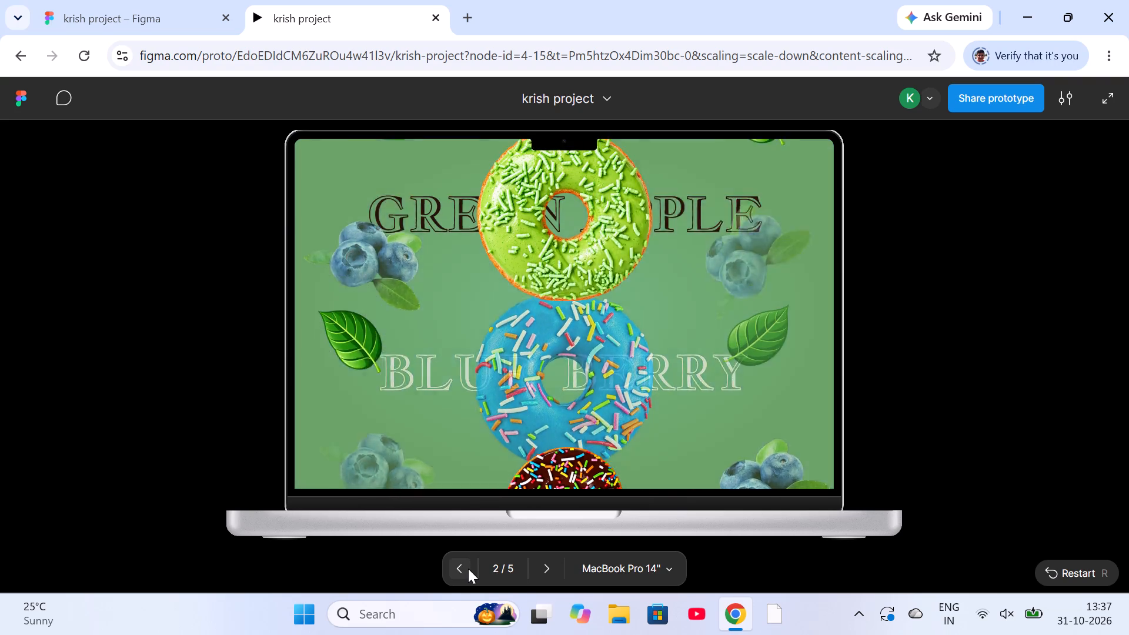
pyautogui.press('Right')
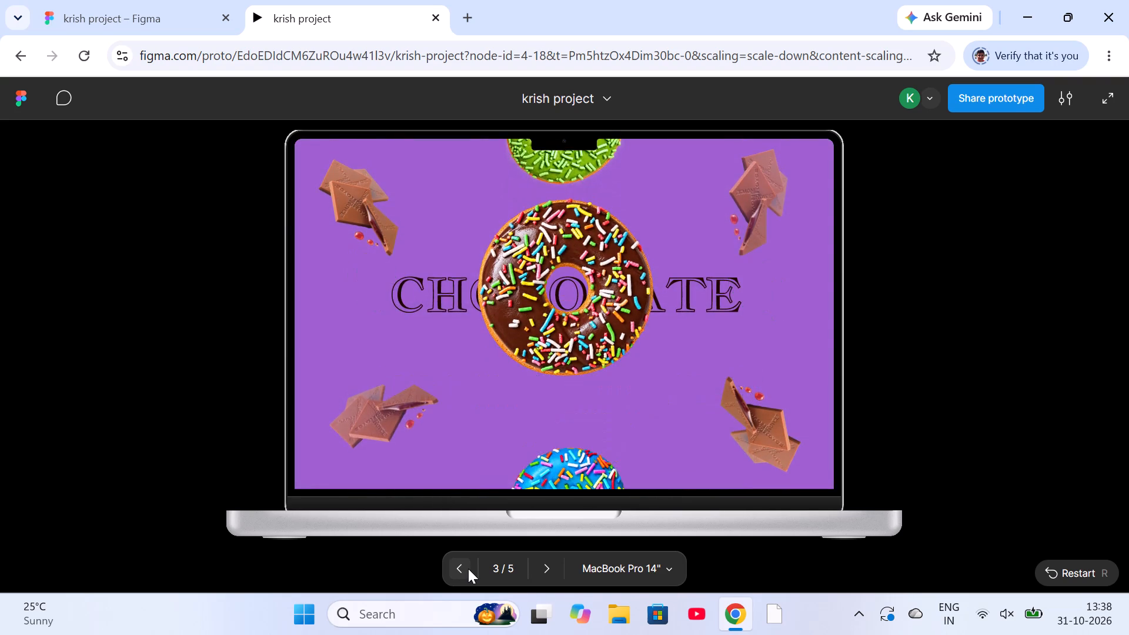
pyautogui.press('Right')
pyautogui.press('Right')
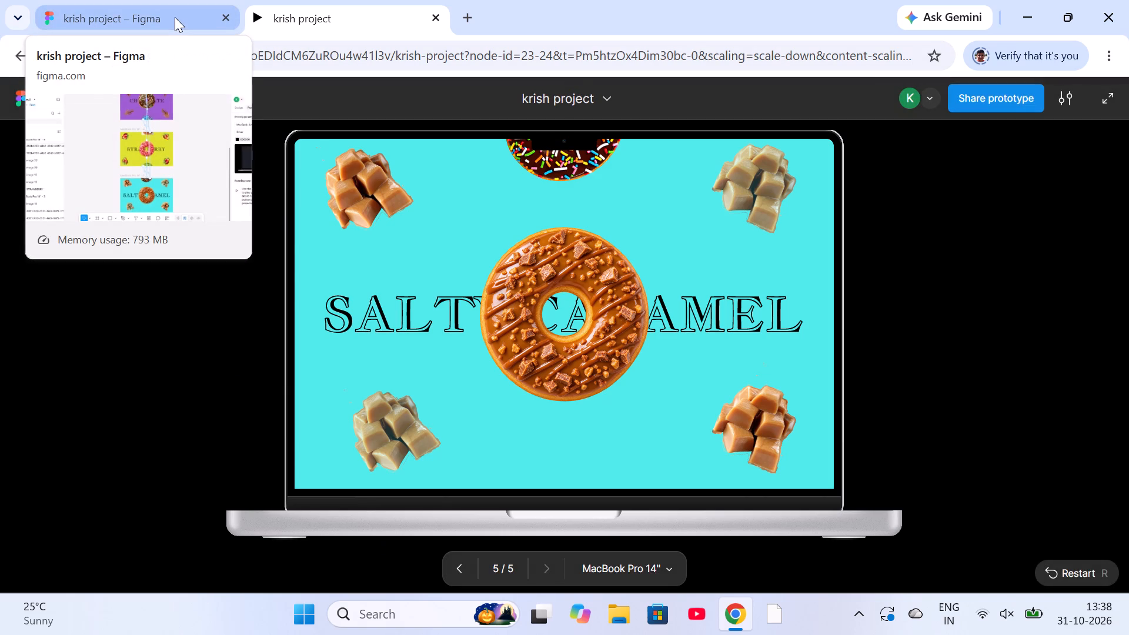
pyautogui.click(175, 17)
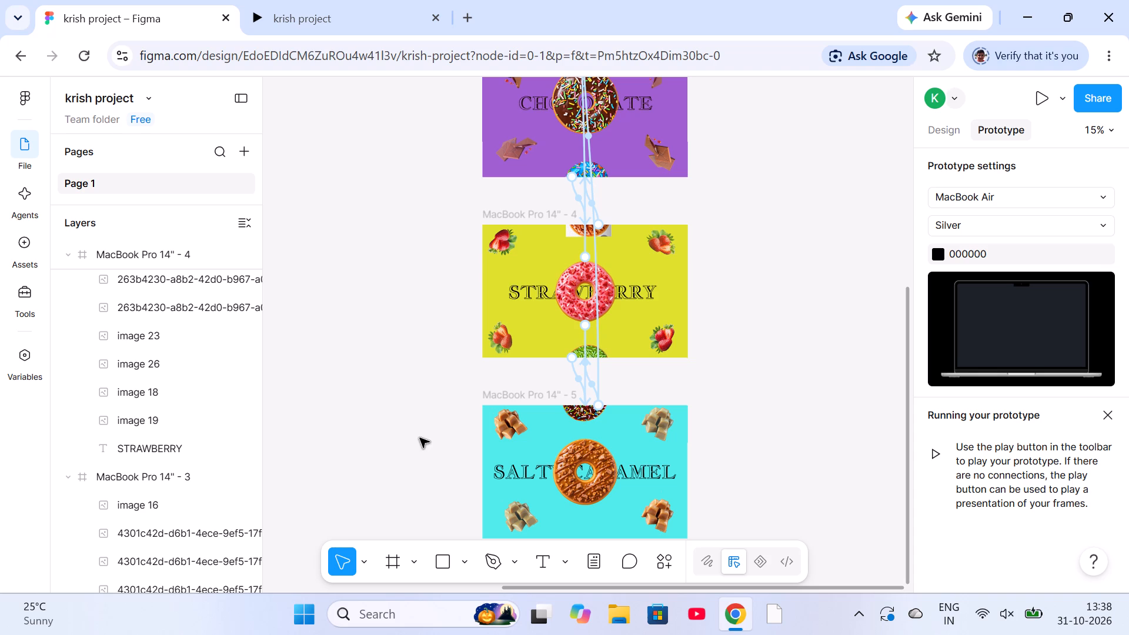
# Reopen the prototype preview and replay the transitions from SALTY CARAMEL back to BLUEBERRY and forward again to SALTY CARAMEL.
pyautogui.click(327, 20)
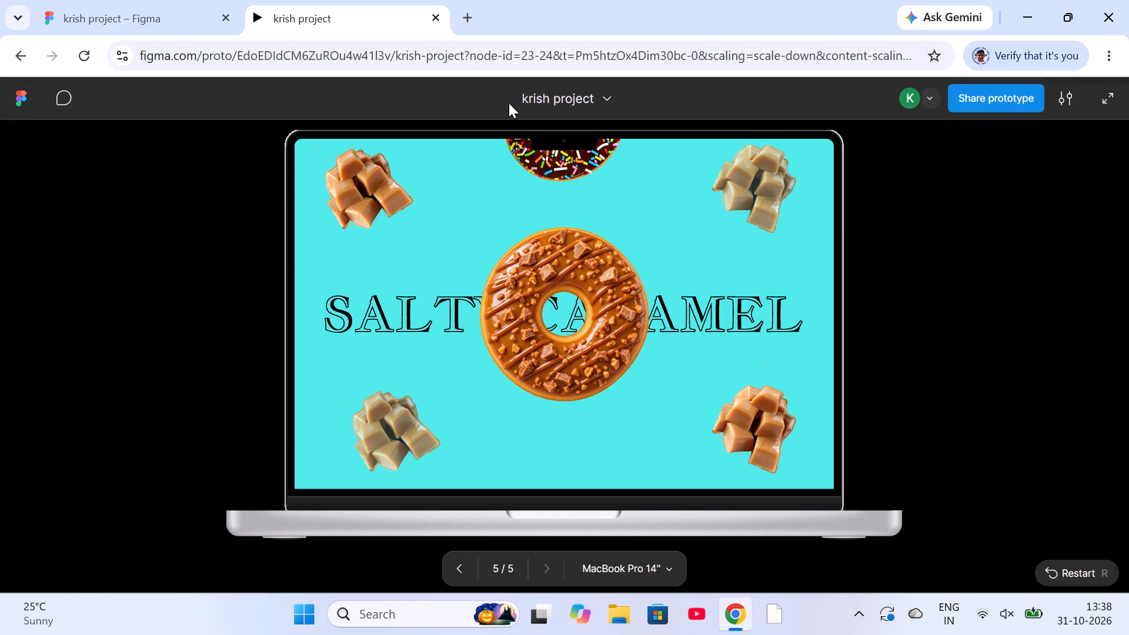
pyautogui.click(600, 94)
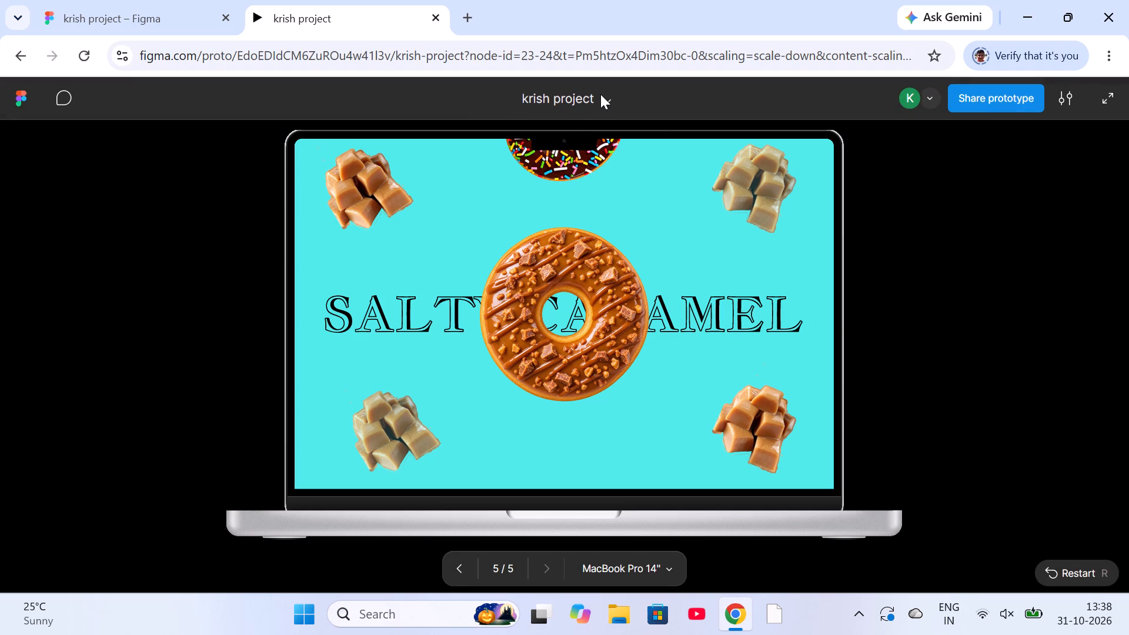
pyautogui.click(600, 94)
pyautogui.click(465, 569)
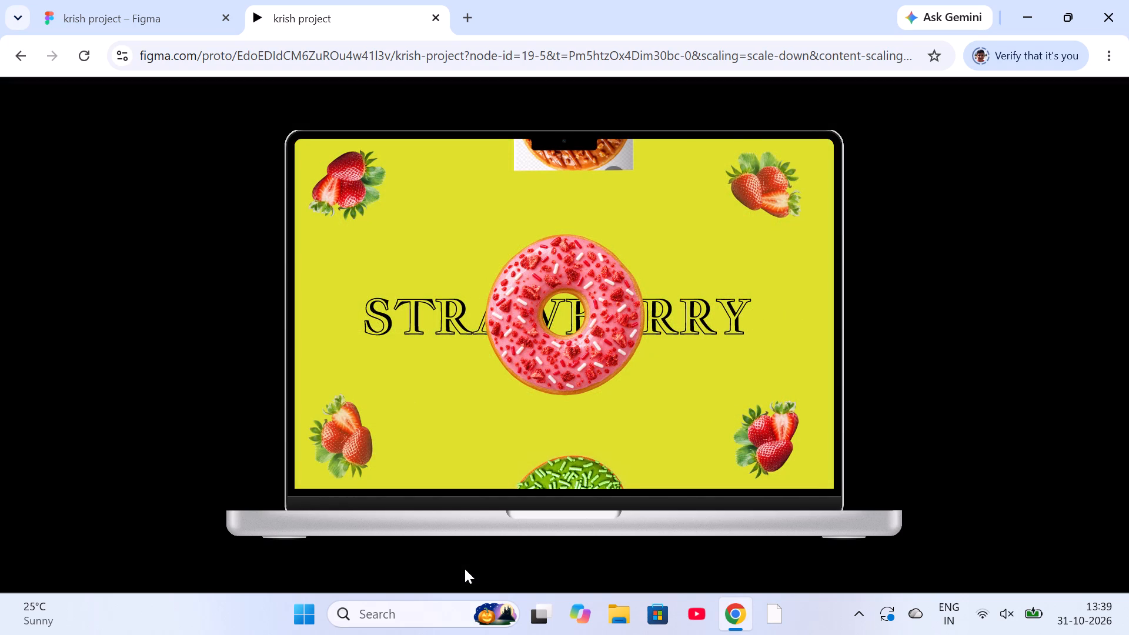
pyautogui.press('Left')
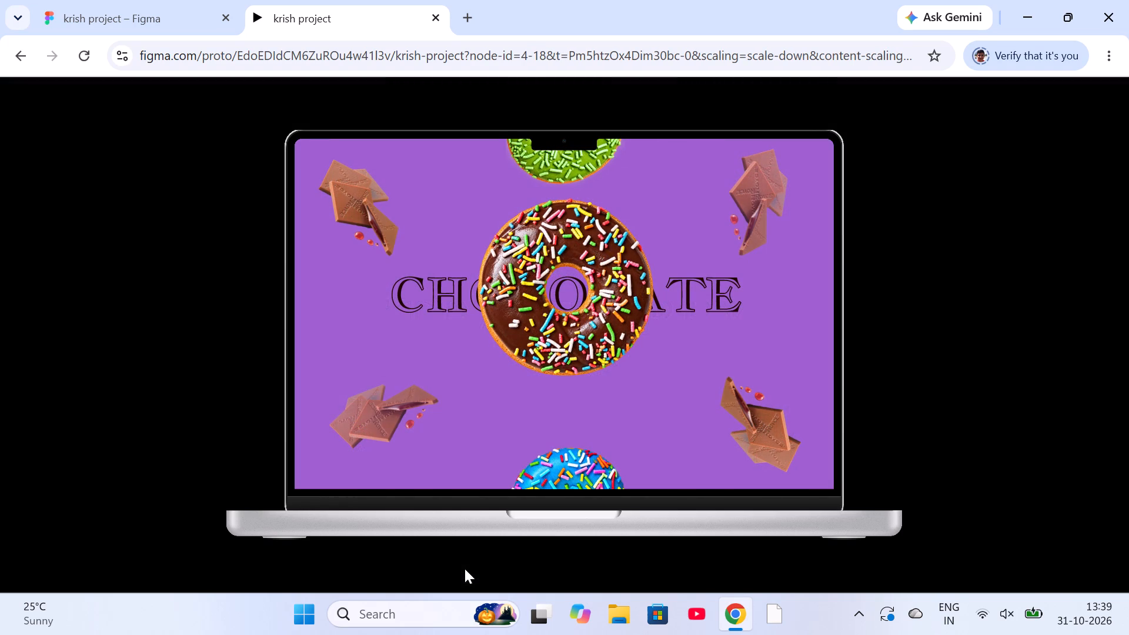
pyautogui.press('Left')
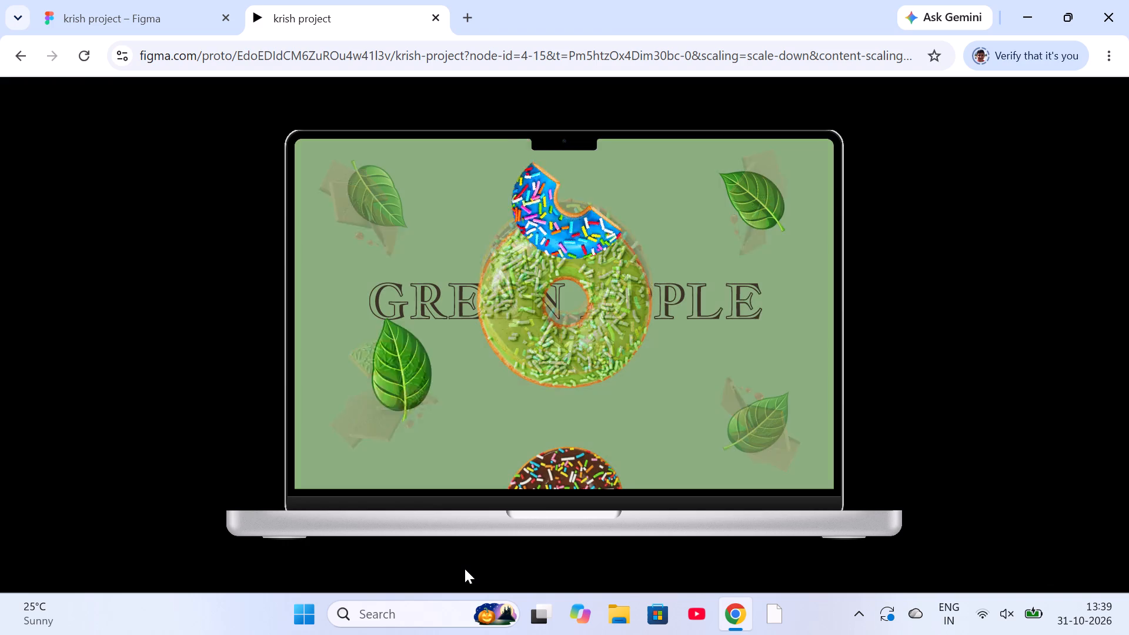
pyautogui.press('Left')
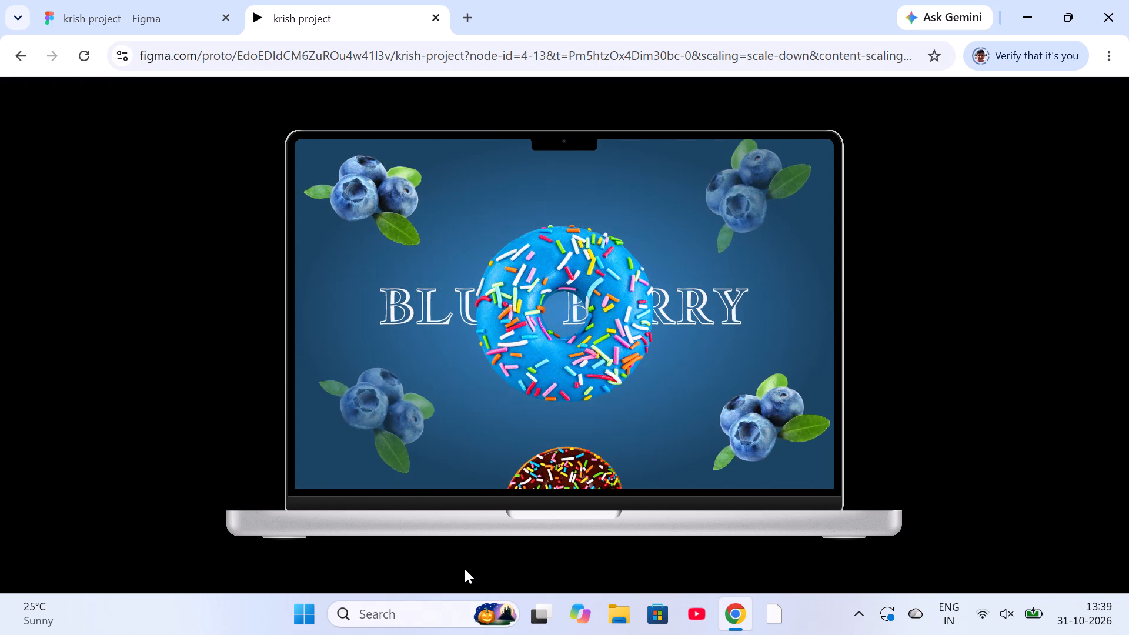
pyautogui.press('Right')
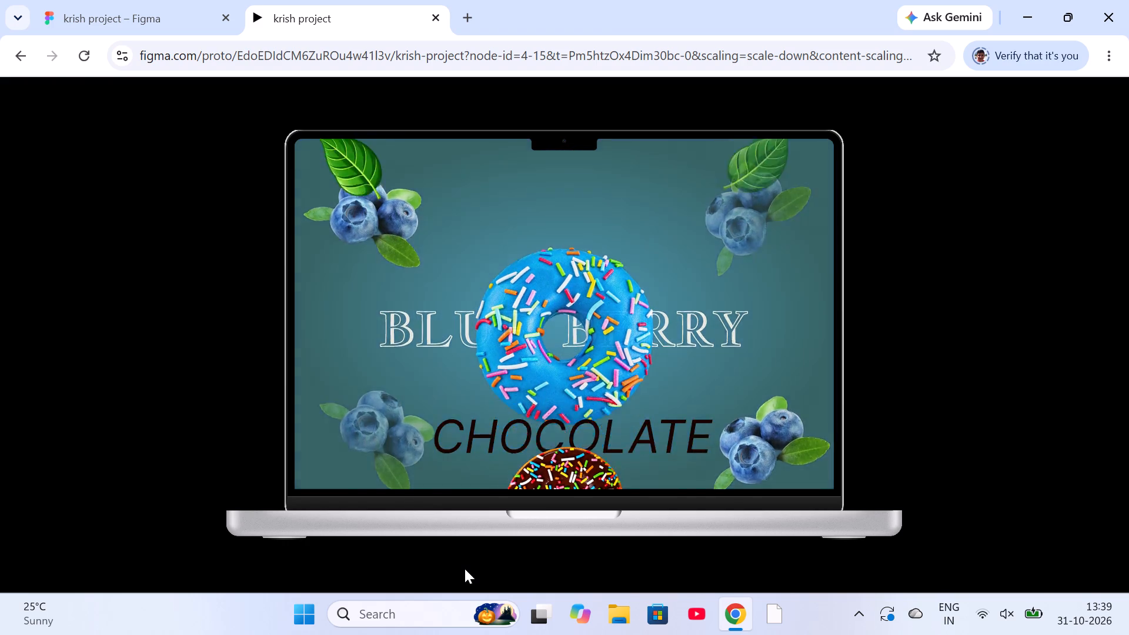
pyautogui.press('Right')
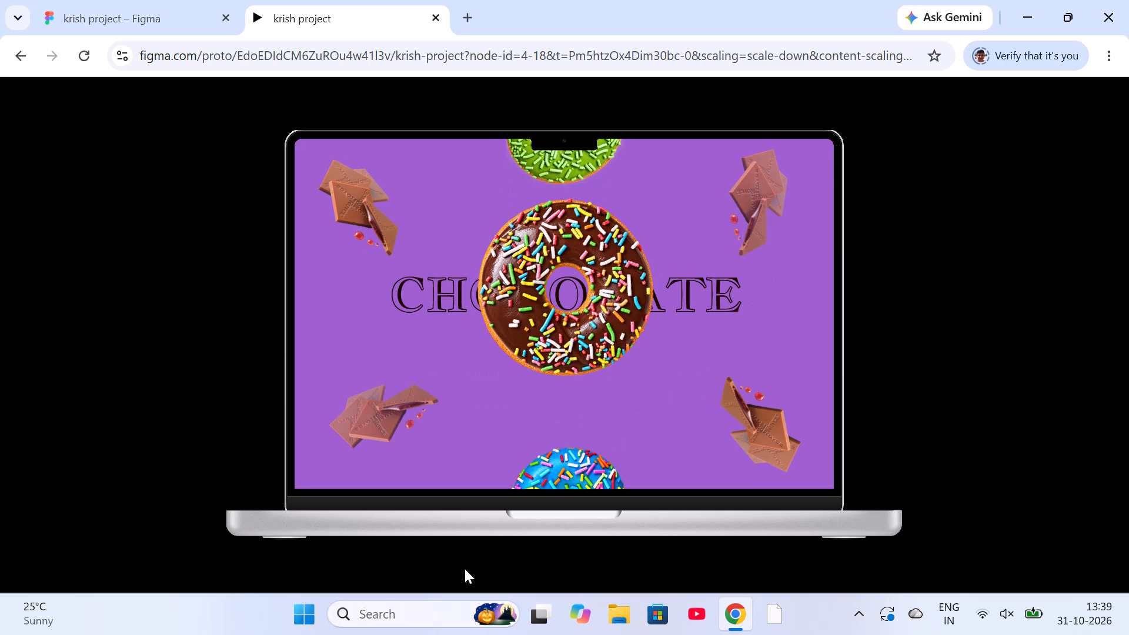
pyautogui.press('Right')
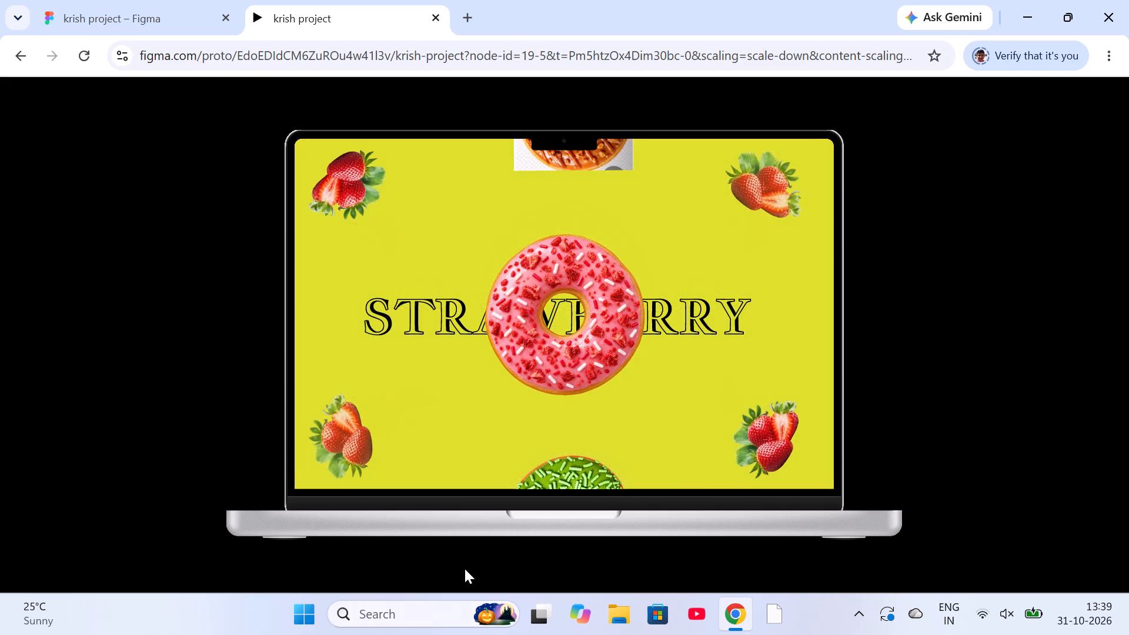
pyautogui.press('Right')
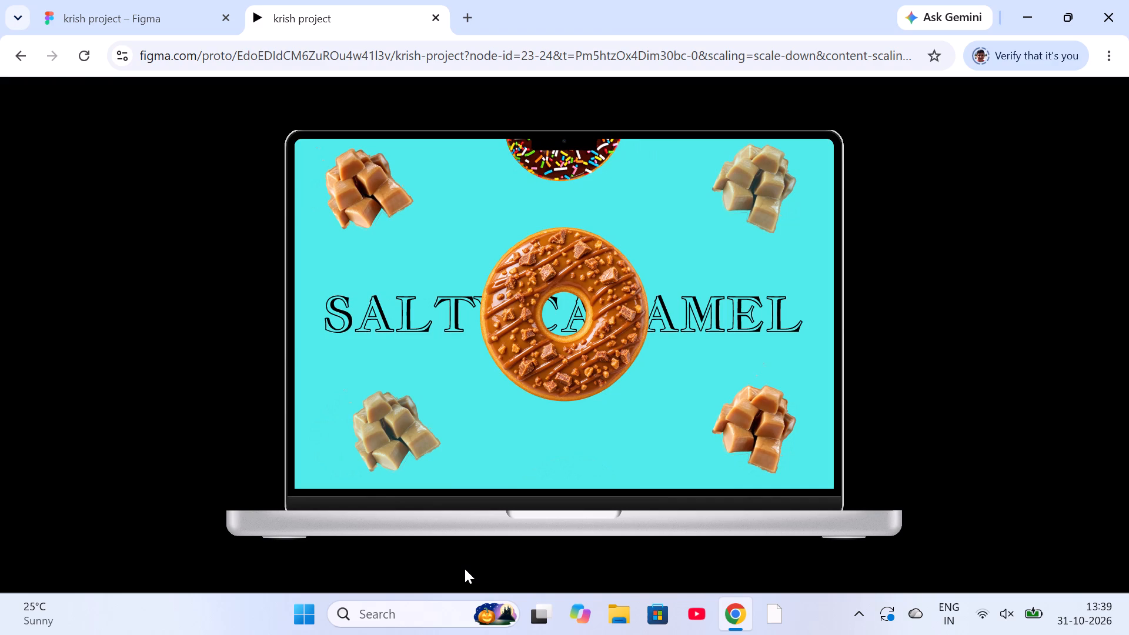
# Recheck the preview transitions from SALTY CARAMEL back to CHOCOLATE and forward again, and return to the design file.
pyautogui.press('Left')
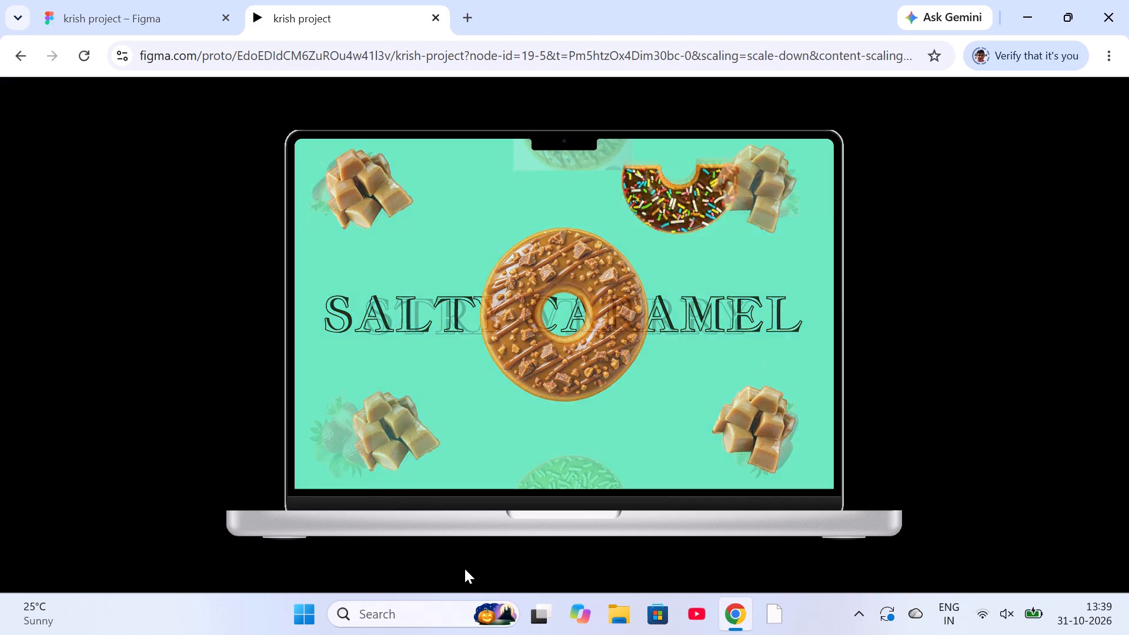
pyautogui.press('Left')
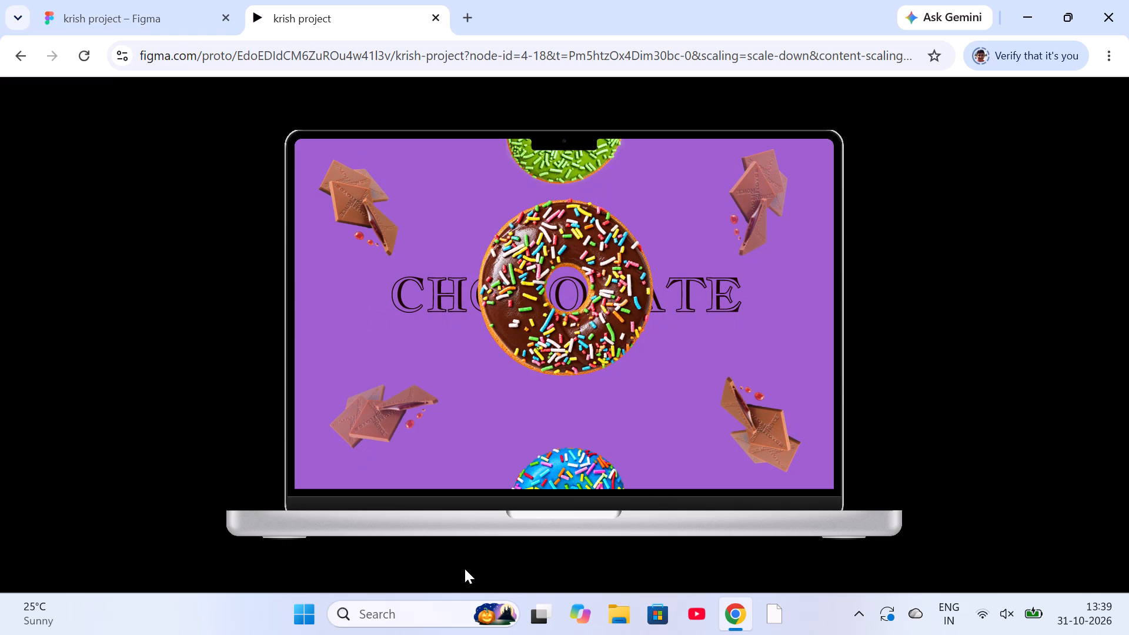
pyautogui.press('Right')
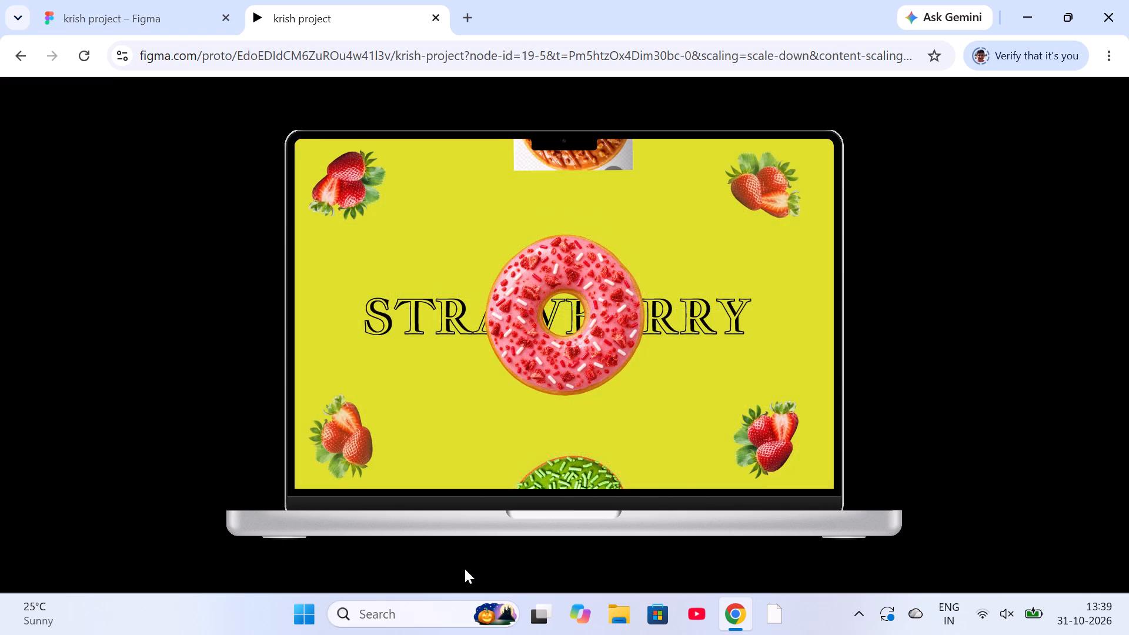
pyautogui.press('Right')
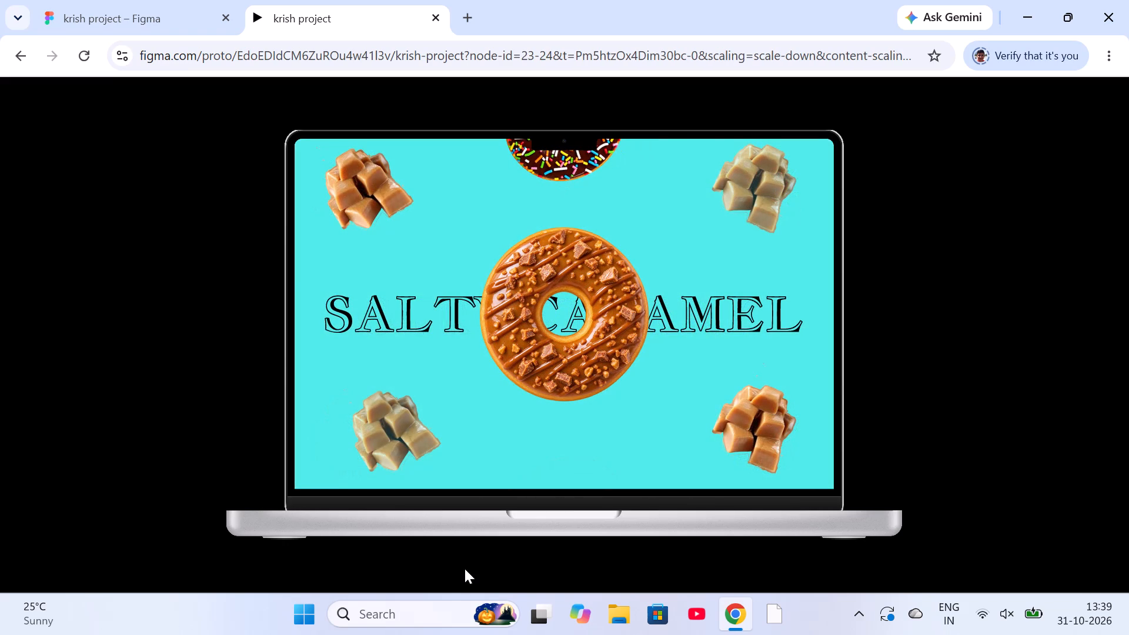
pyautogui.click(164, 13)
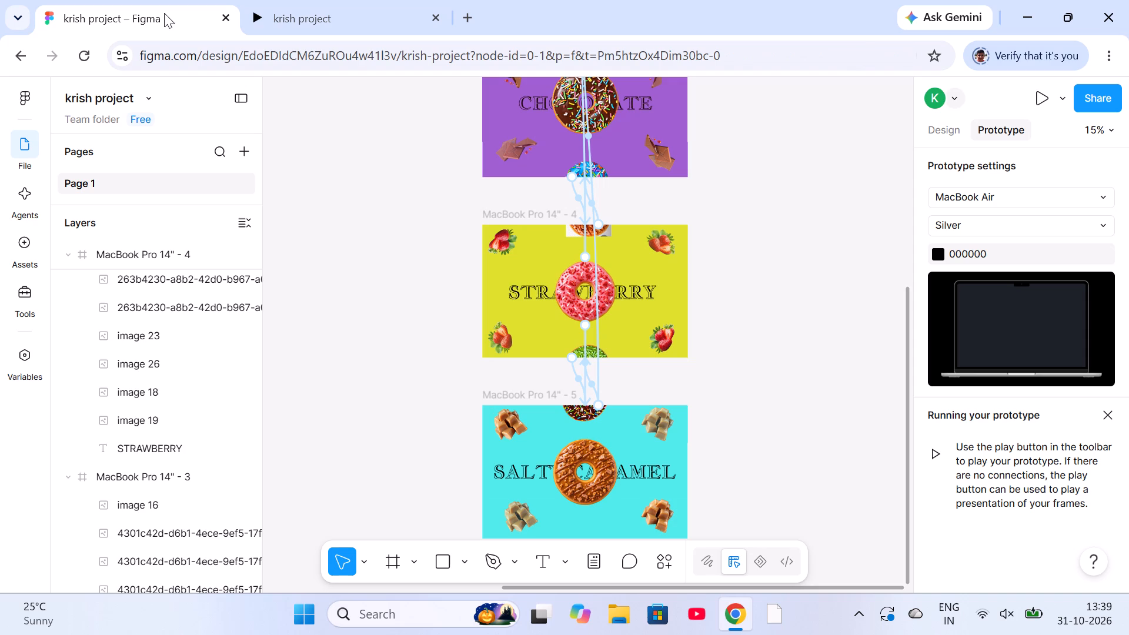
# Switch the file from prototype to design mode with nothing selected to view the frames without connections.
pyautogui.click(450, 415)
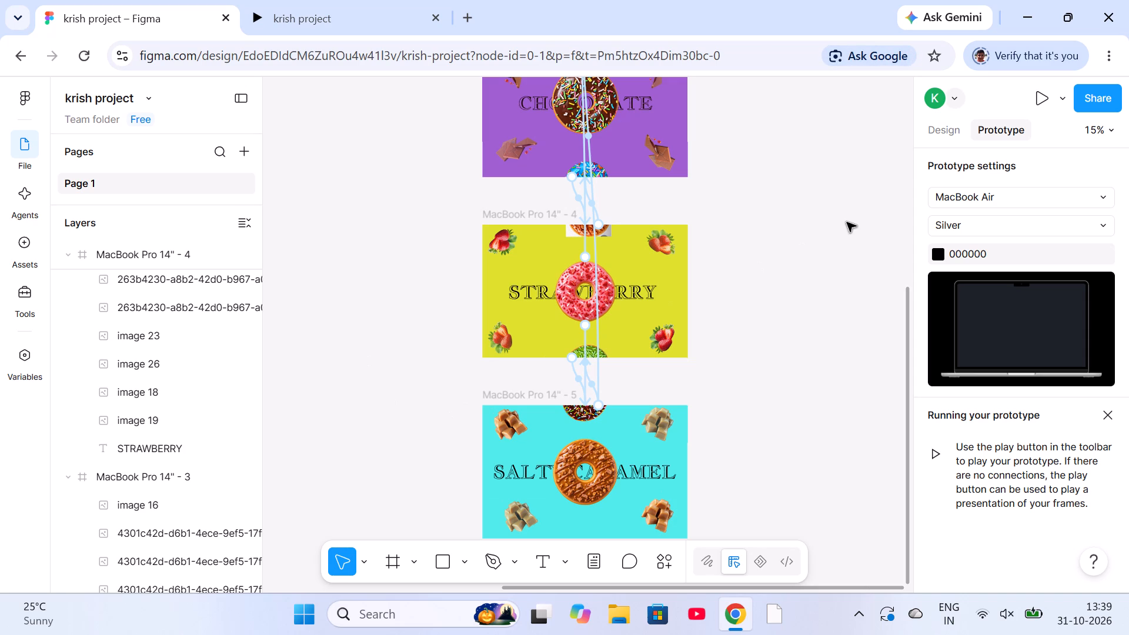
pyautogui.click(935, 134)
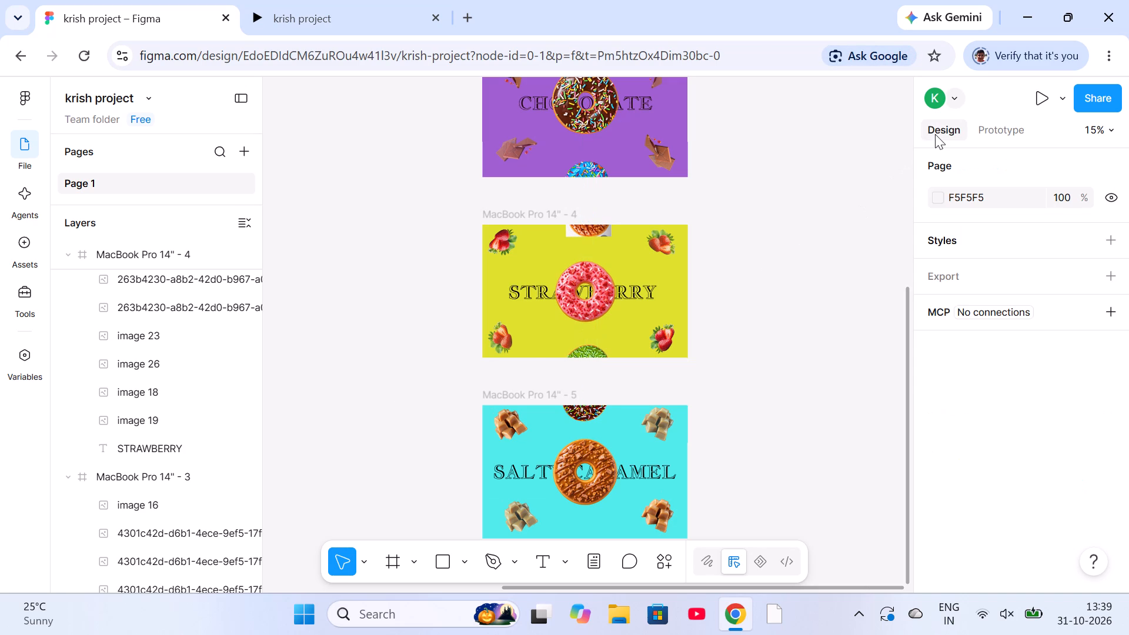
pyautogui.click(847, 273)
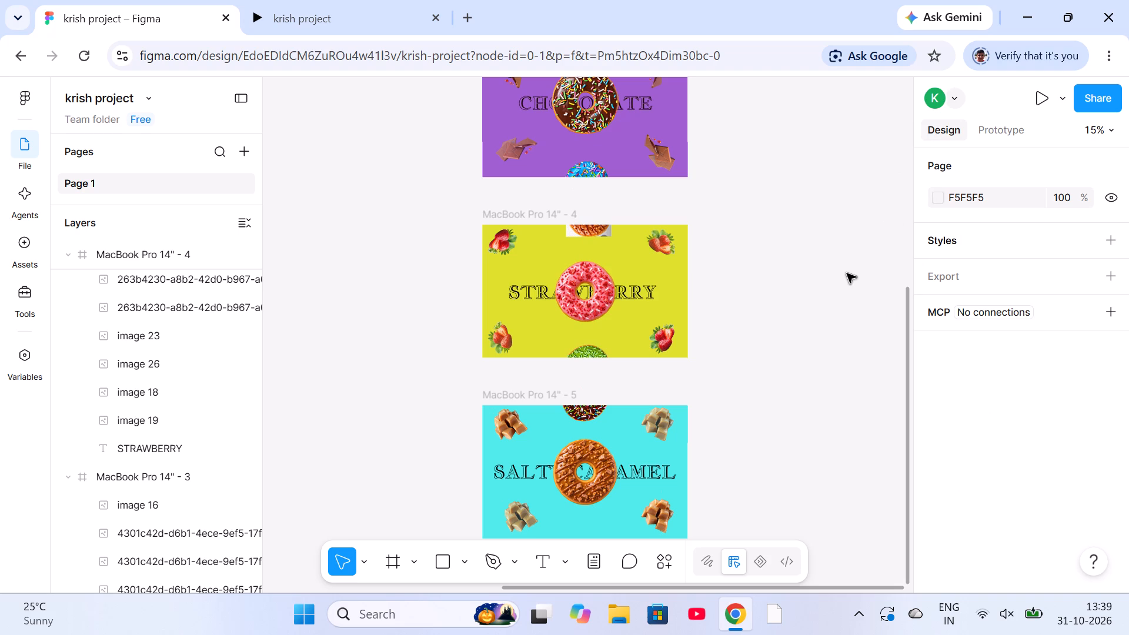
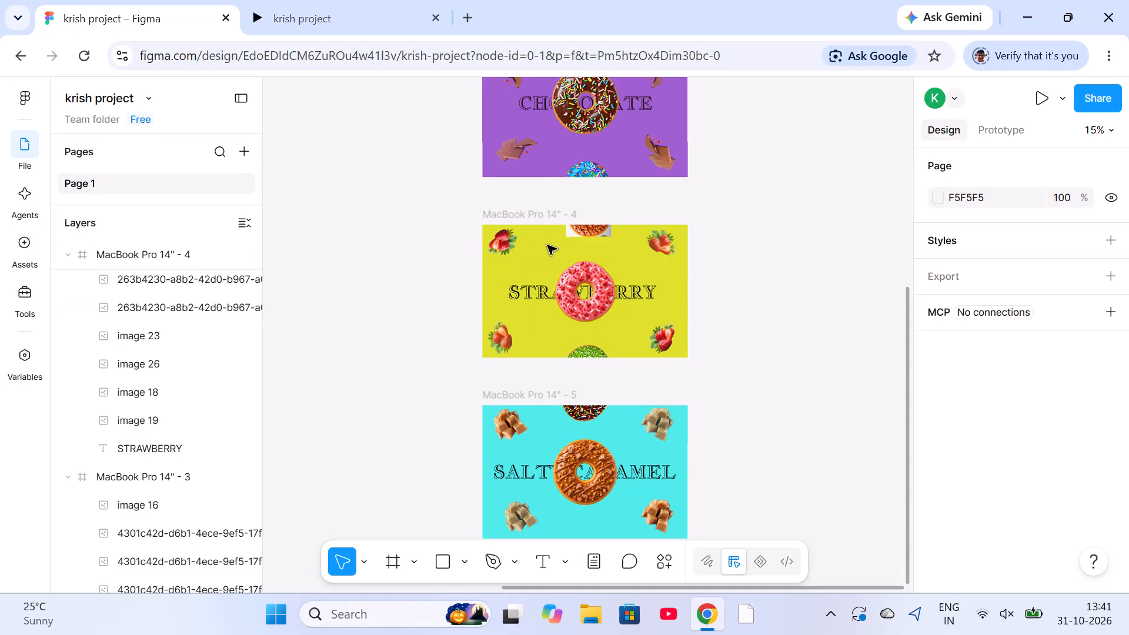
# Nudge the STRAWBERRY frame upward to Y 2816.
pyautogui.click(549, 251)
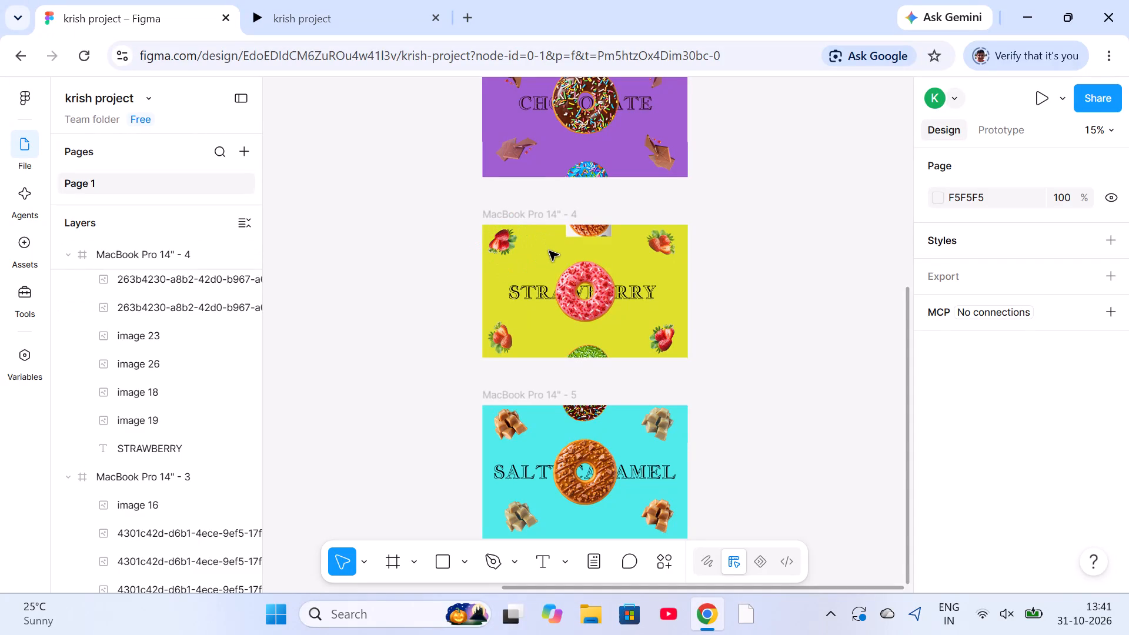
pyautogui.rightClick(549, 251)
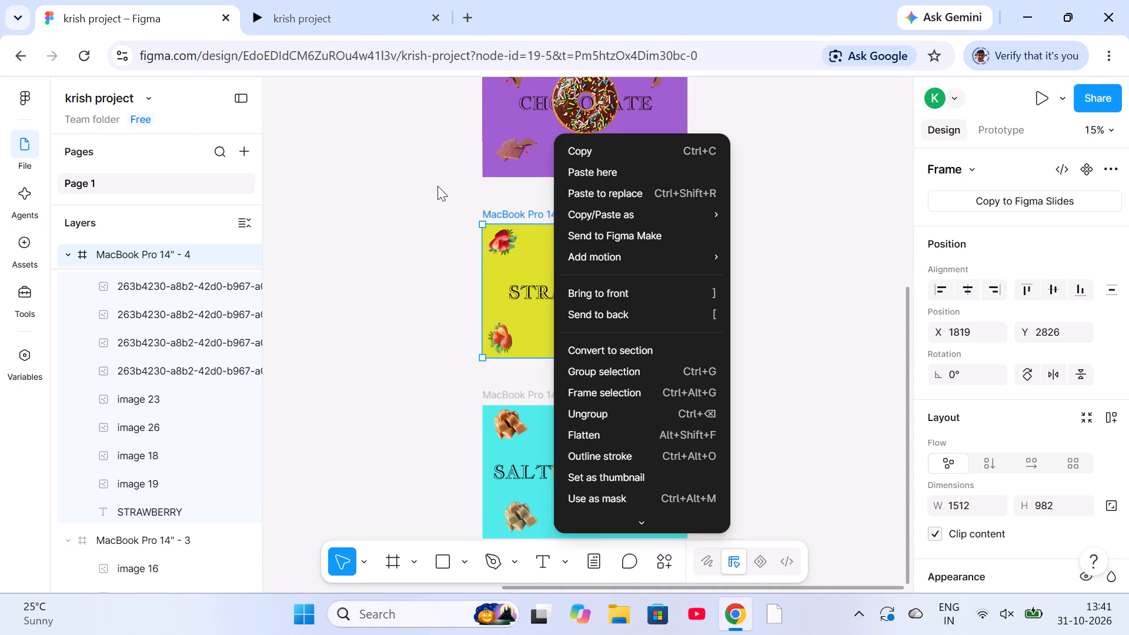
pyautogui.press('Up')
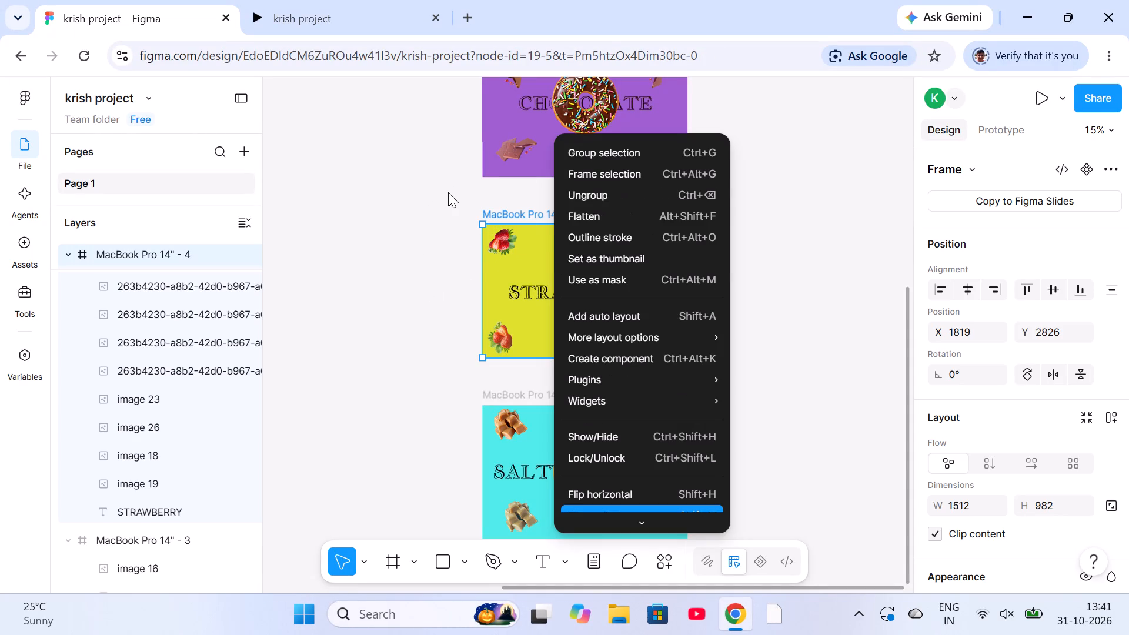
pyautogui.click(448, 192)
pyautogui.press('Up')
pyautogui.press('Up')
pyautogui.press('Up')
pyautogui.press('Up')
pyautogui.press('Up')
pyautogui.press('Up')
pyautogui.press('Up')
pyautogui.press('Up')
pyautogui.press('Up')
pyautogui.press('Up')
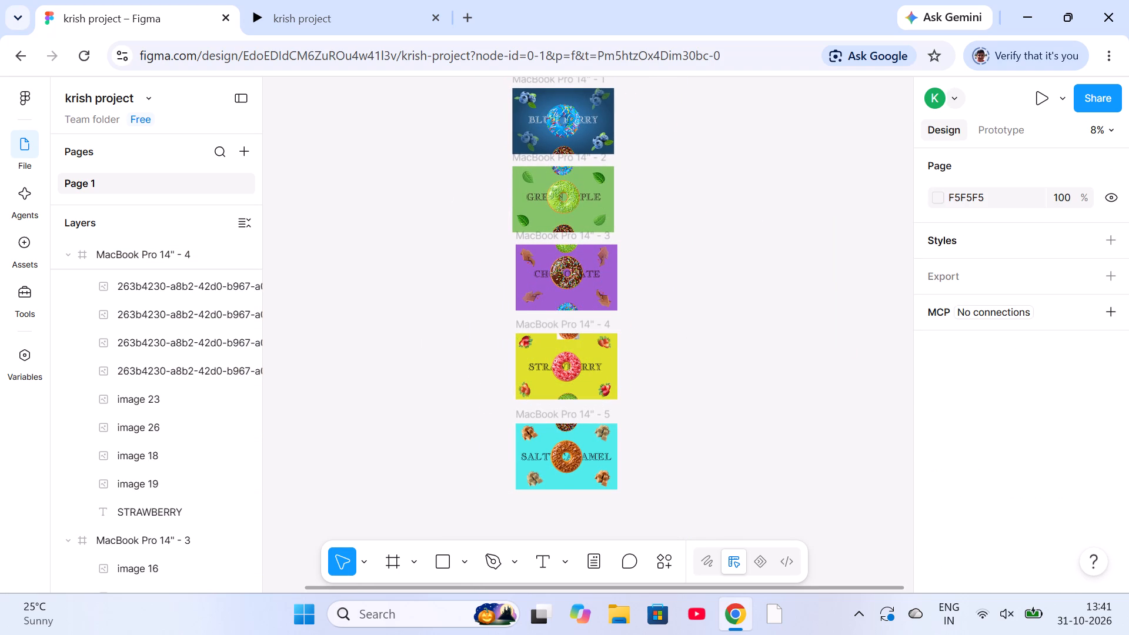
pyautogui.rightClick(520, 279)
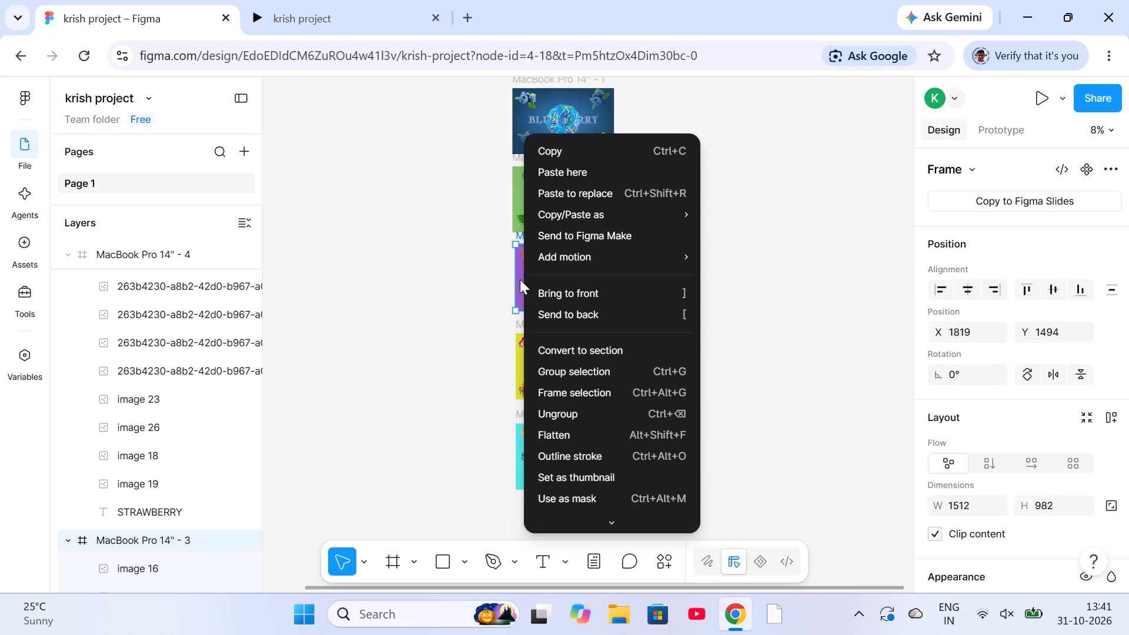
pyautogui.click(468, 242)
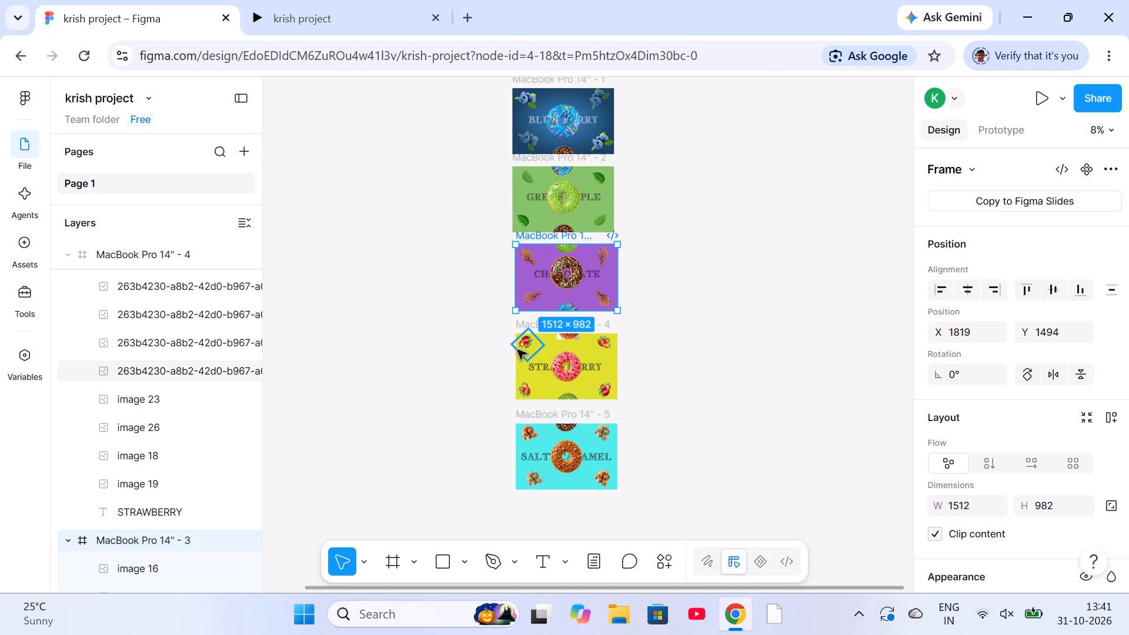
# Move the STRAWBERRY frame to X 1770, Y 2826, aligning it with the BLUEBERRY and green apple frames.
pyautogui.click(517, 365)
pyautogui.rightClick(517, 365)
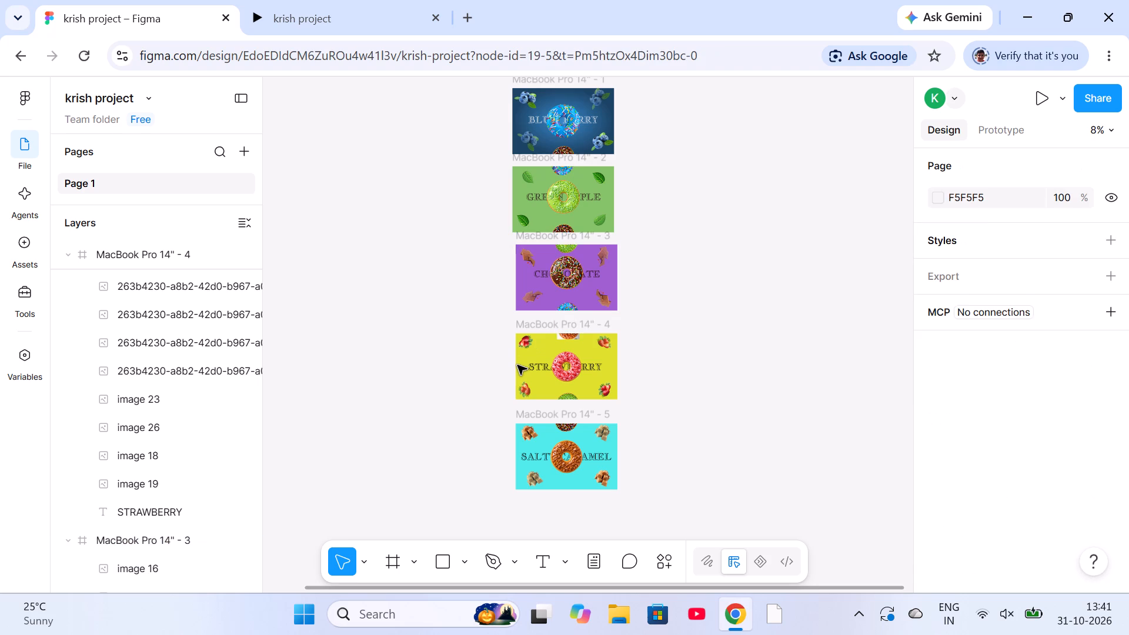
pyautogui.moveTo(517, 365); pyautogui.dragTo(515, 365)
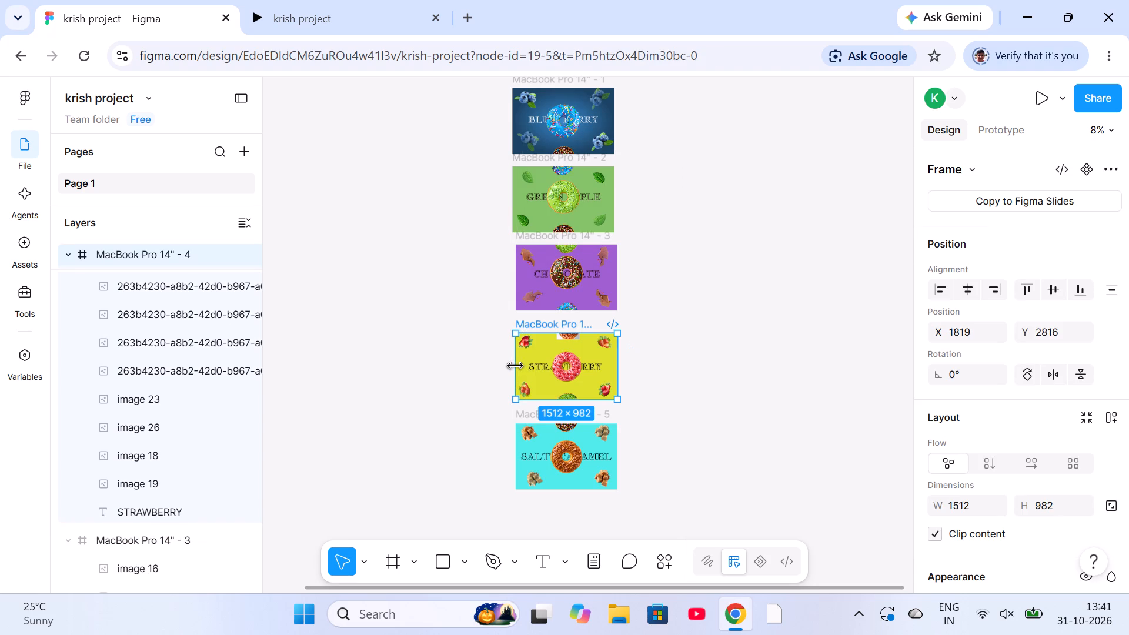
pyautogui.moveTo(515, 365); pyautogui.dragTo(508, 365)
pyautogui.moveTo(508, 365); pyautogui.dragTo(507, 365)
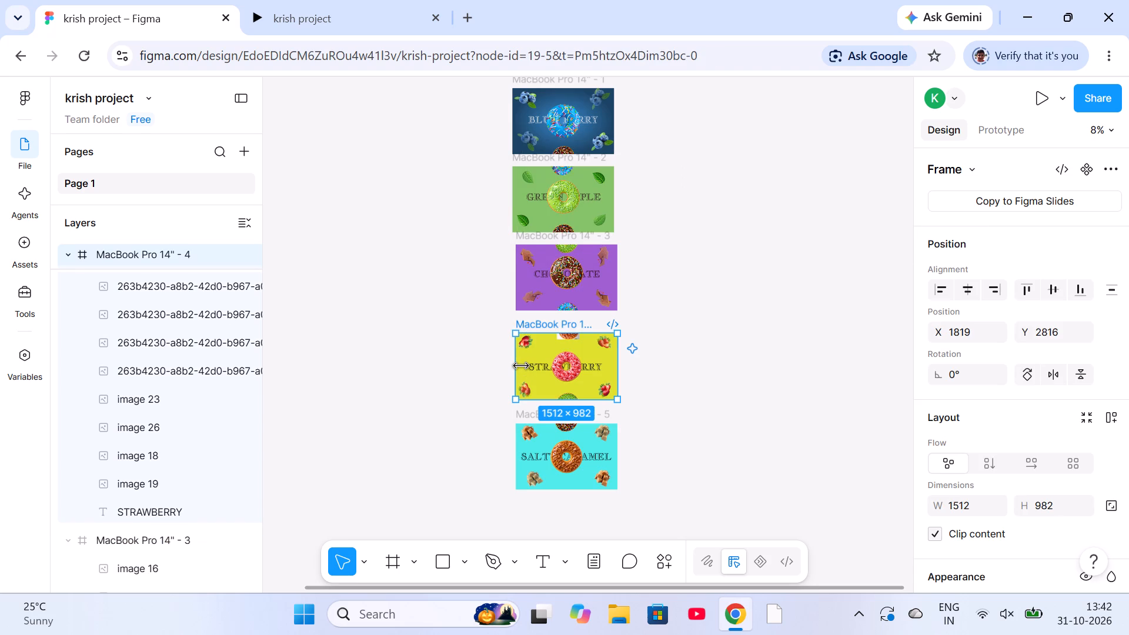
pyautogui.click(518, 365)
pyautogui.click(546, 383)
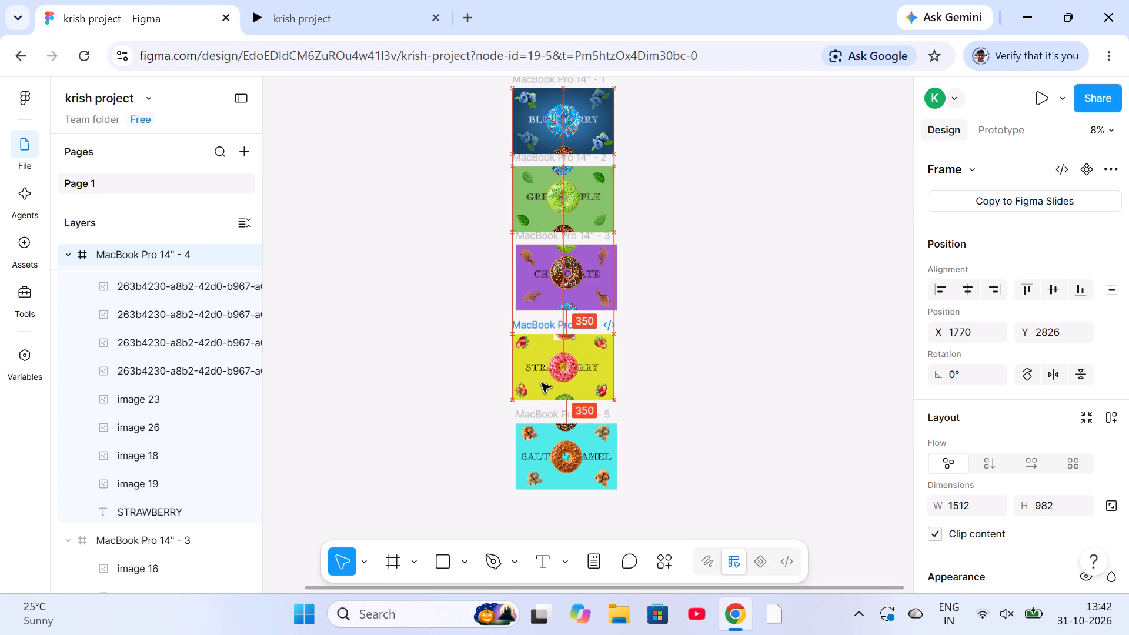
pyautogui.click(470, 444)
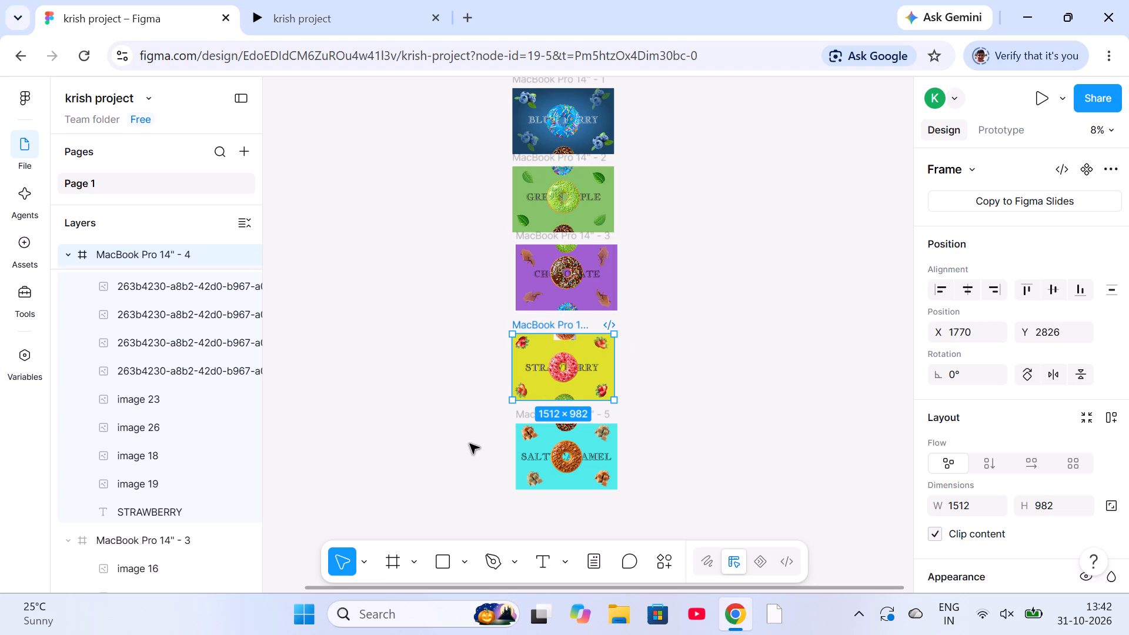
# Move the SALTY CARAMEL frame to X 1770, Y 4158, aligned under the STRAWBERRY frame, and deselect it.
pyautogui.click(540, 445)
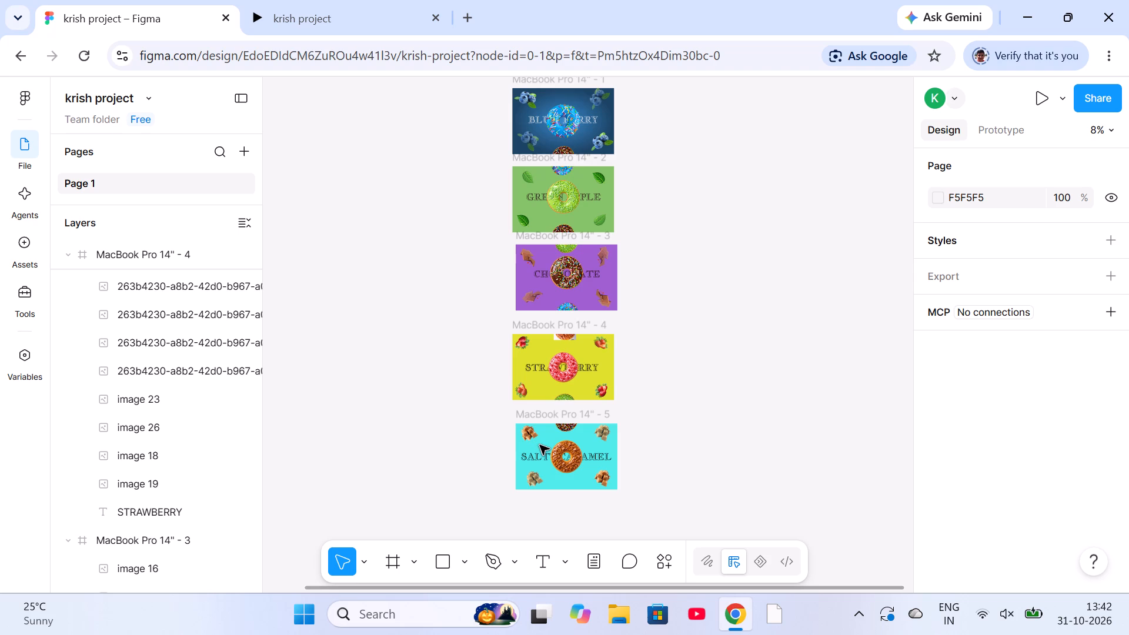
pyautogui.moveTo(540, 445); pyautogui.dragTo(533, 445)
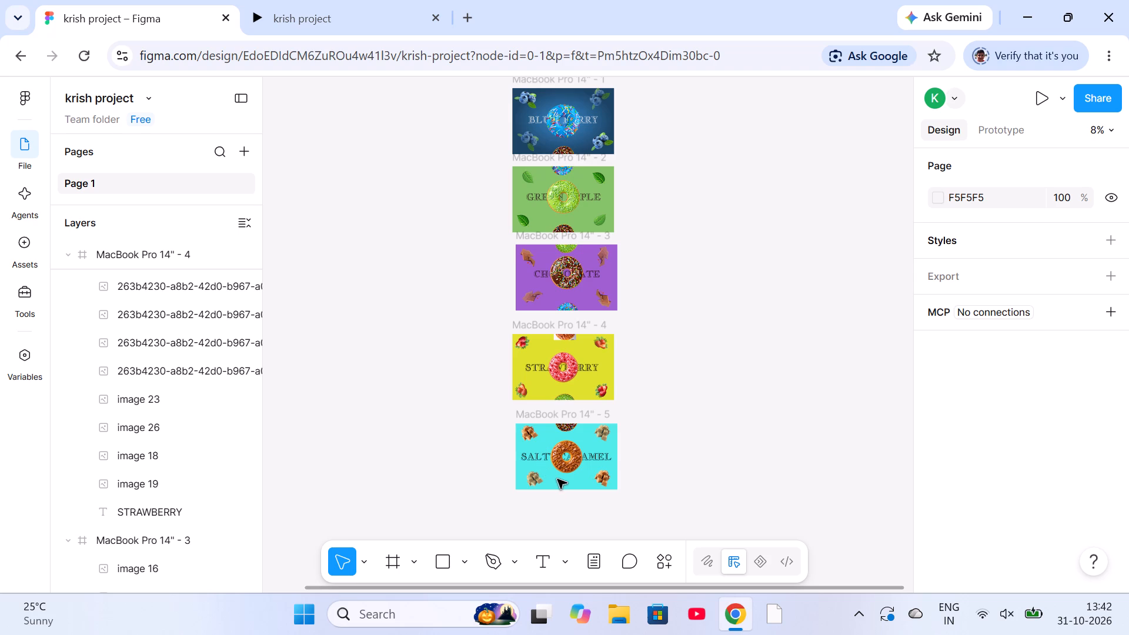
pyautogui.rightClick(557, 479)
pyautogui.click(435, 505)
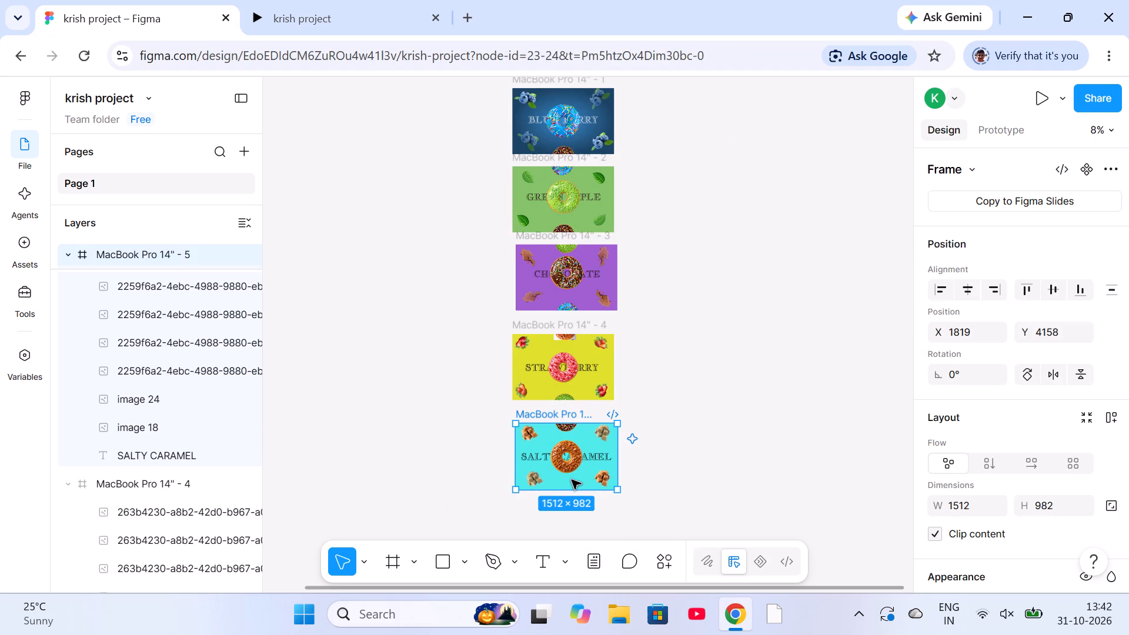
pyautogui.moveTo(562, 480); pyautogui.dragTo(555, 477)
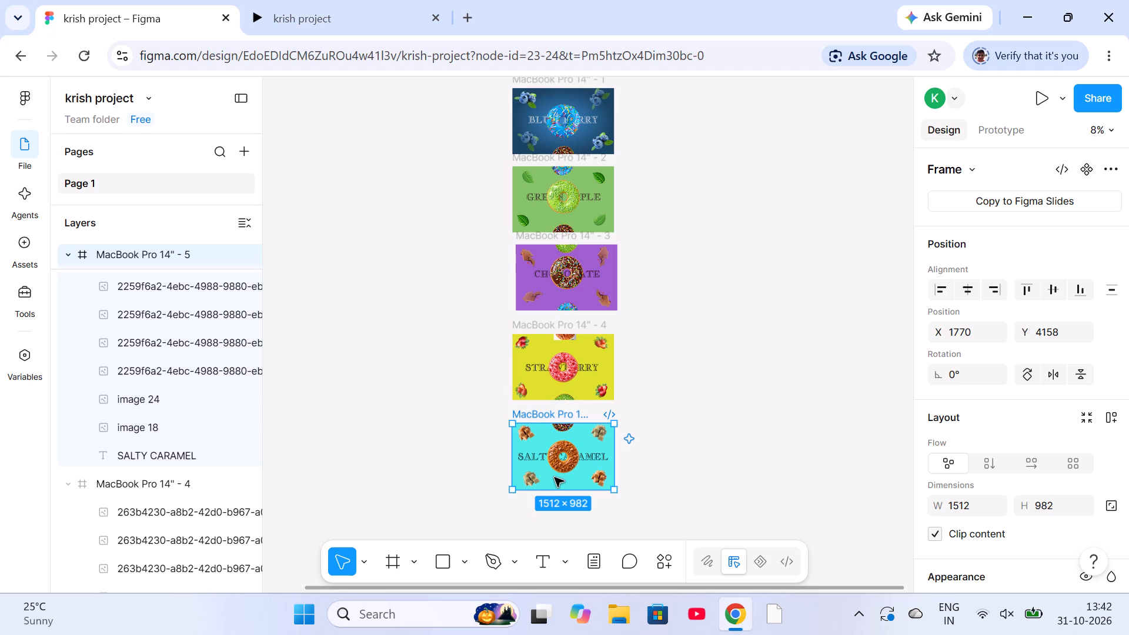
pyautogui.click(705, 448)
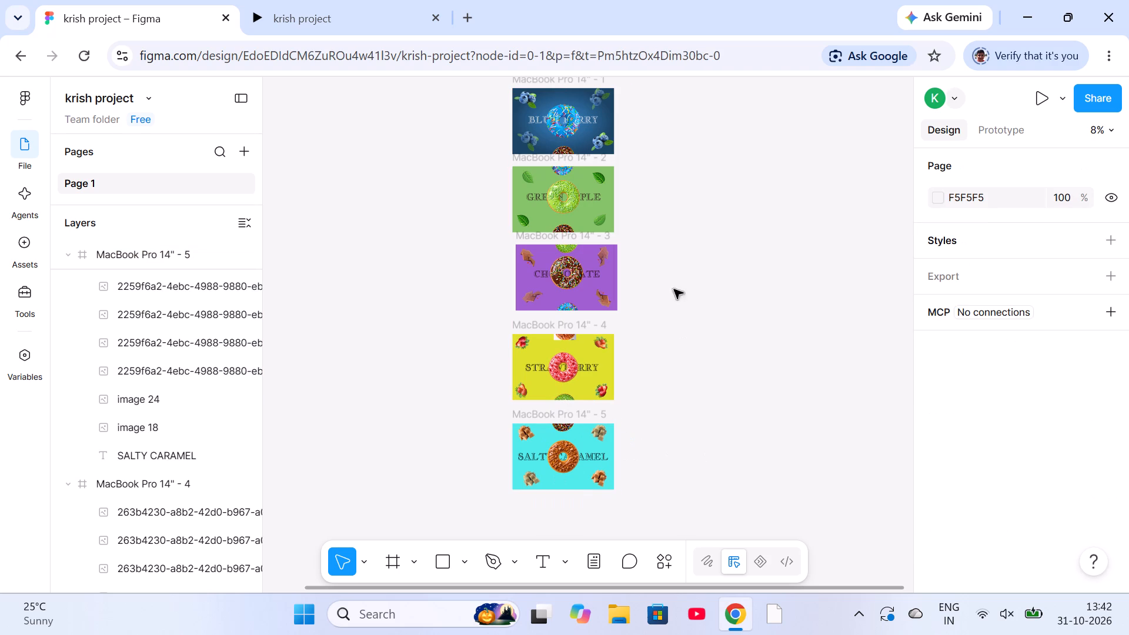
# Open the prototype preview and set its device to MacBook Pro 14" 1512×982.
pyautogui.click(357, 17)
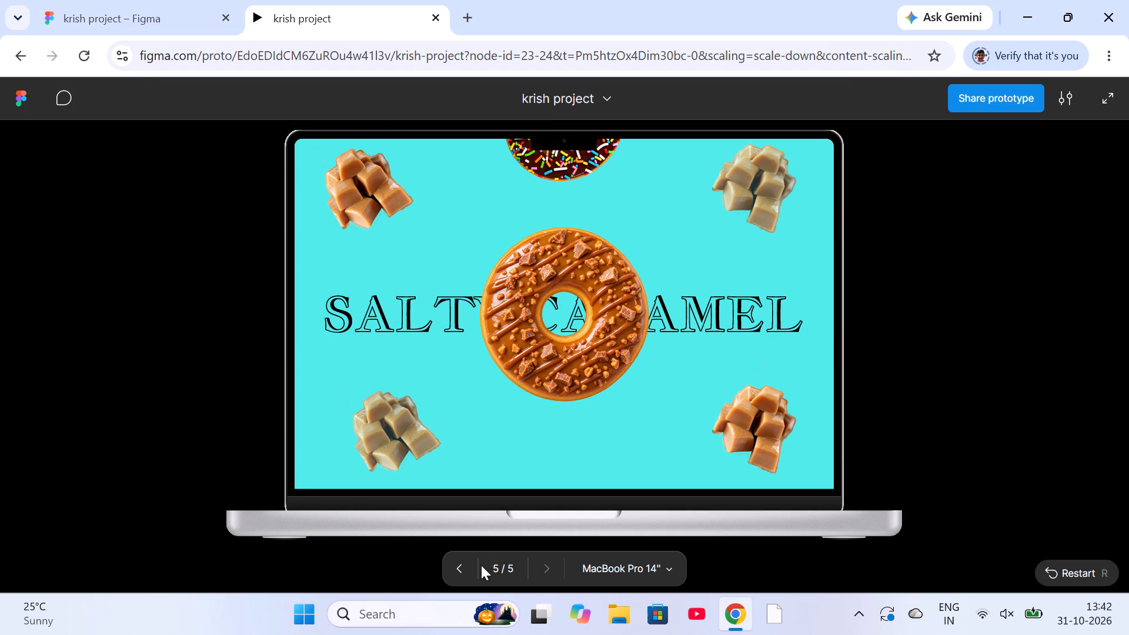
pyautogui.click(539, 499)
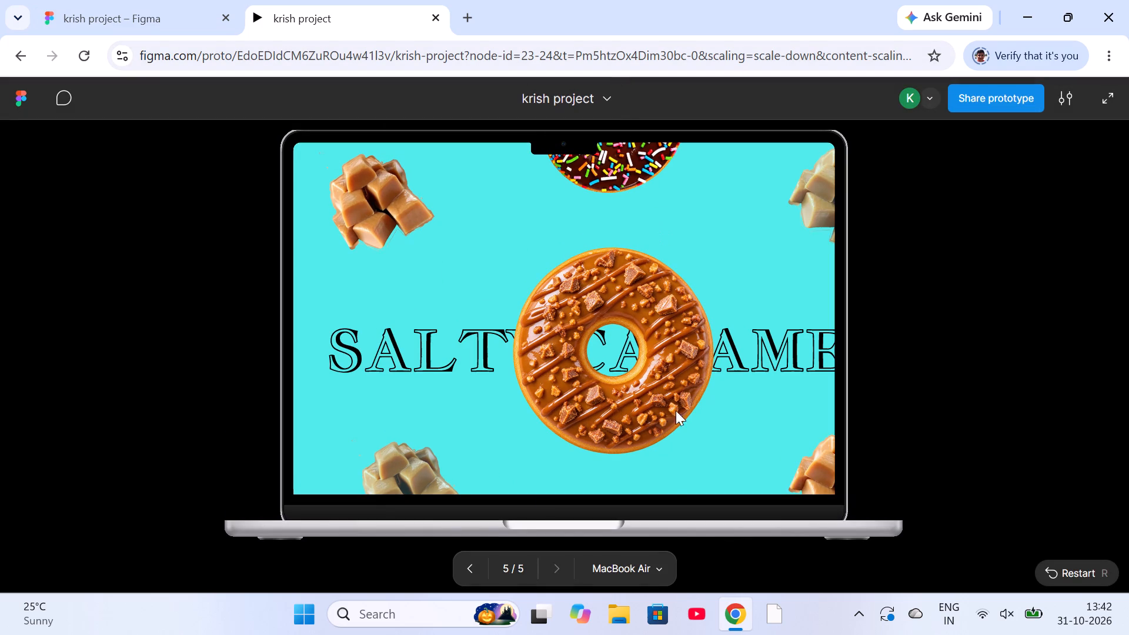
pyautogui.click(662, 563)
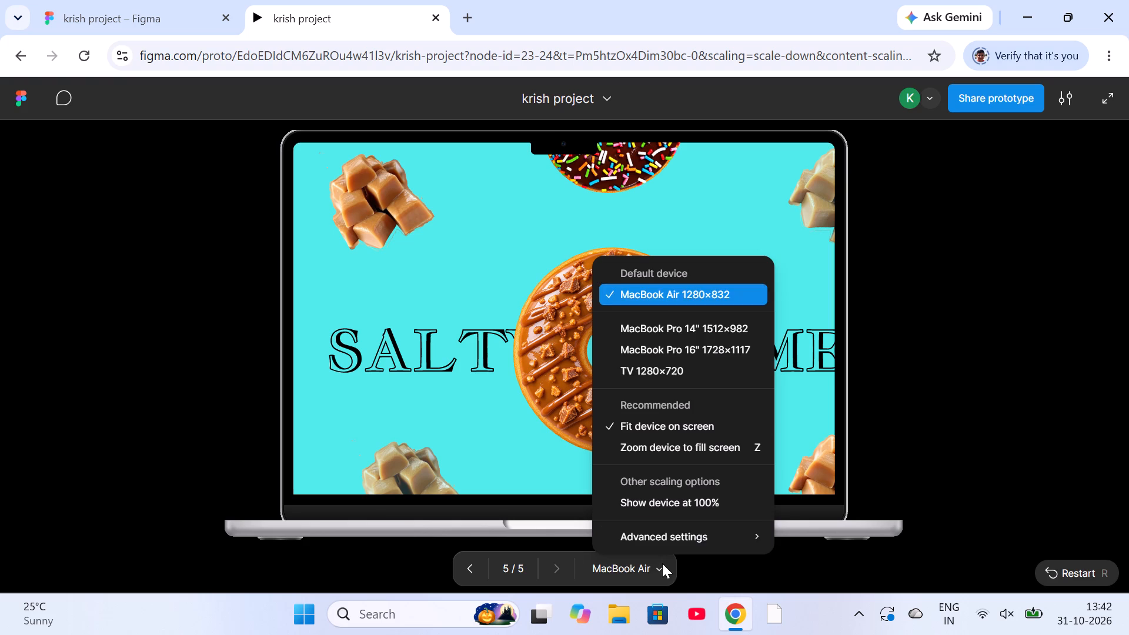
pyautogui.click(678, 329)
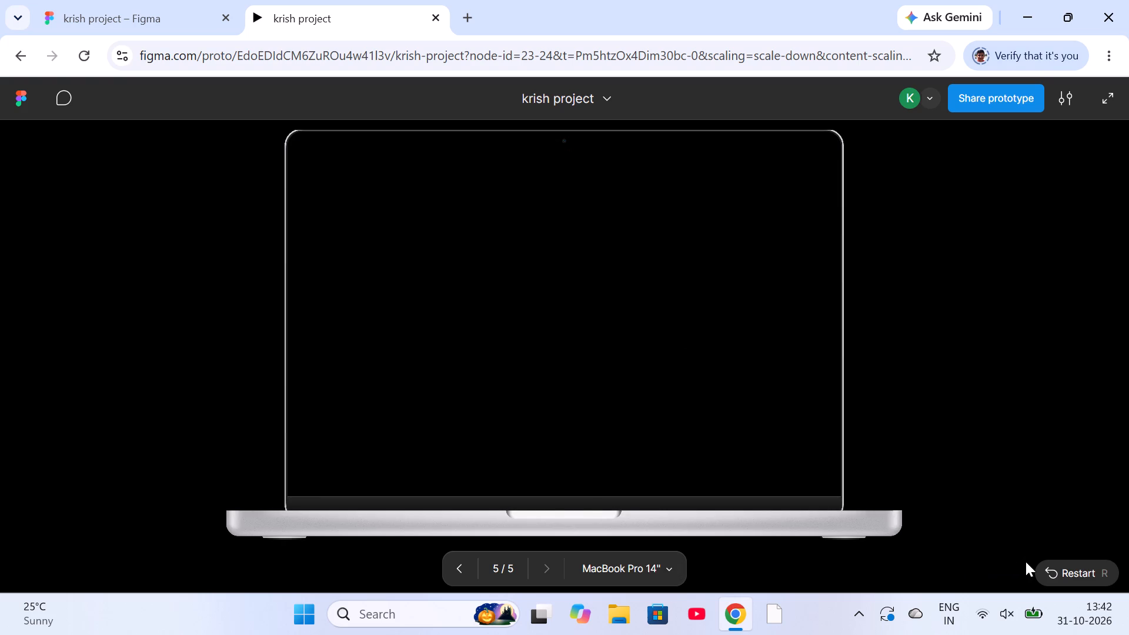
# Restart the prototype and test the transitions from BLUEBERRY forward to SALTY CARAMEL, and return to the design file.
pyautogui.press('r')
pyautogui.press('Right')
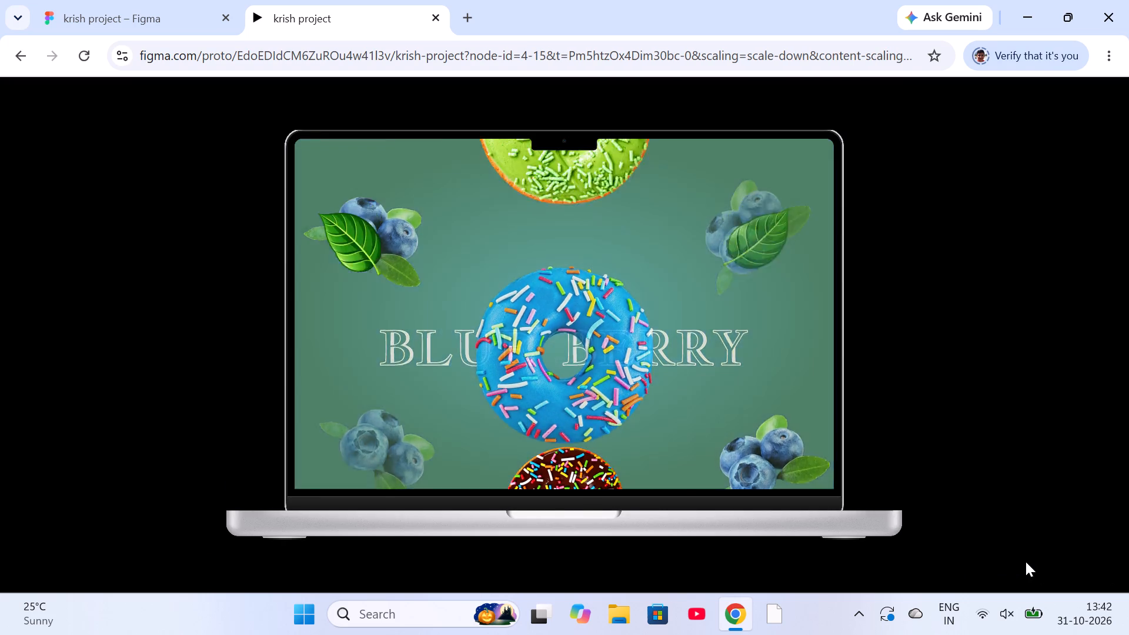
pyautogui.press('Right')
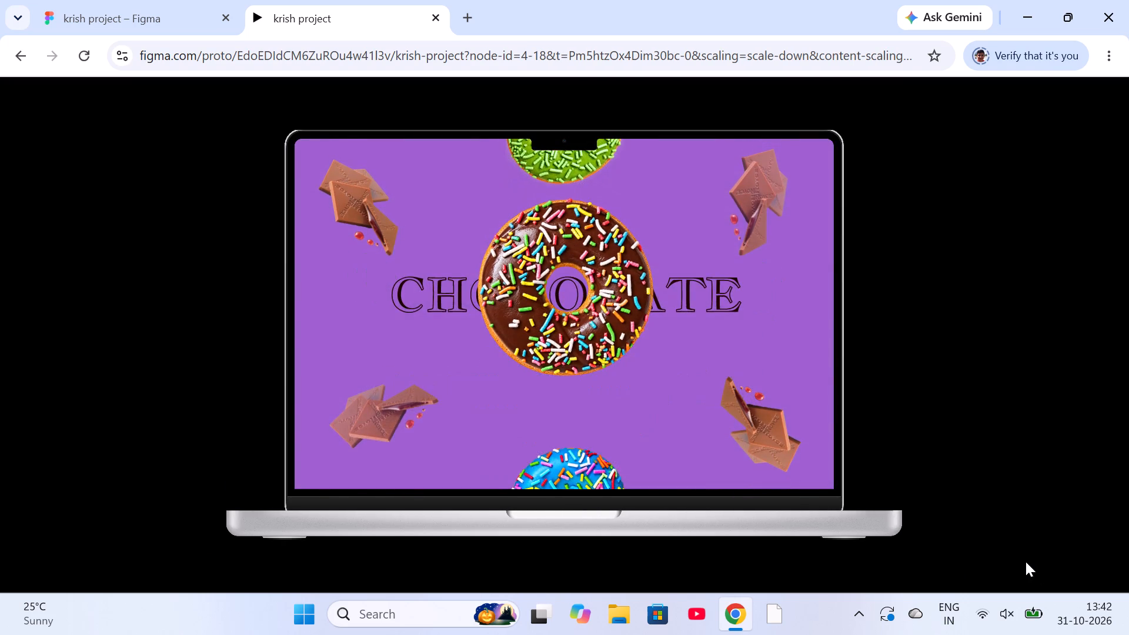
pyautogui.press('Right')
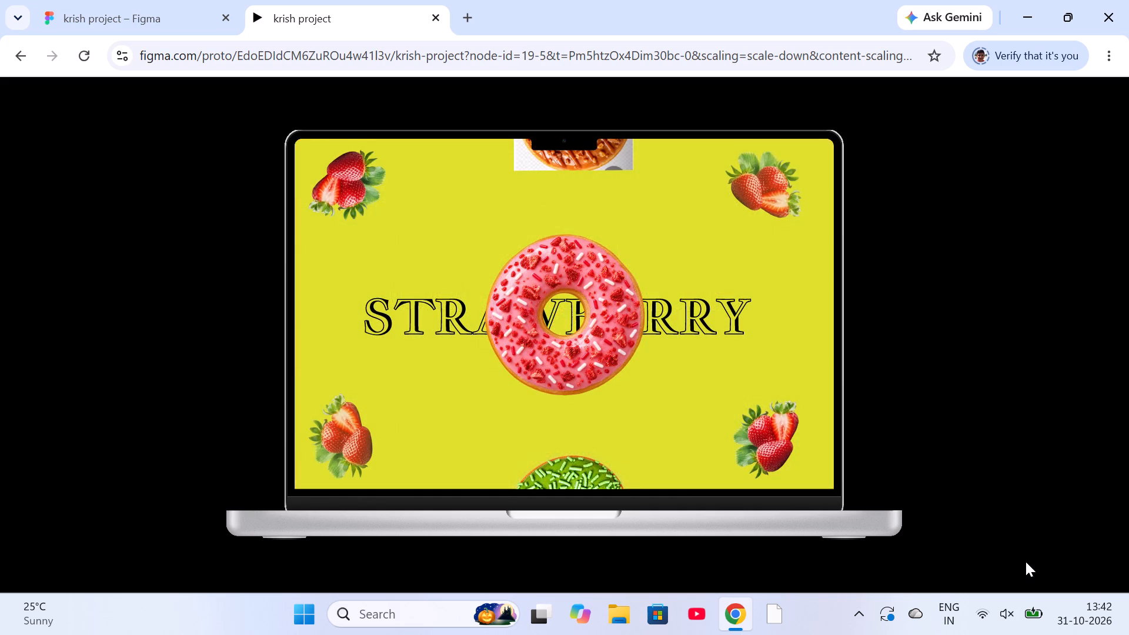
pyautogui.press('Right')
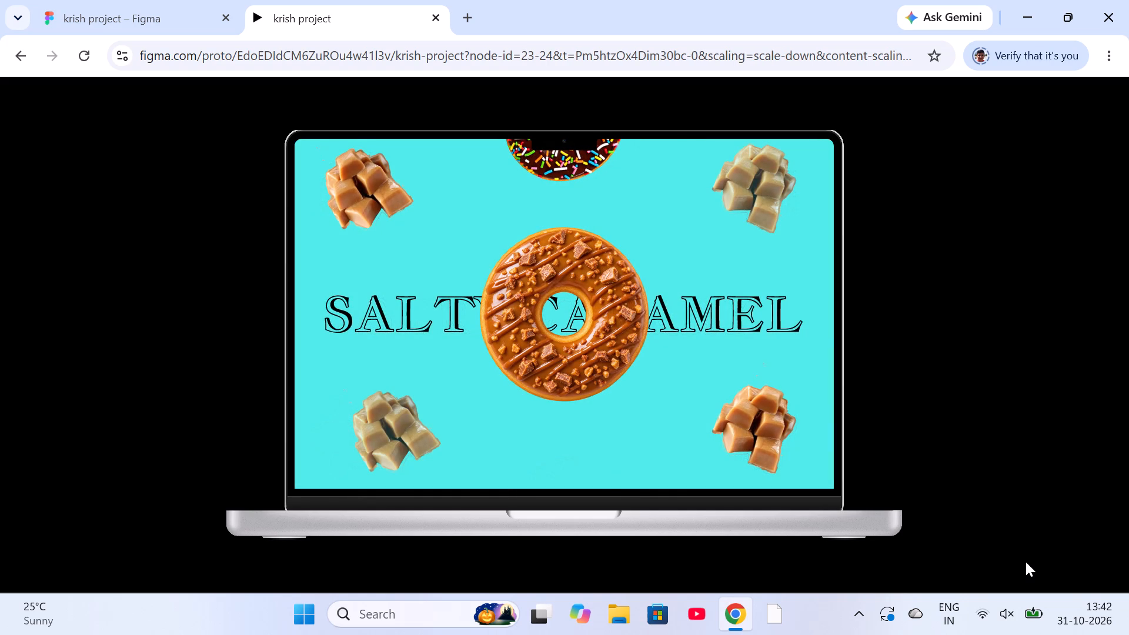
pyautogui.click(129, 0)
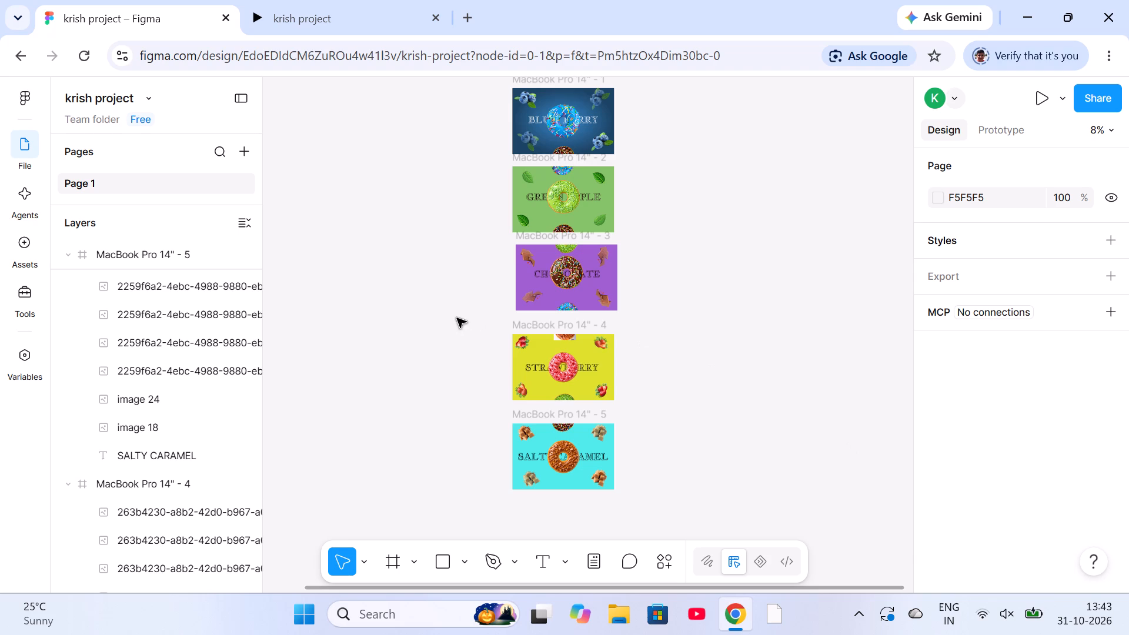
# Reopen the prototype preview and restart it from the BLUEBERRY frame to recheck the transitions.
pyautogui.click(318, 11)
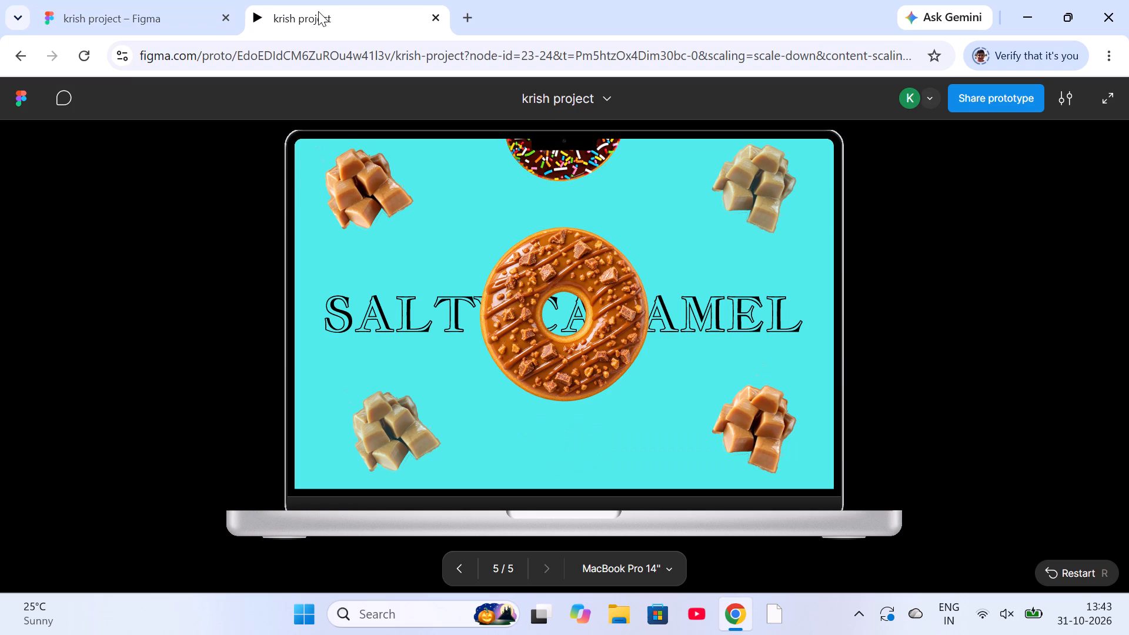
pyautogui.press('r')
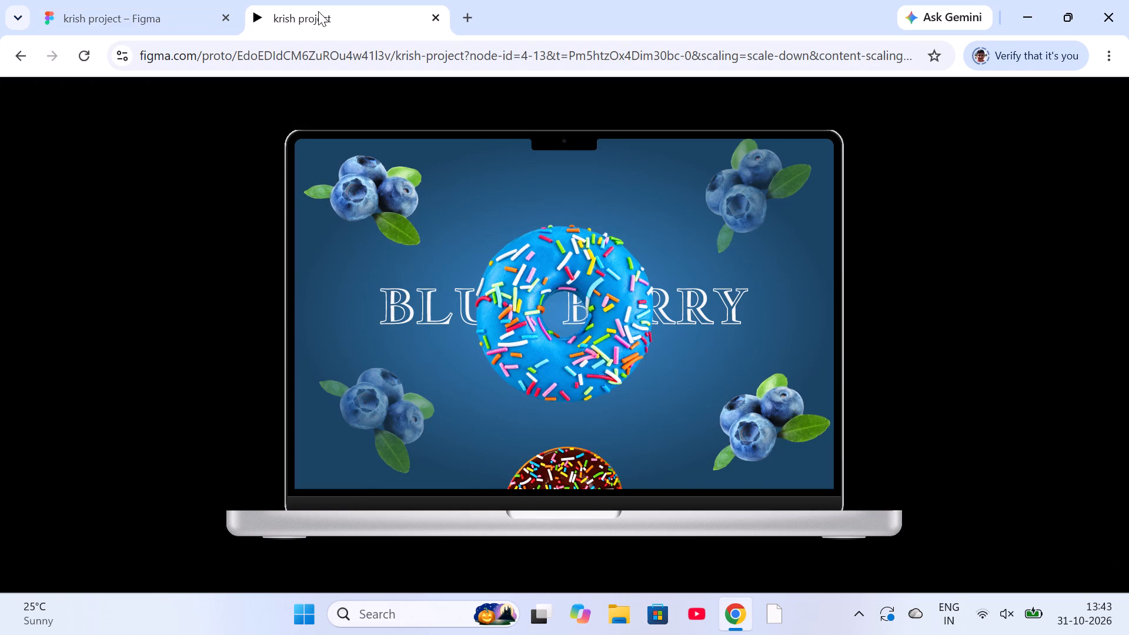
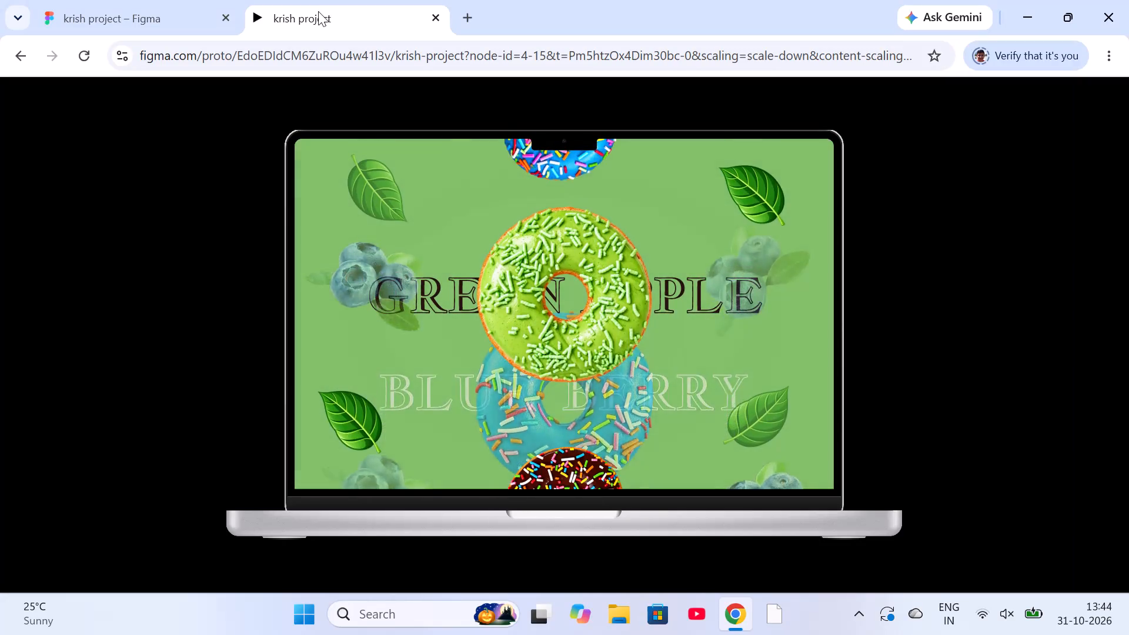
# Test the remaining transitions from GREEN APPLE forward to SALTY CARAMEL in the preview, and return to the design file.
pyautogui.press('Right')
pyautogui.press('Right')
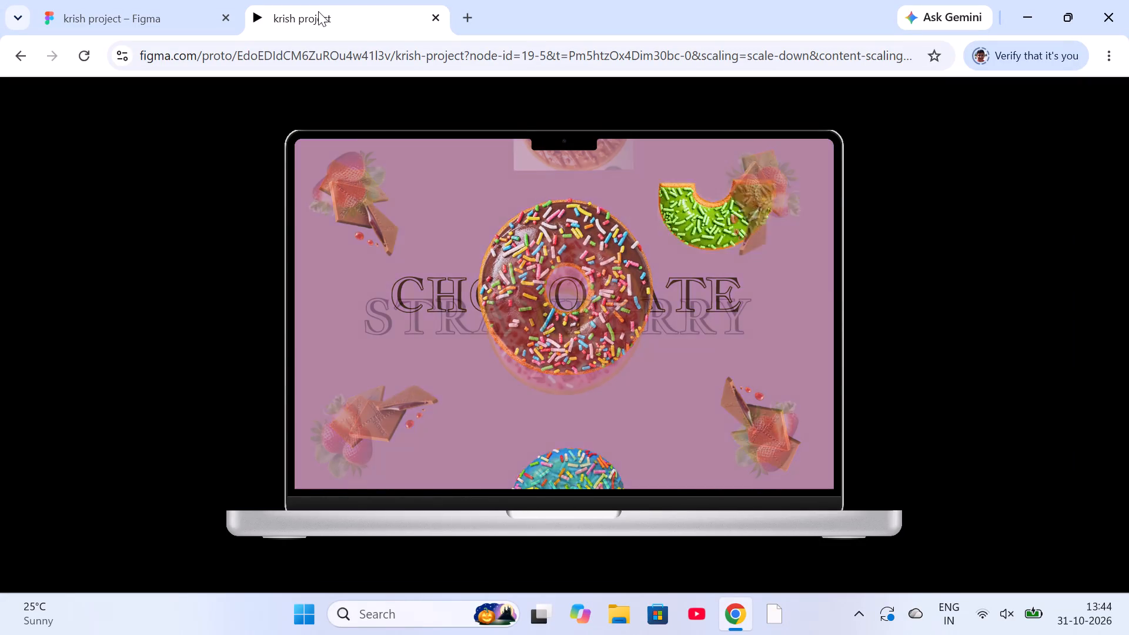
pyautogui.press('Right')
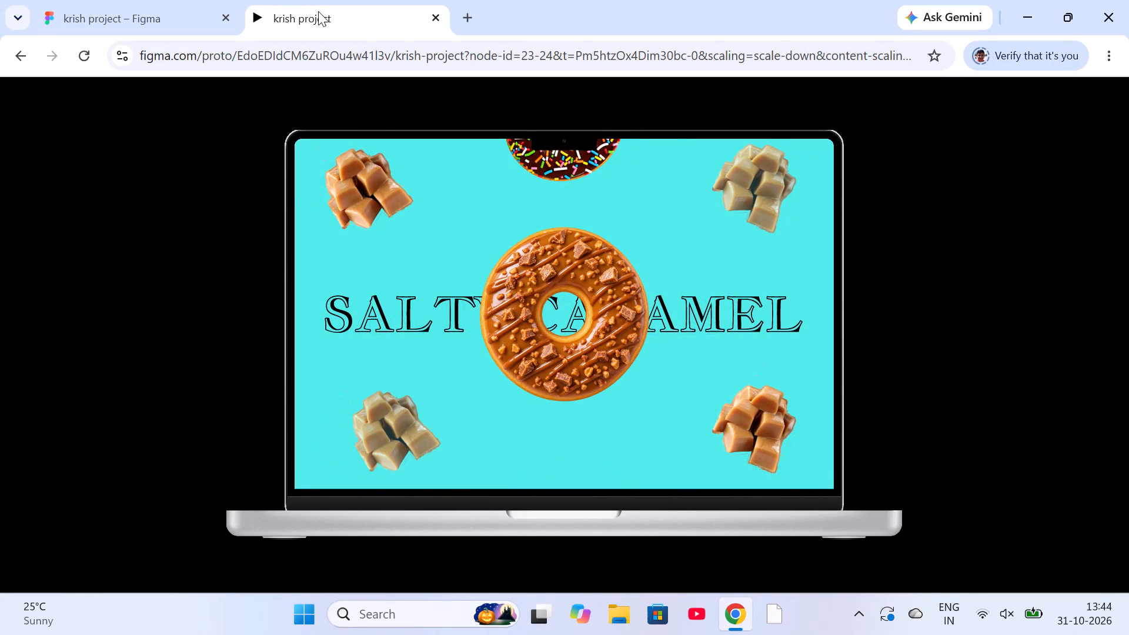
pyautogui.click(181, 5)
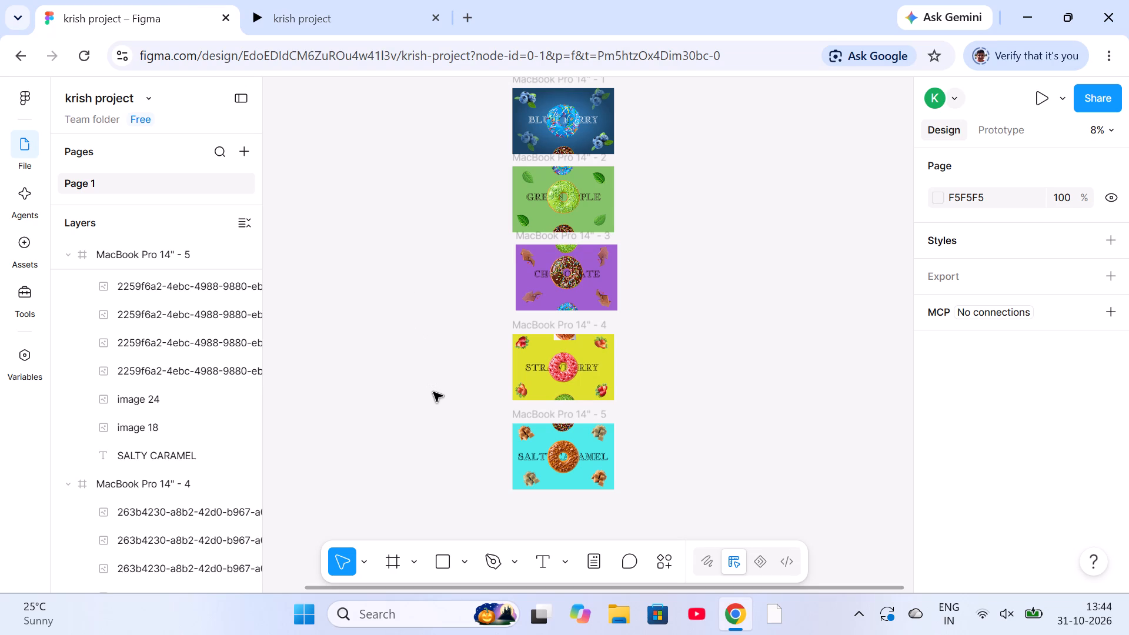
# Reopen the preview, go back from SALTY CARAMEL to CHOCOLATE, replay the transition forward to STRAWBERRY, and return to the design file.
pyautogui.click(338, 11)
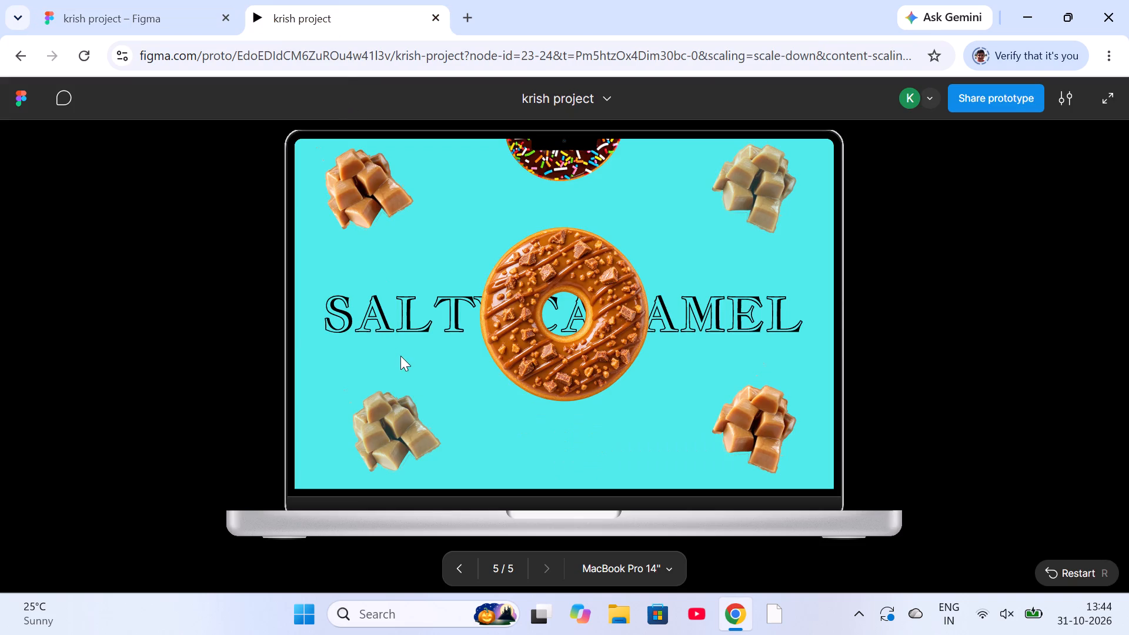
pyautogui.click(453, 566)
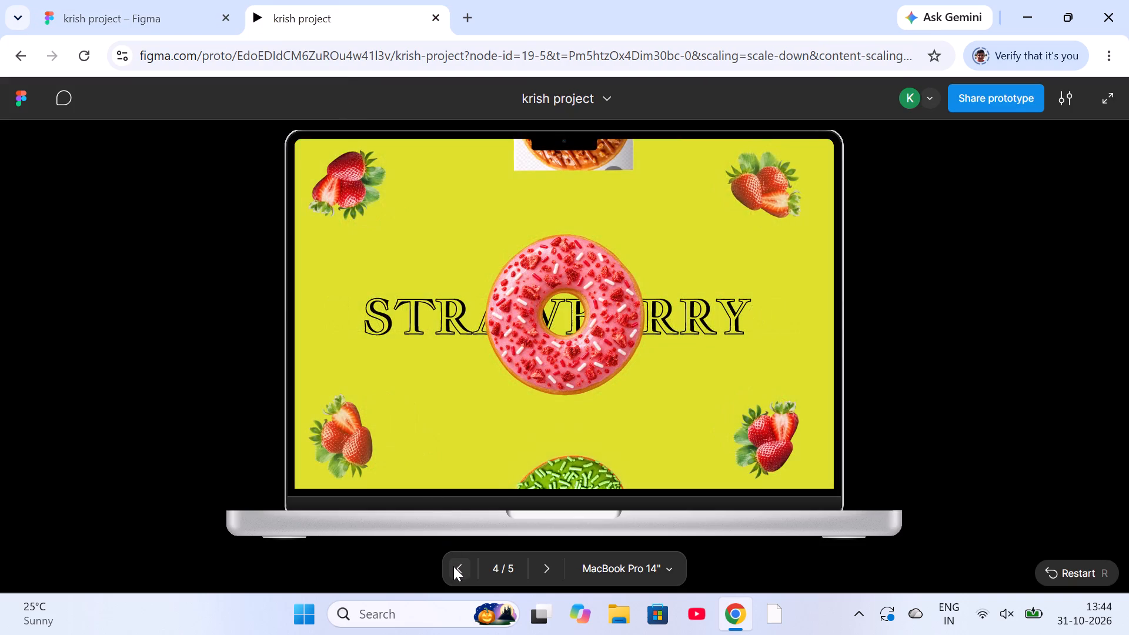
pyautogui.click(453, 566)
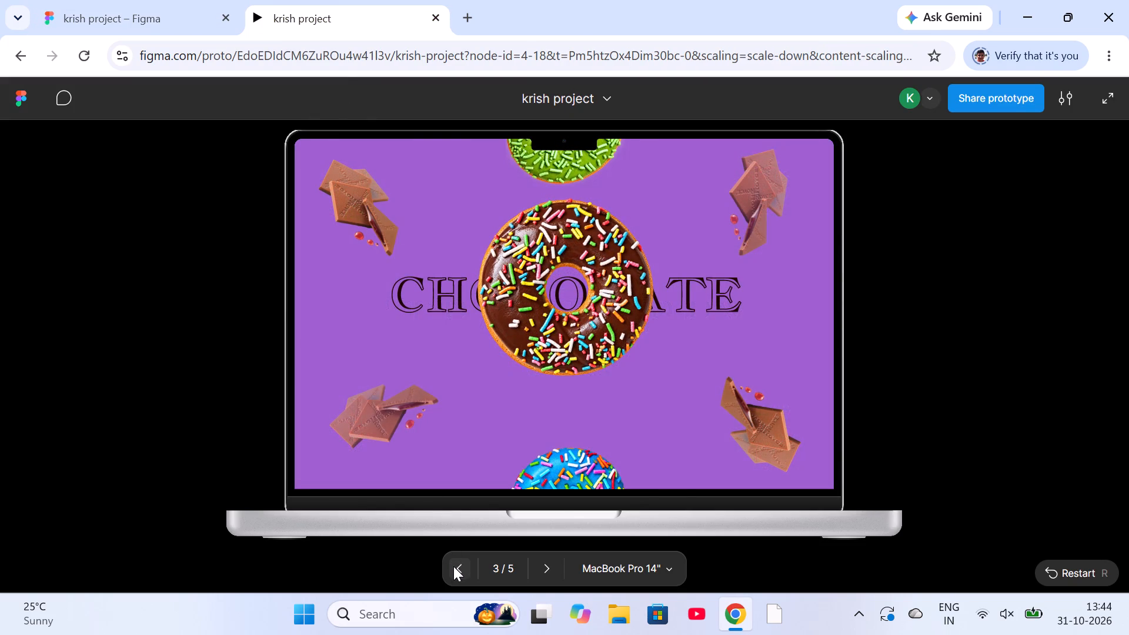
pyautogui.press('Right')
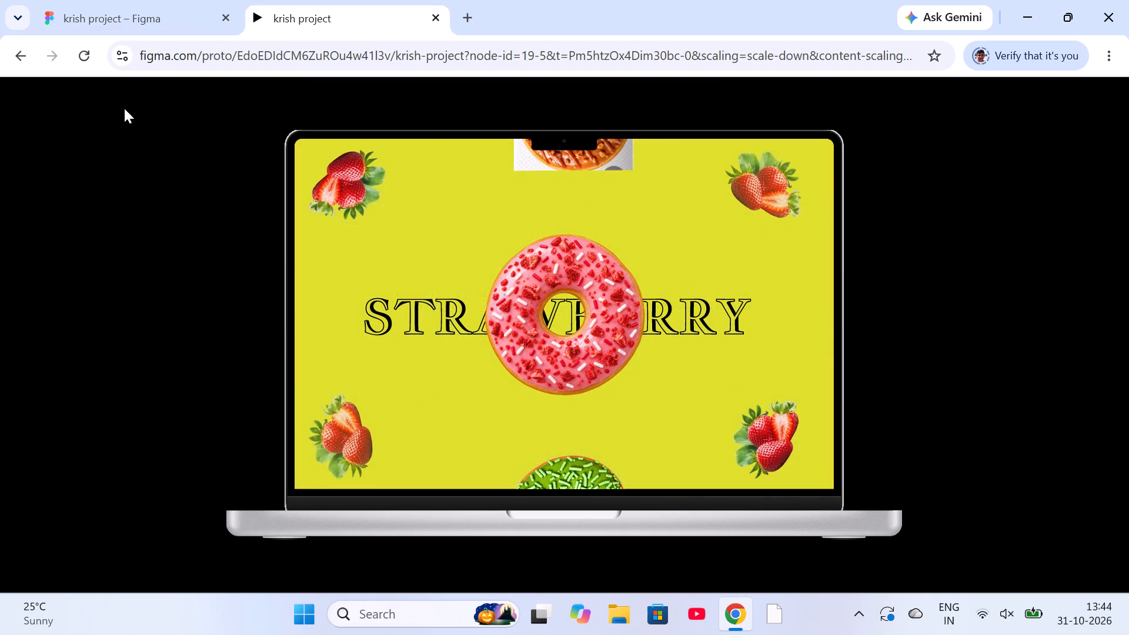
pyautogui.click(120, 18)
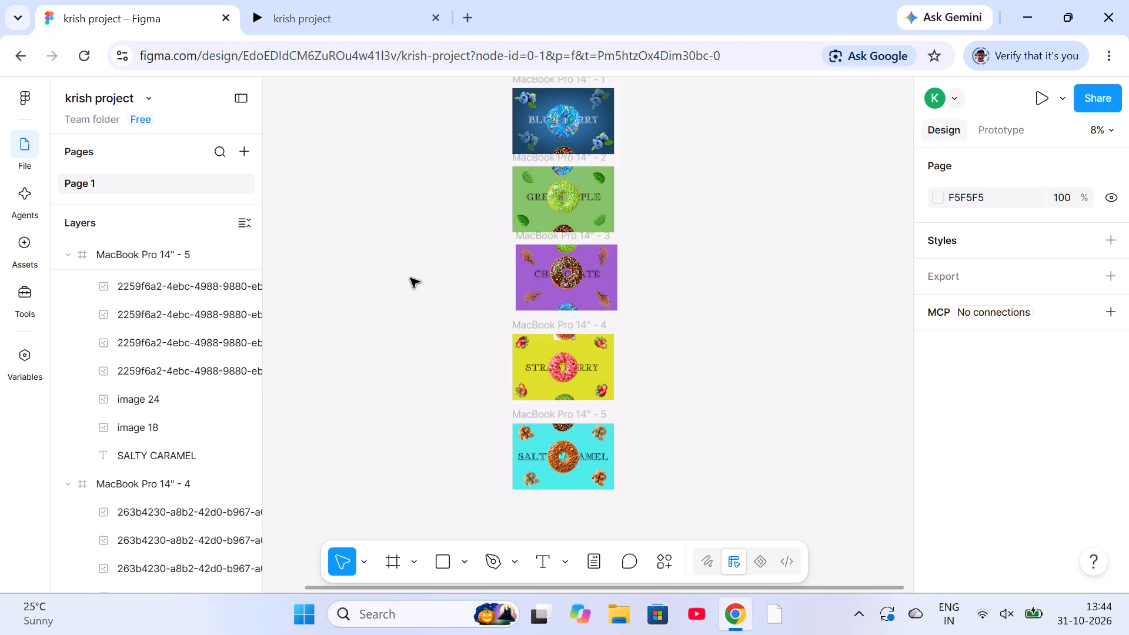
# Add a prototype connection from the centre donut image in the CHOCOLATE frame to the STRAWBERRY frame.
pyautogui.rightClick(517, 272)
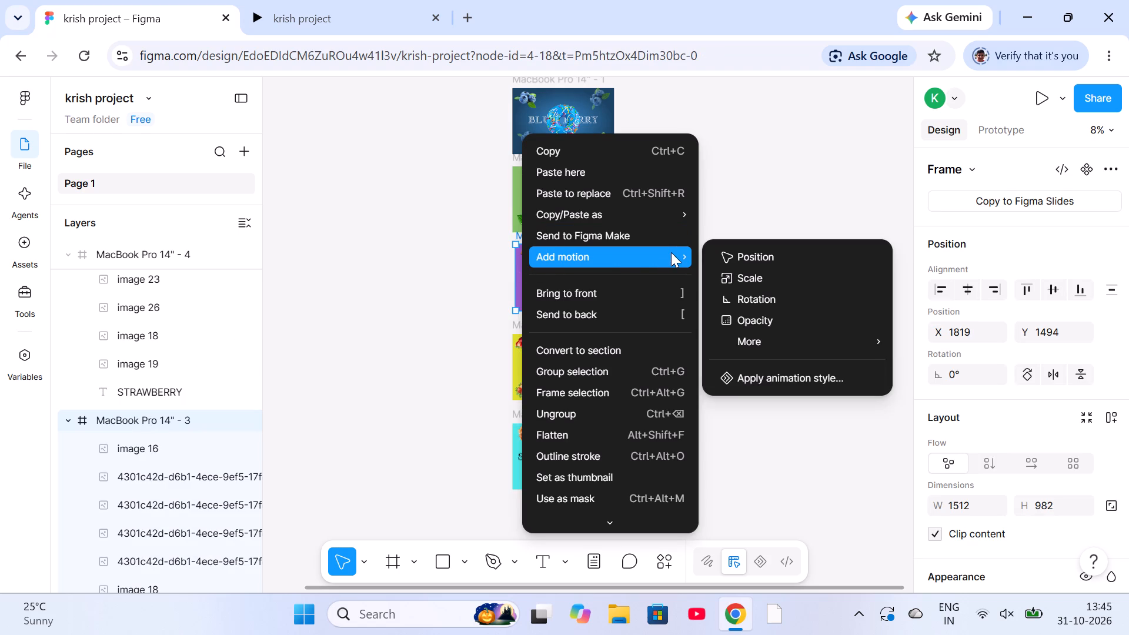
pyautogui.click(1018, 123)
pyautogui.click(1018, 123)
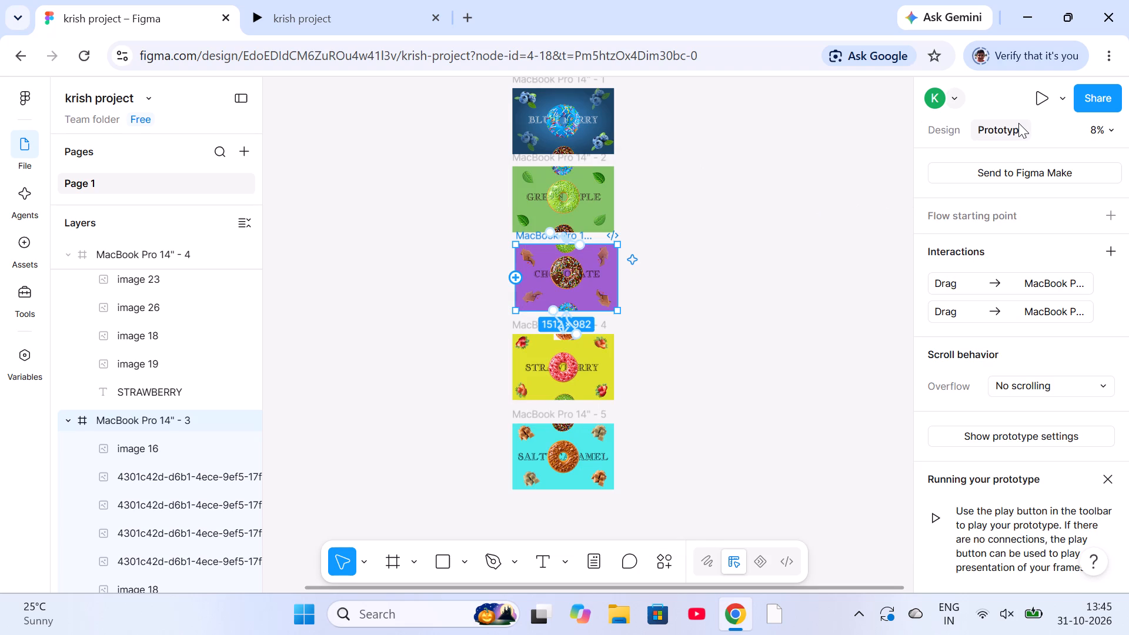
pyautogui.click(552, 309)
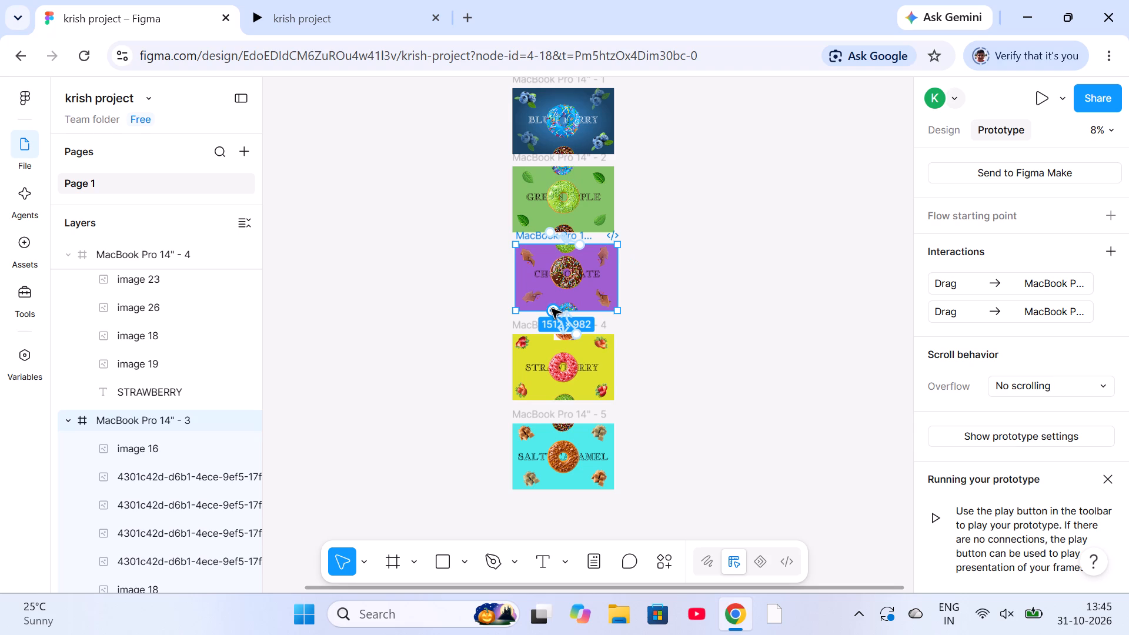
pyautogui.rightClick(552, 309)
pyautogui.click(369, 336)
pyautogui.click(566, 284)
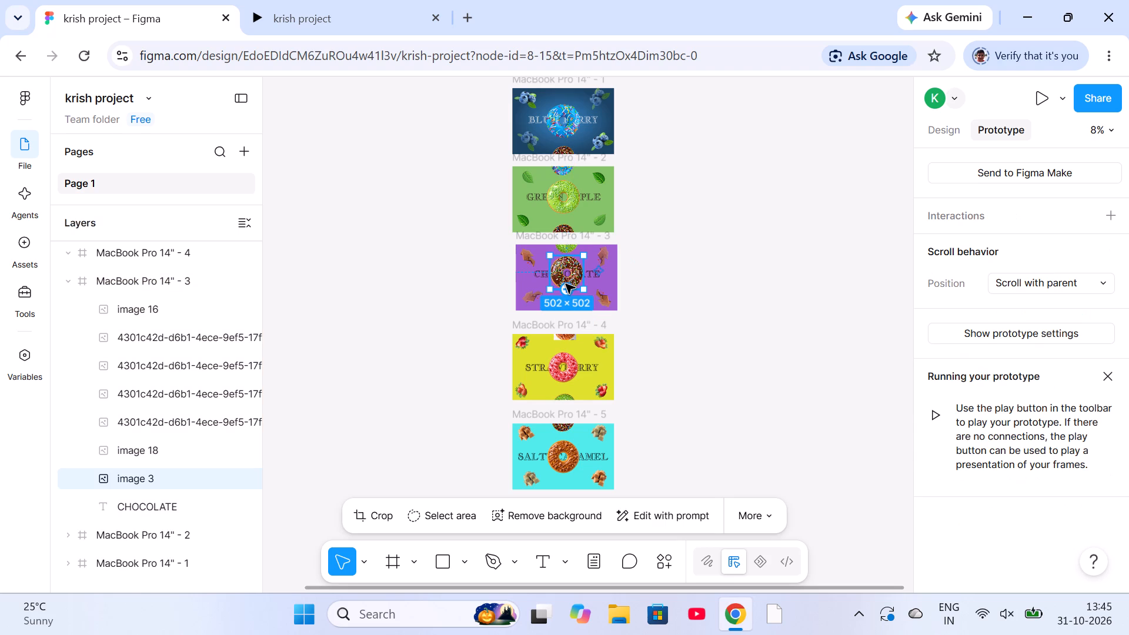
pyautogui.click(568, 292)
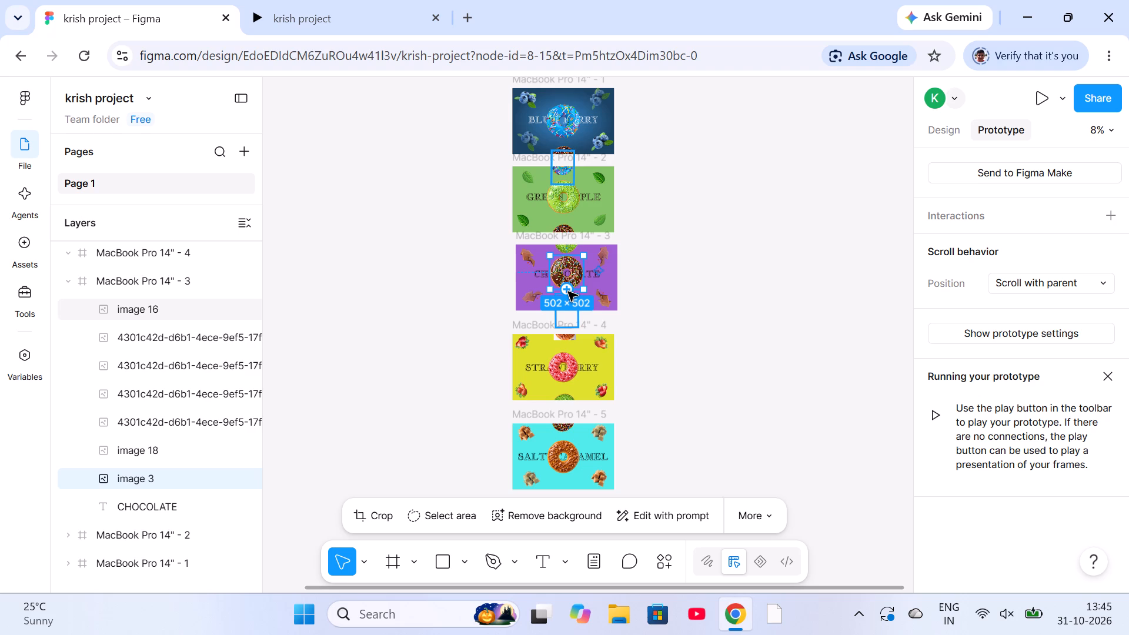
pyautogui.moveTo(568, 292); pyautogui.dragTo(568, 303)
pyautogui.moveTo(568, 303); pyautogui.dragTo(572, 385)
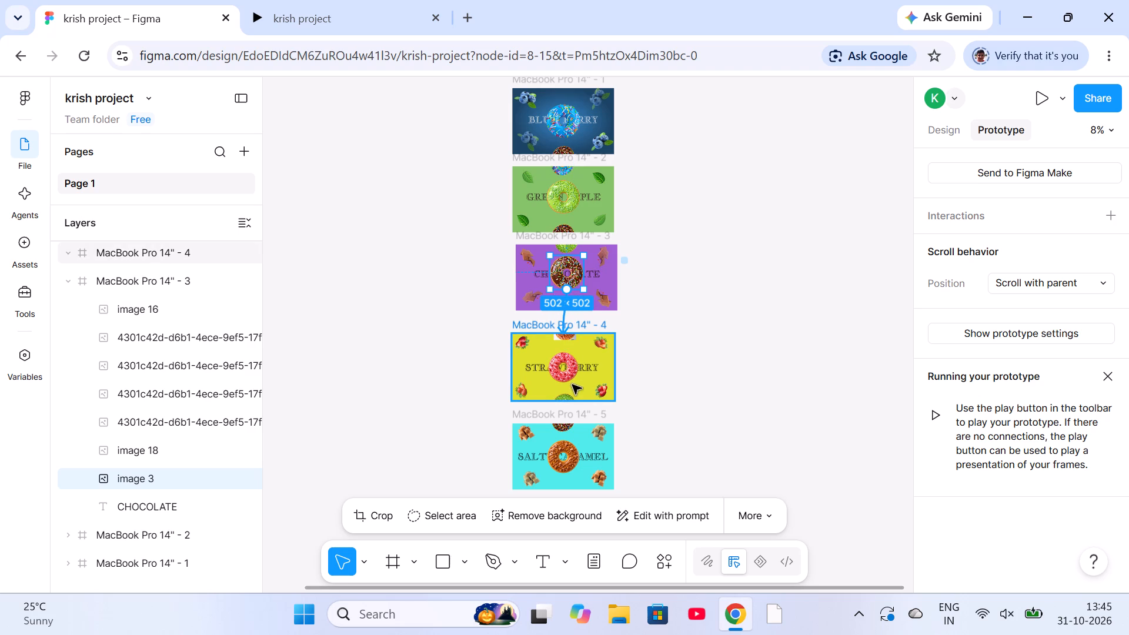
pyautogui.moveTo(572, 385); pyautogui.dragTo(583, 321)
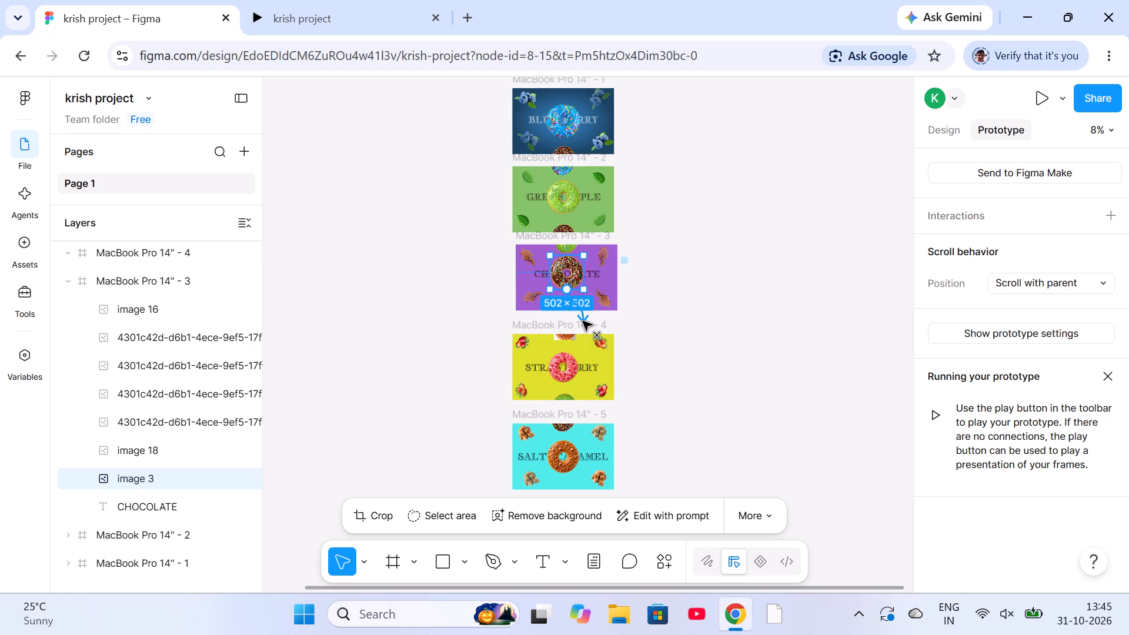
pyautogui.moveTo(583, 321); pyautogui.dragTo(568, 342)
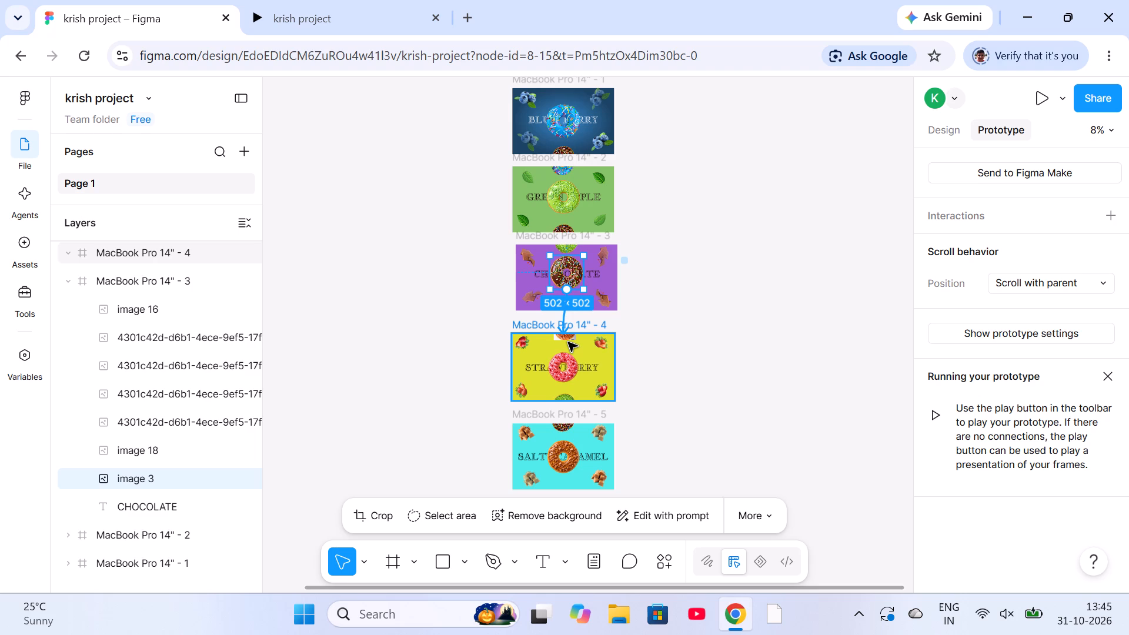
pyautogui.moveTo(568, 342); pyautogui.dragTo(573, 344)
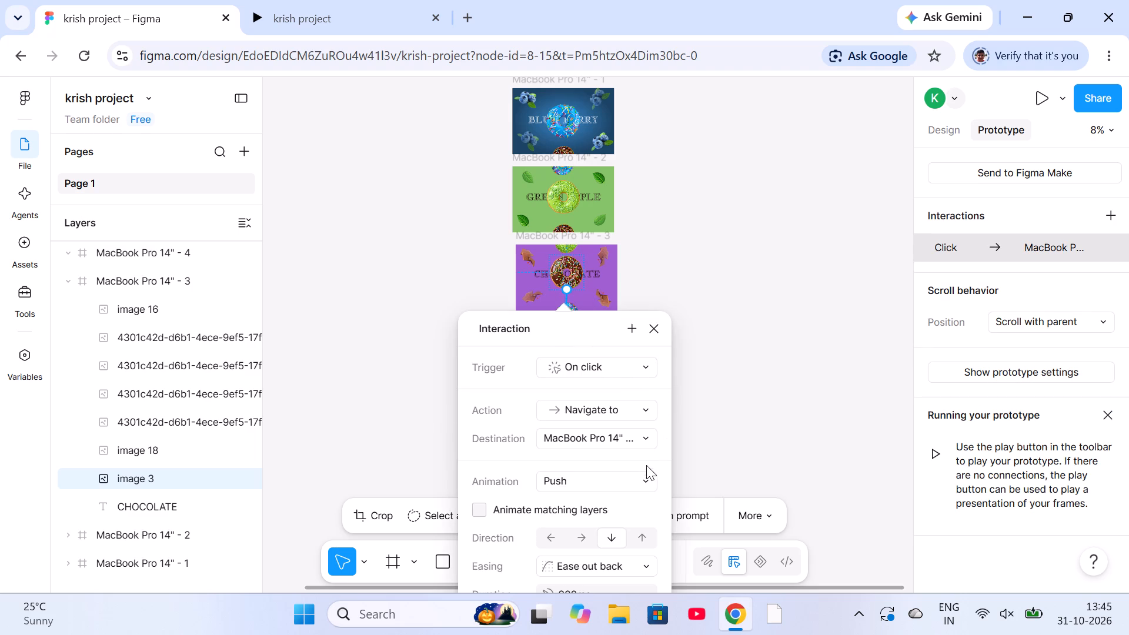
# Set the new connection's trigger to While hovering, keeping Navigate to as its action.
pyautogui.click(644, 359)
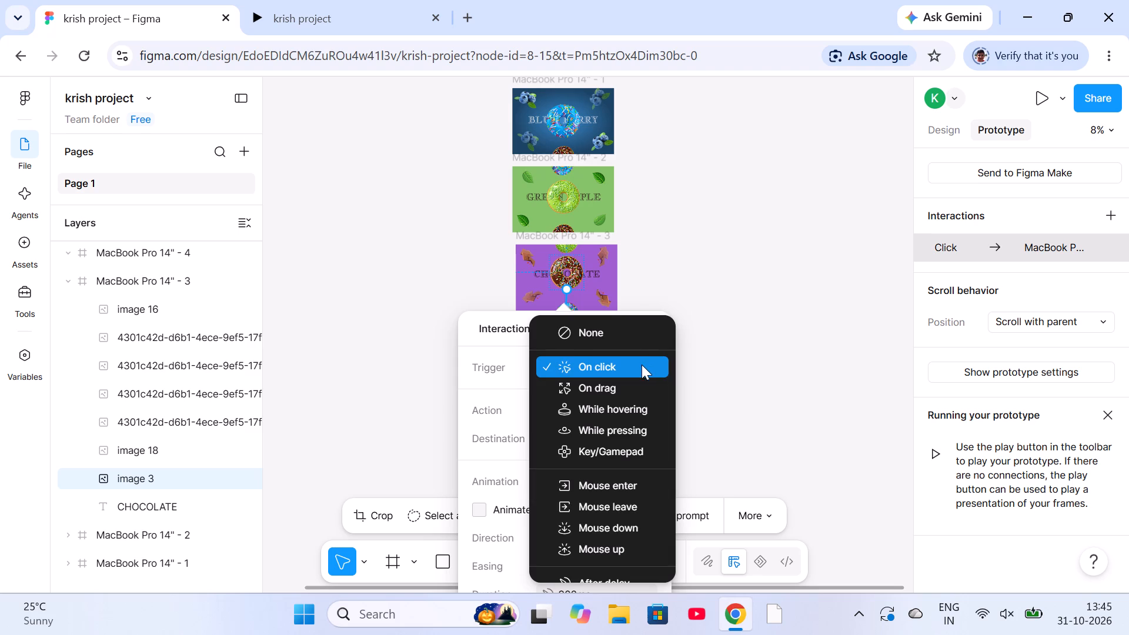
pyautogui.click(627, 410)
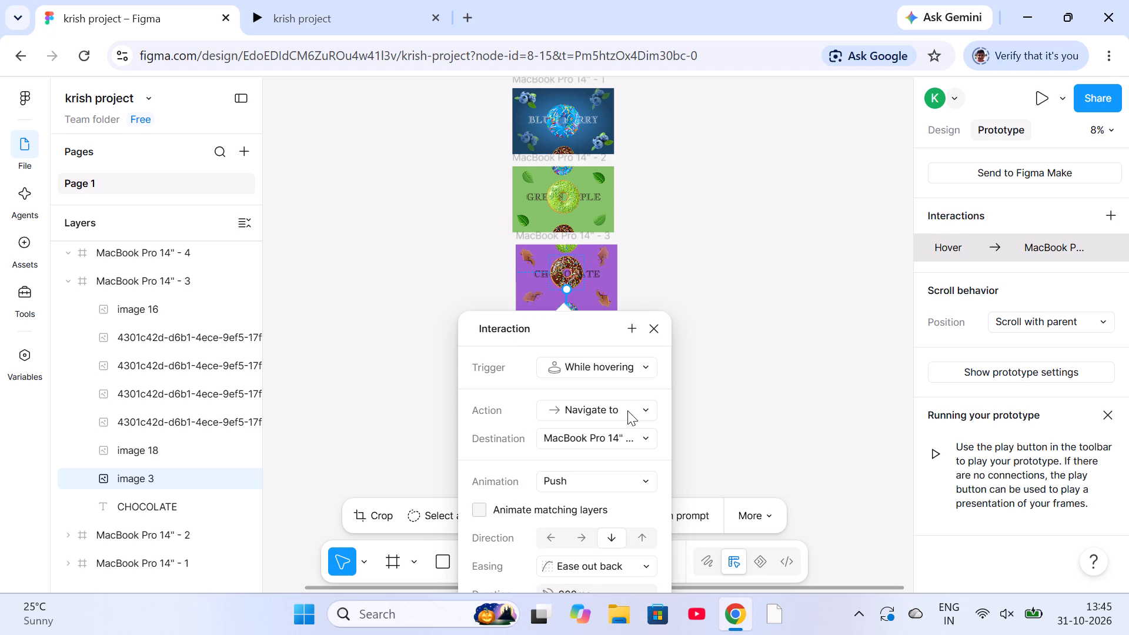
pyautogui.click(627, 410)
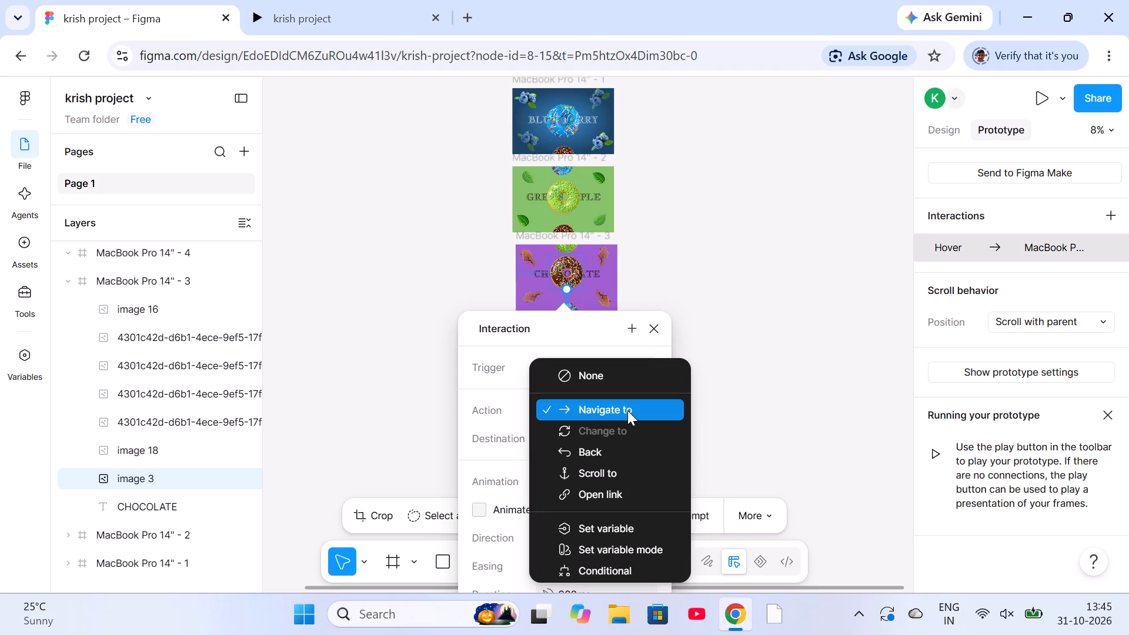
pyautogui.click(627, 410)
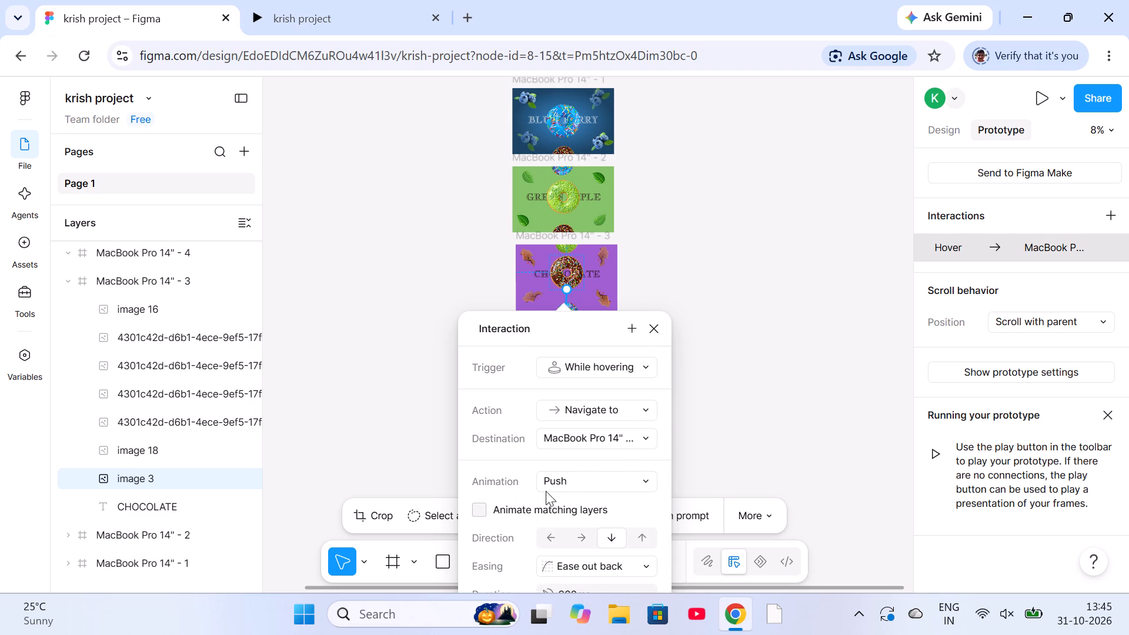
# Try the Smart animate, Move in and Slide in animations, settle on Push for the hover interaction, and close its settings.
pyautogui.click(651, 476)
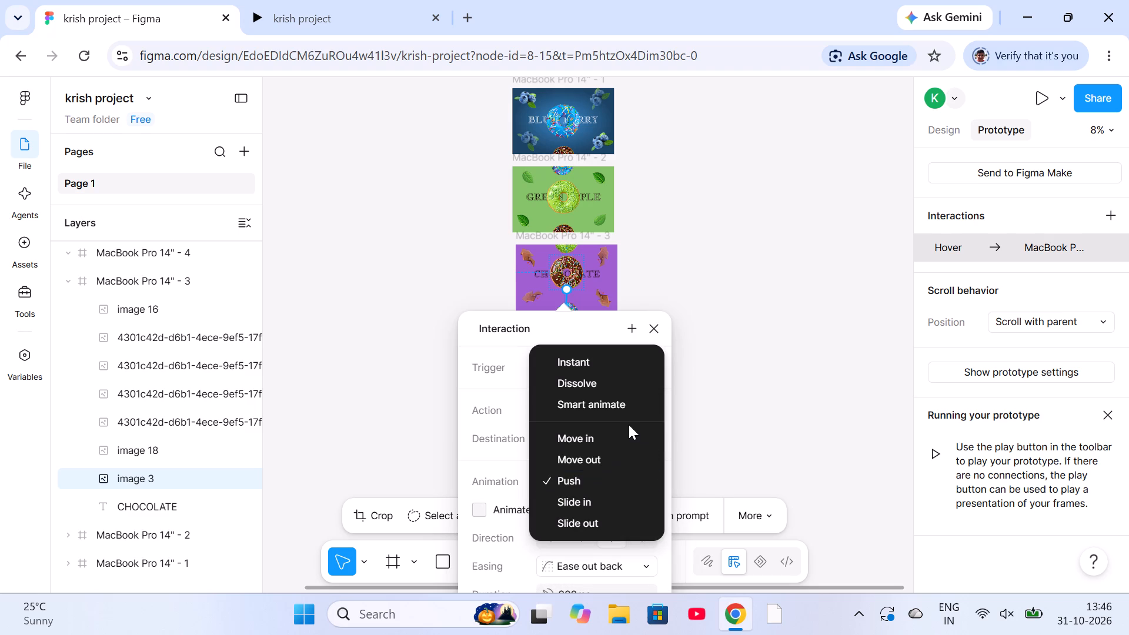
pyautogui.click(627, 405)
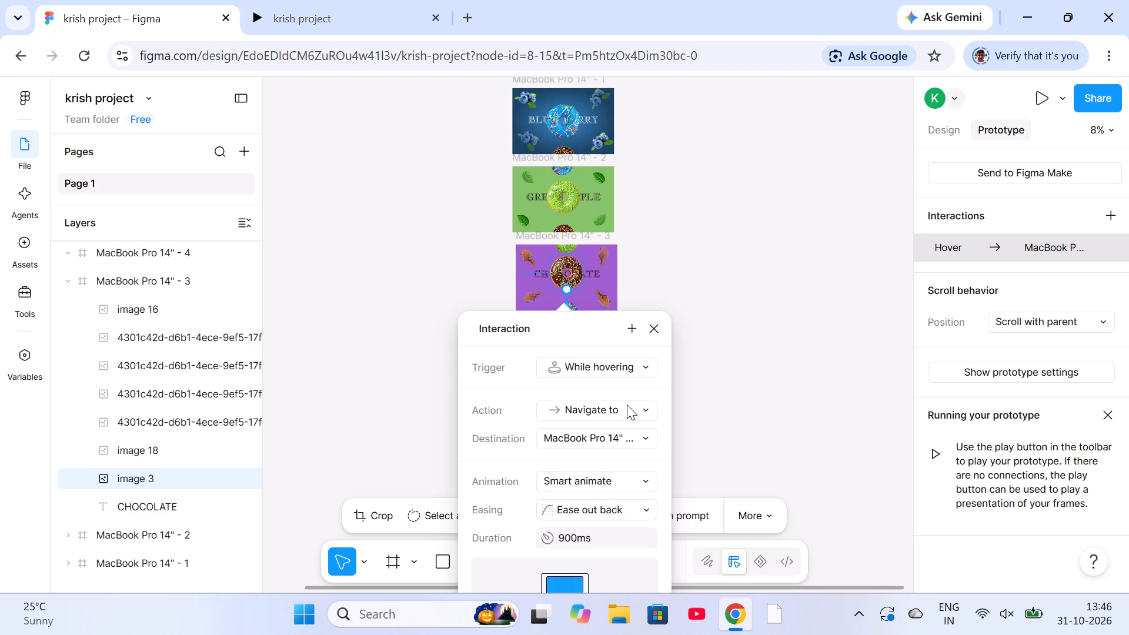
pyautogui.click(640, 473)
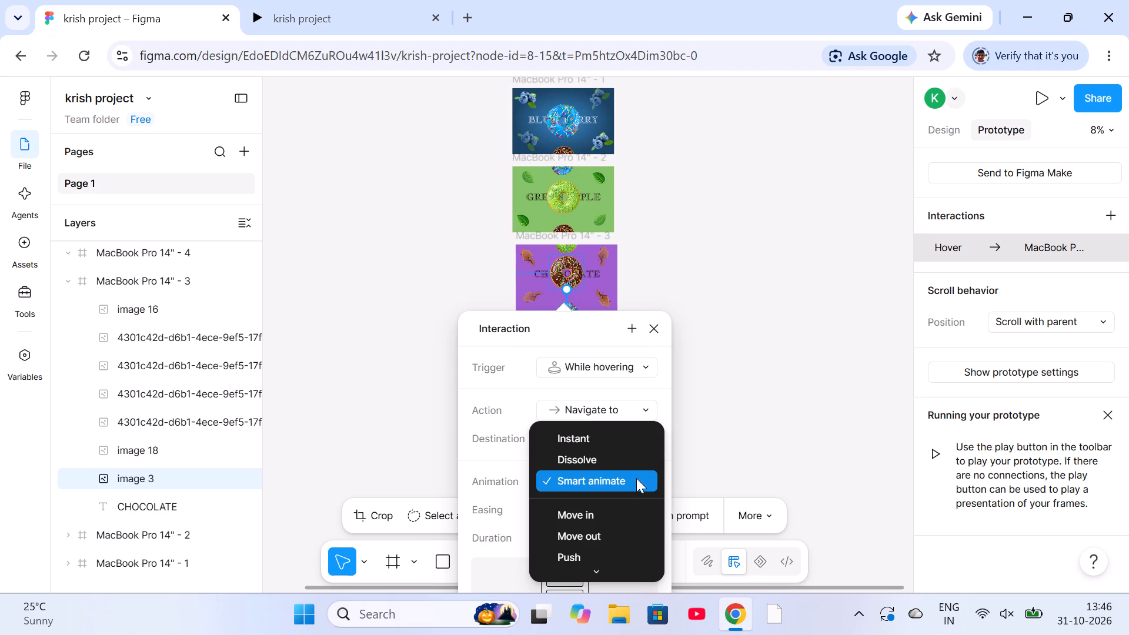
pyautogui.click(619, 505)
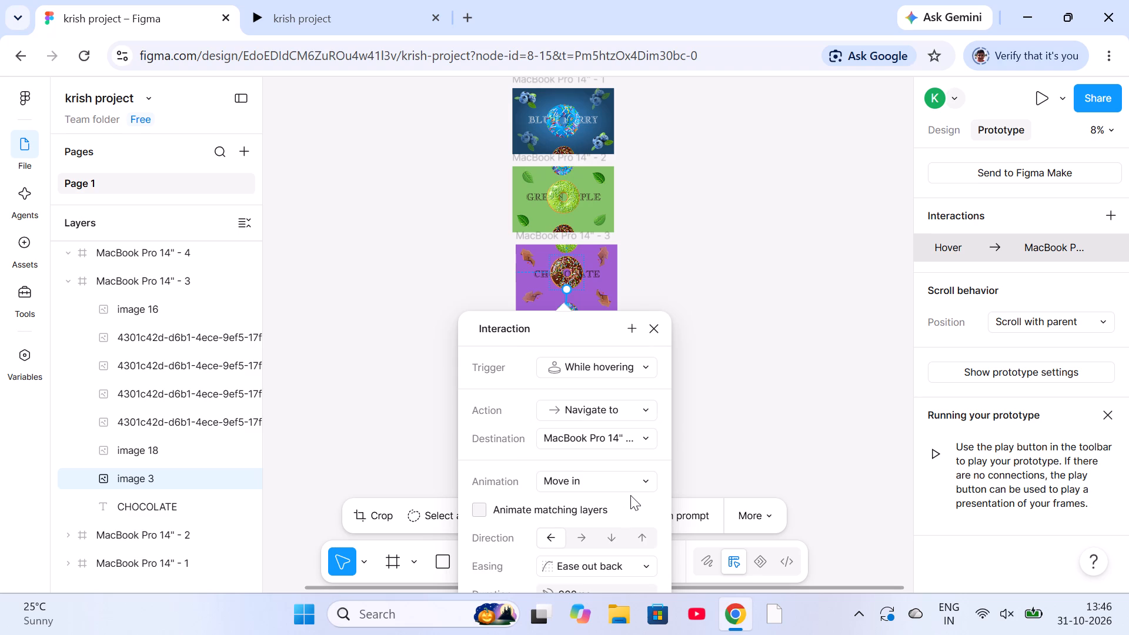
pyautogui.click(646, 479)
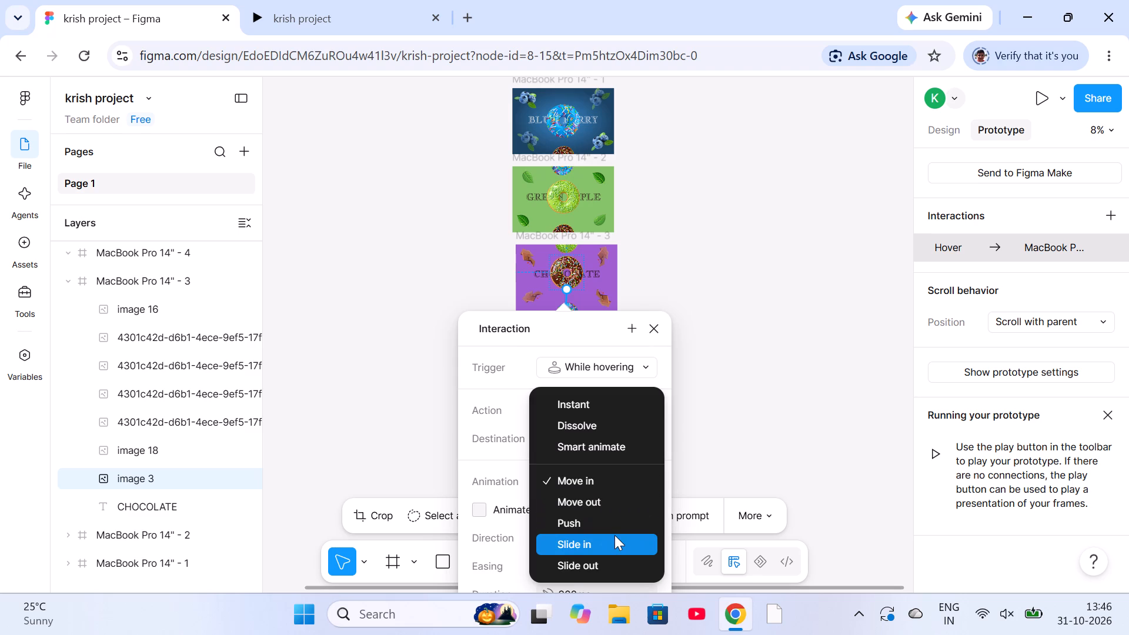
pyautogui.click(614, 535)
pyautogui.click(652, 474)
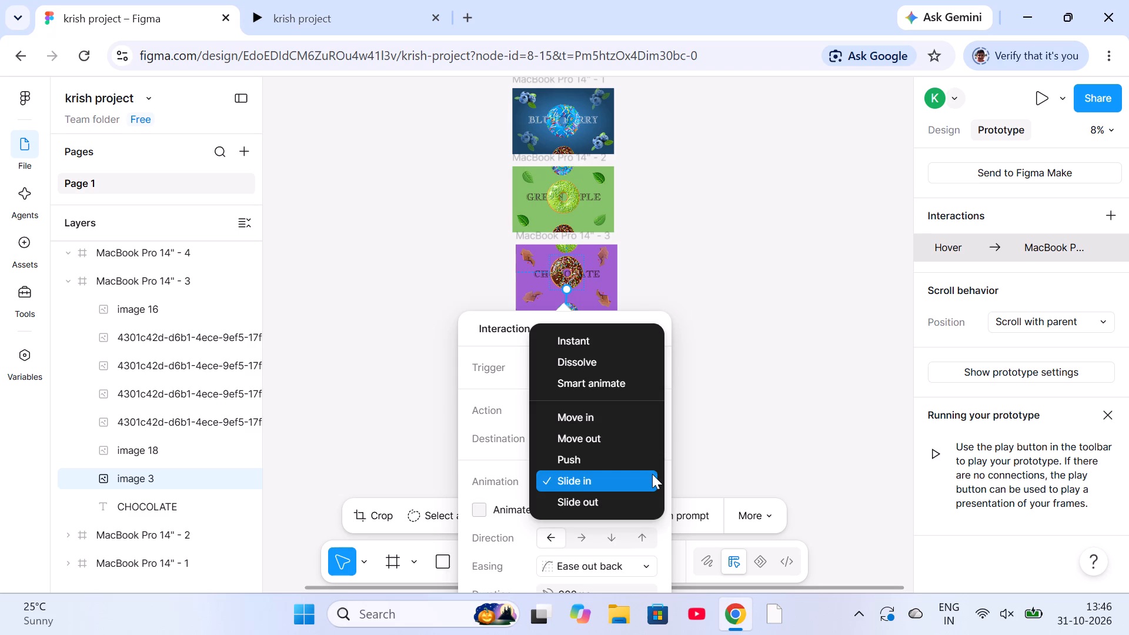
pyautogui.click(632, 456)
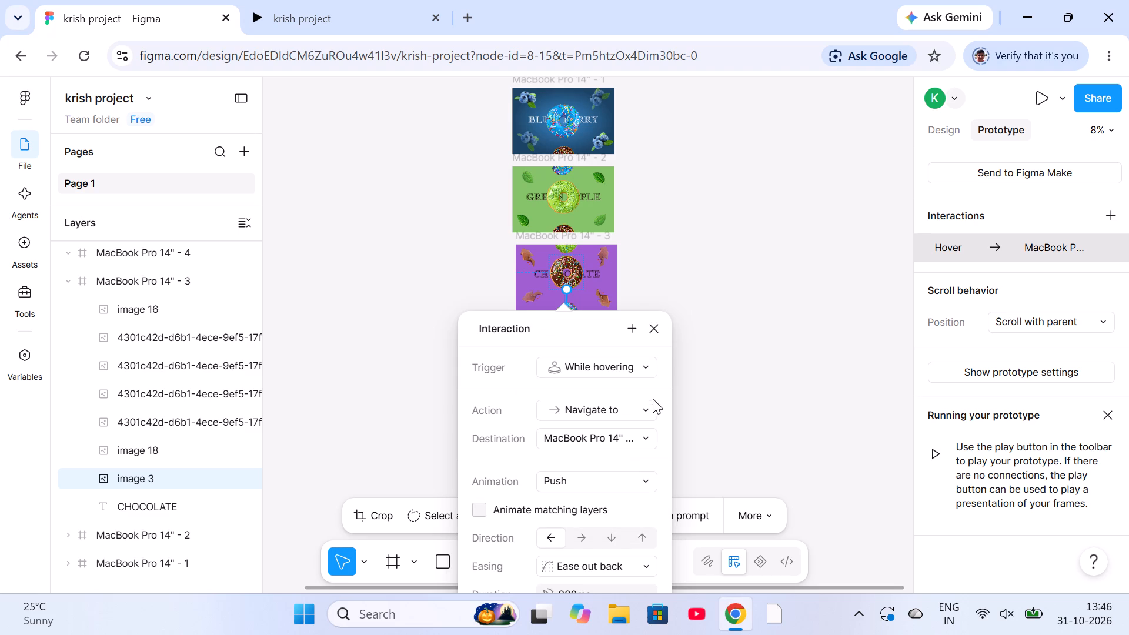
pyautogui.click(659, 332)
pyautogui.click(659, 332)
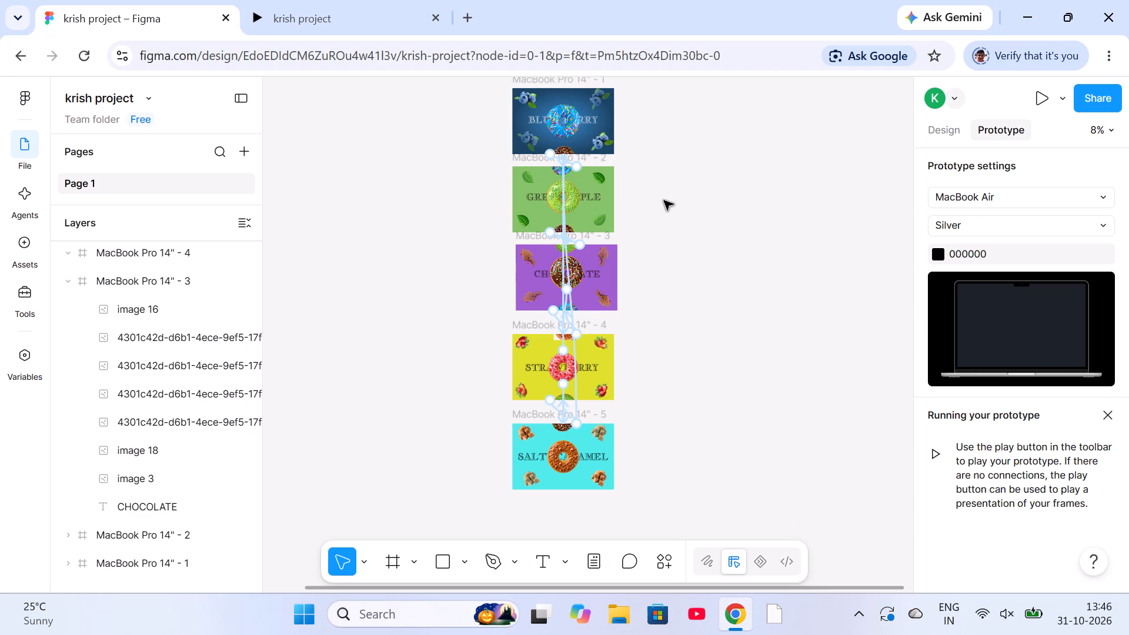
# Restart the prototype preview, test the transitions from BLUEBERRY forward to SALTY CARAMEL, and return to the design file.
pyautogui.click(361, 11)
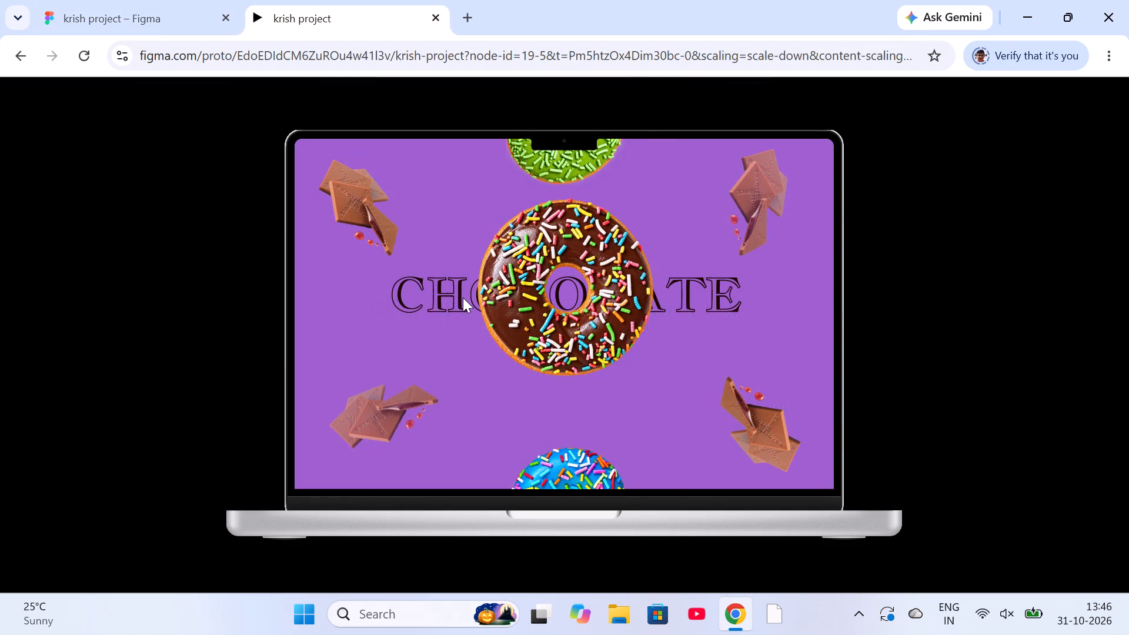
pyautogui.press('r')
pyautogui.press('Right')
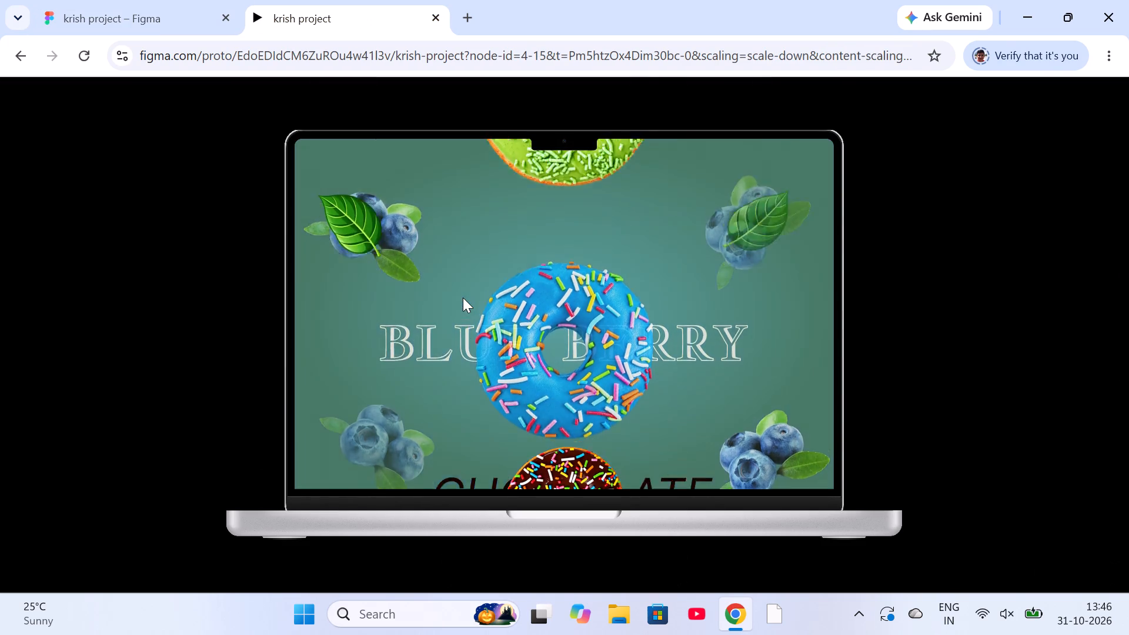
pyautogui.press('Right')
pyautogui.press('Right')
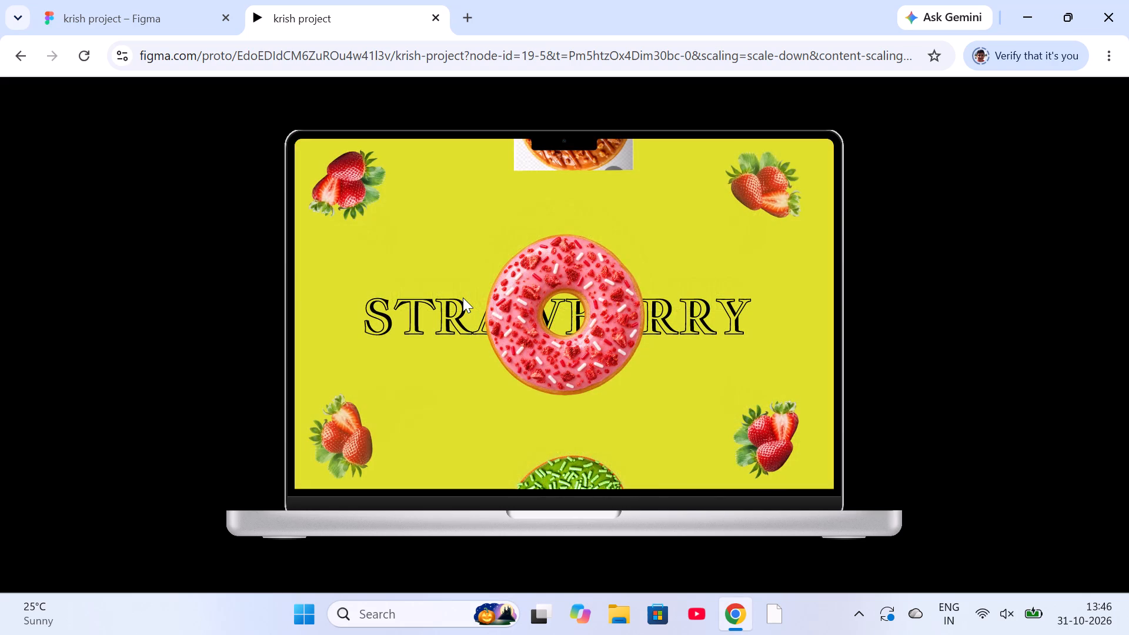
pyautogui.press('Right')
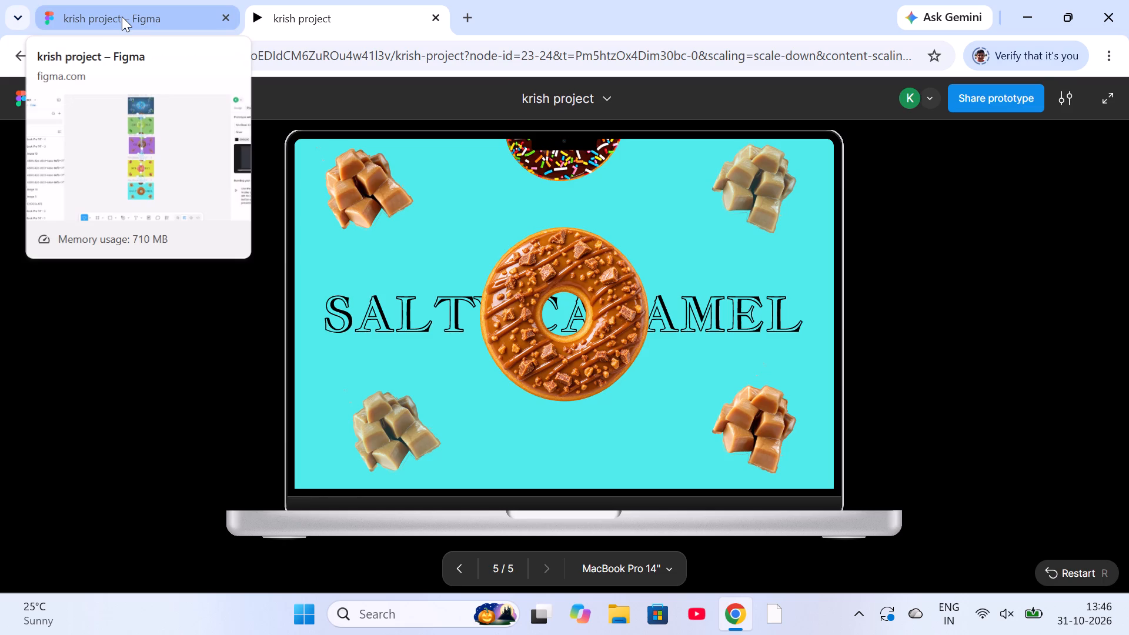
pyautogui.click(122, 16)
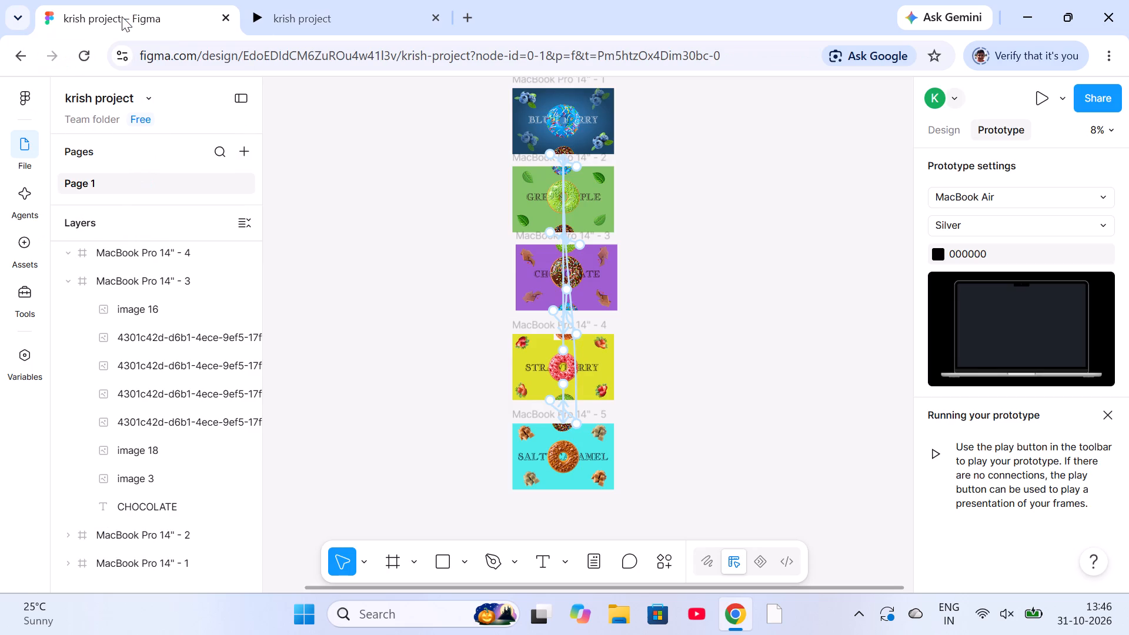
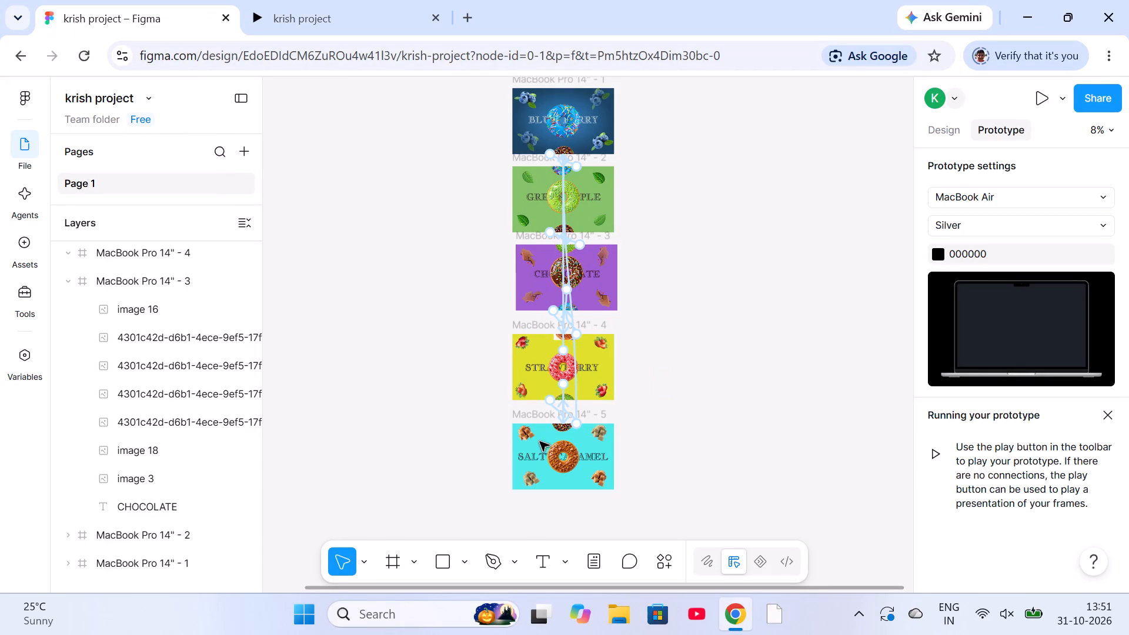
# Change the STRAWBERRY frame's fill to a lighter yellow, EAED4A.
pyautogui.click(930, 128)
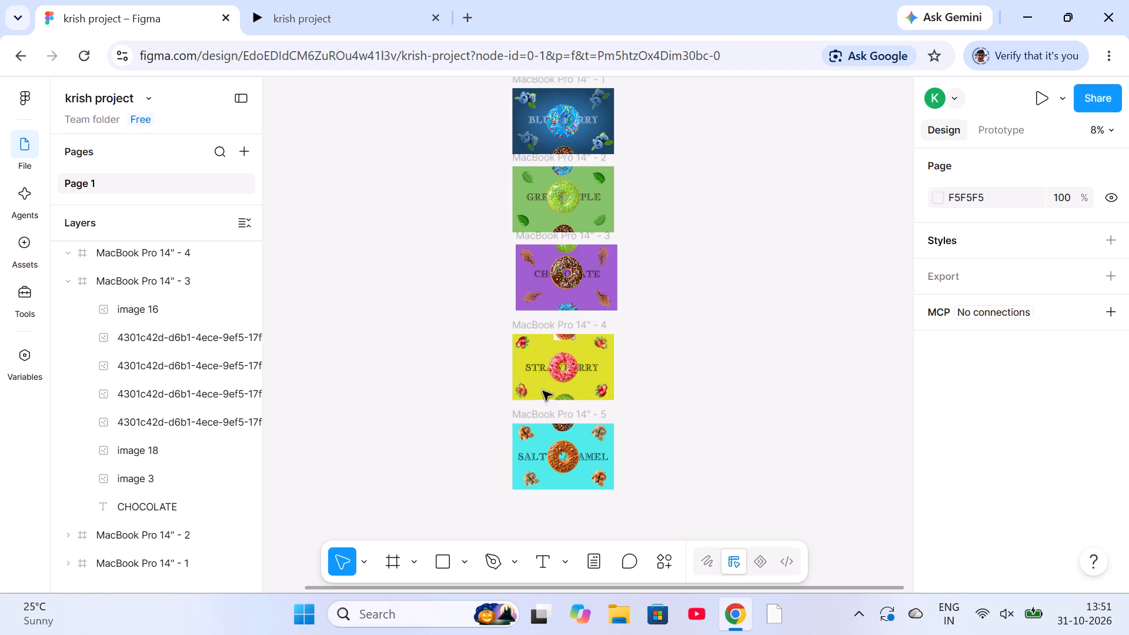
pyautogui.click(479, 634)
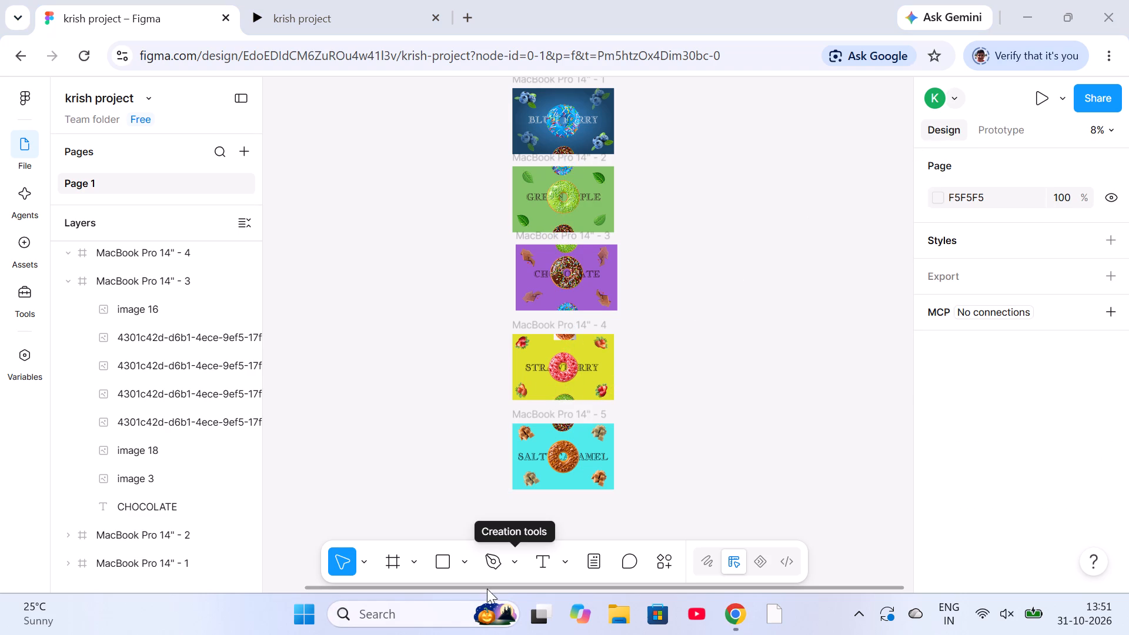
pyautogui.rightClick(540, 387)
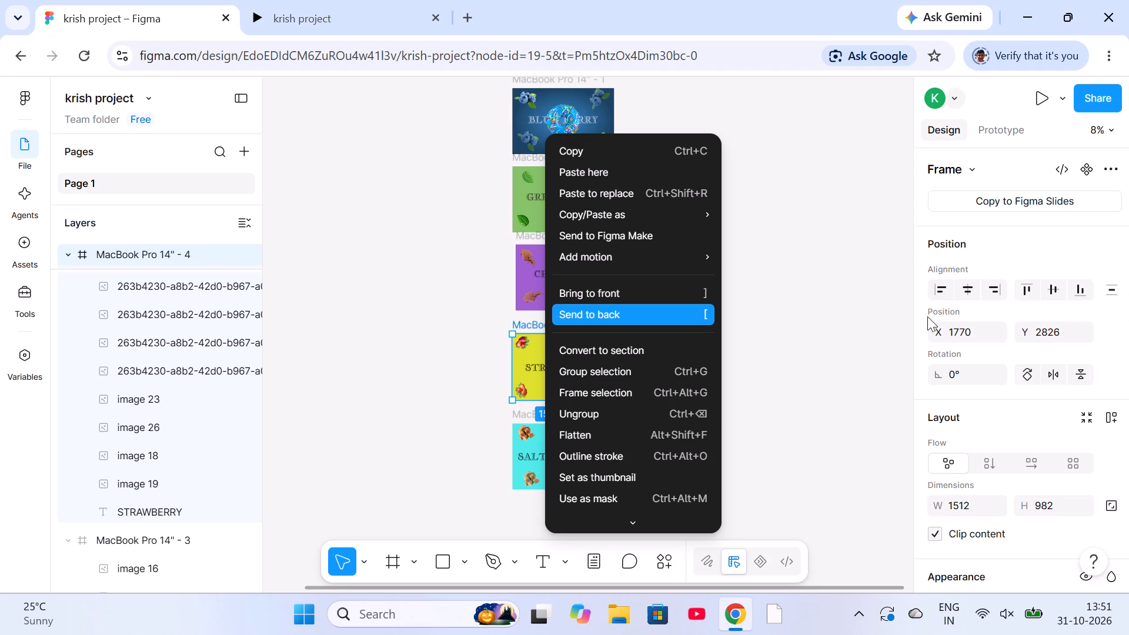
pyautogui.click(856, 333)
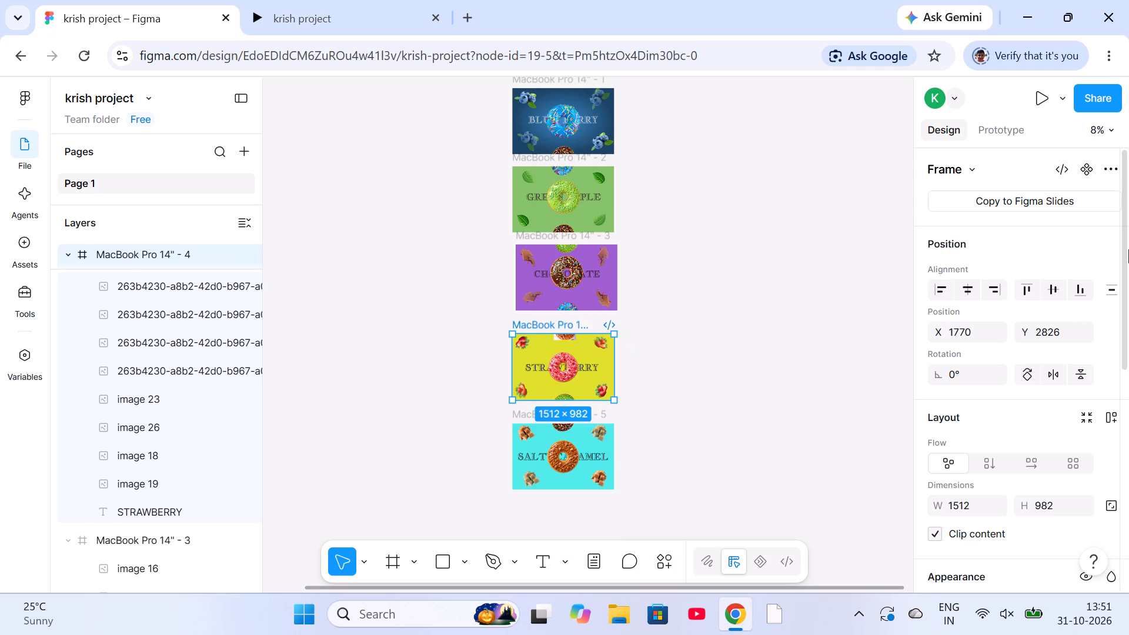
pyautogui.moveTo(1127, 254); pyautogui.dragTo(1128, 393)
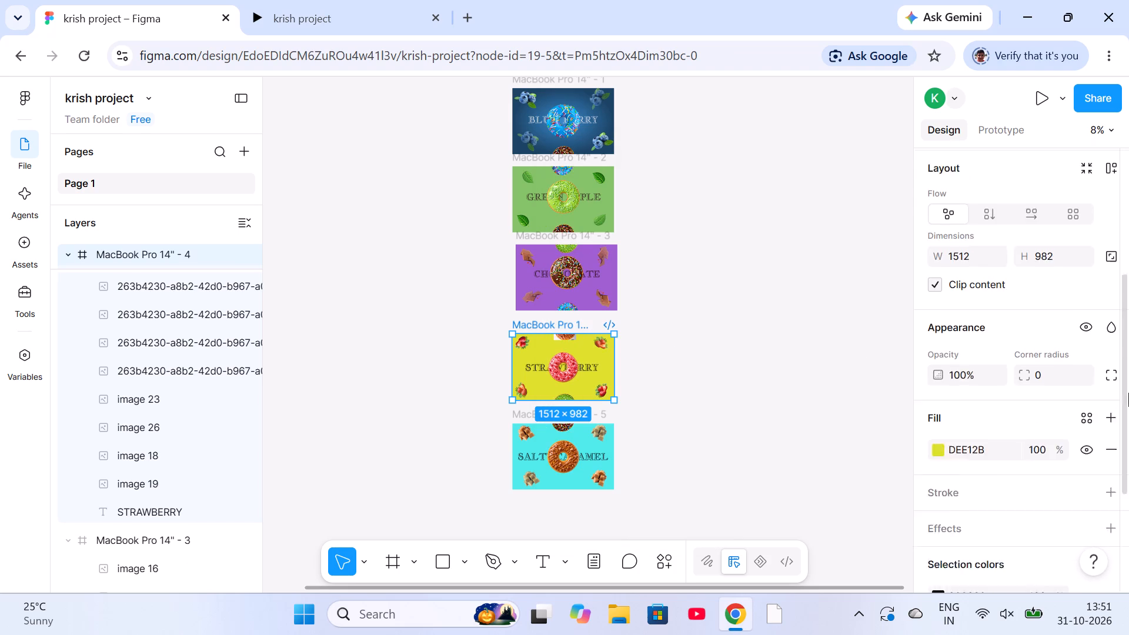
pyautogui.moveTo(1128, 393); pyautogui.dragTo(1128, 442)
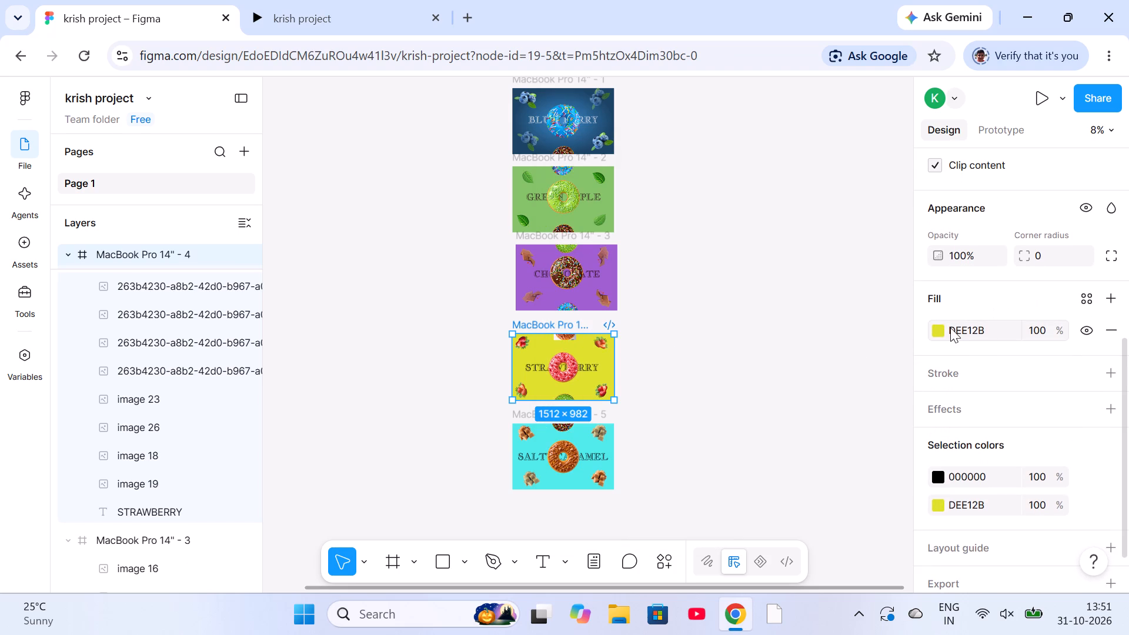
pyautogui.click(943, 329)
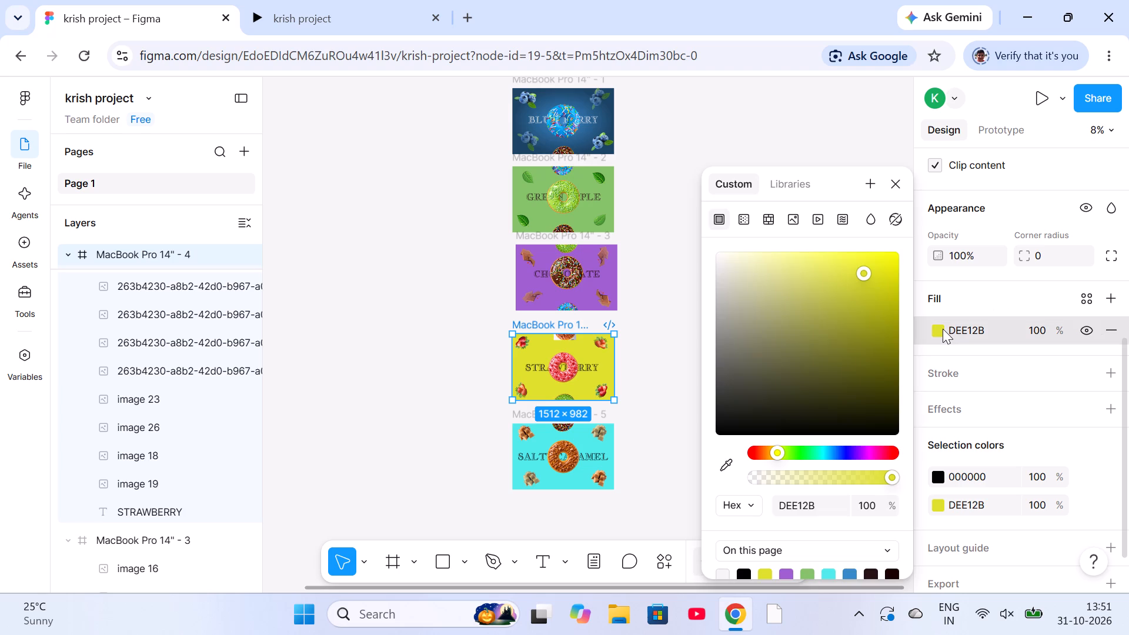
pyautogui.click(870, 299)
pyautogui.click(844, 270)
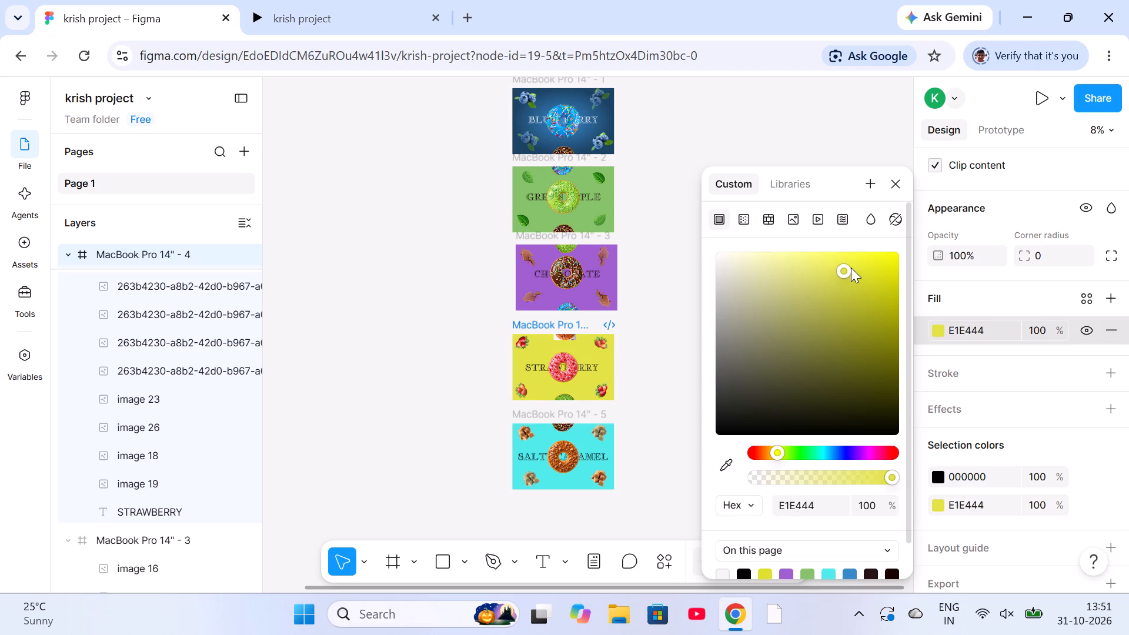
pyautogui.click(860, 260)
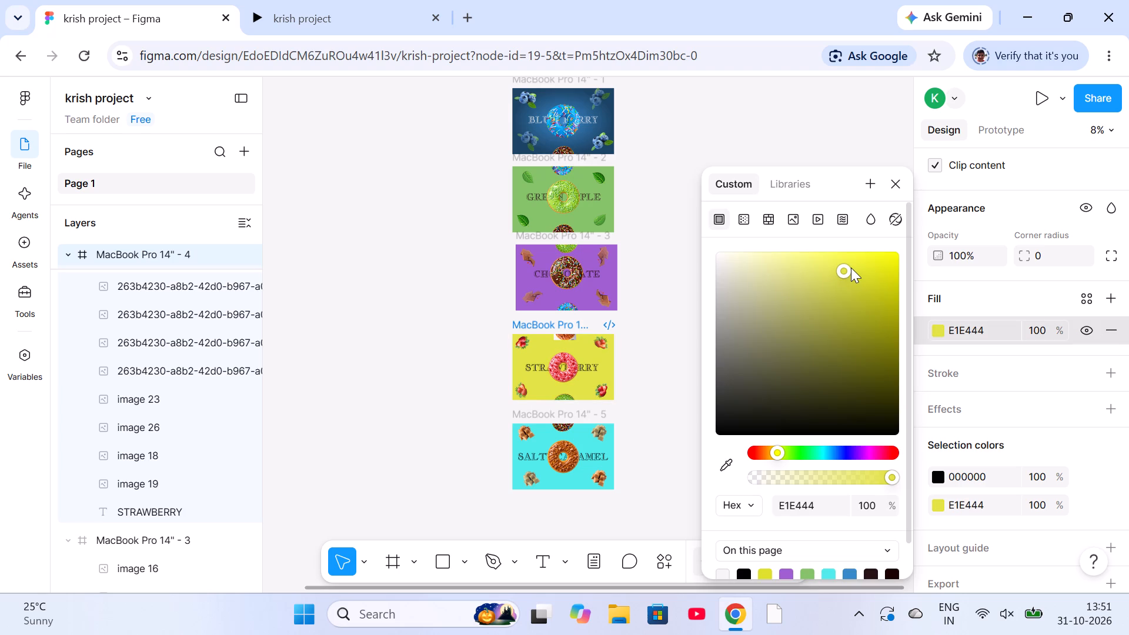
pyautogui.click(841, 264)
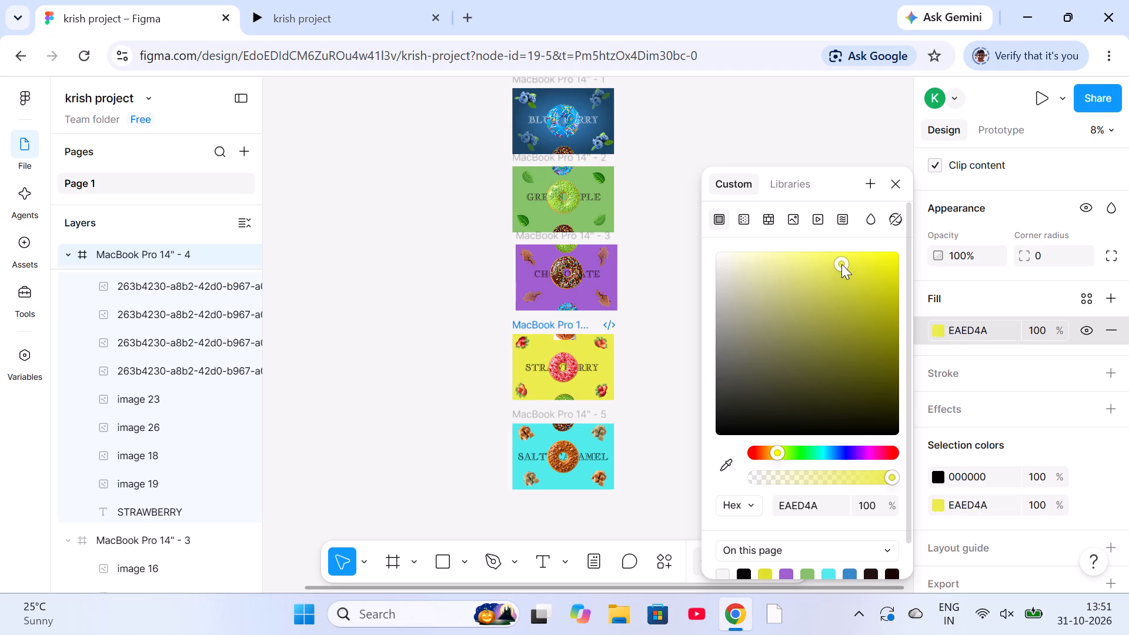
pyautogui.click(675, 313)
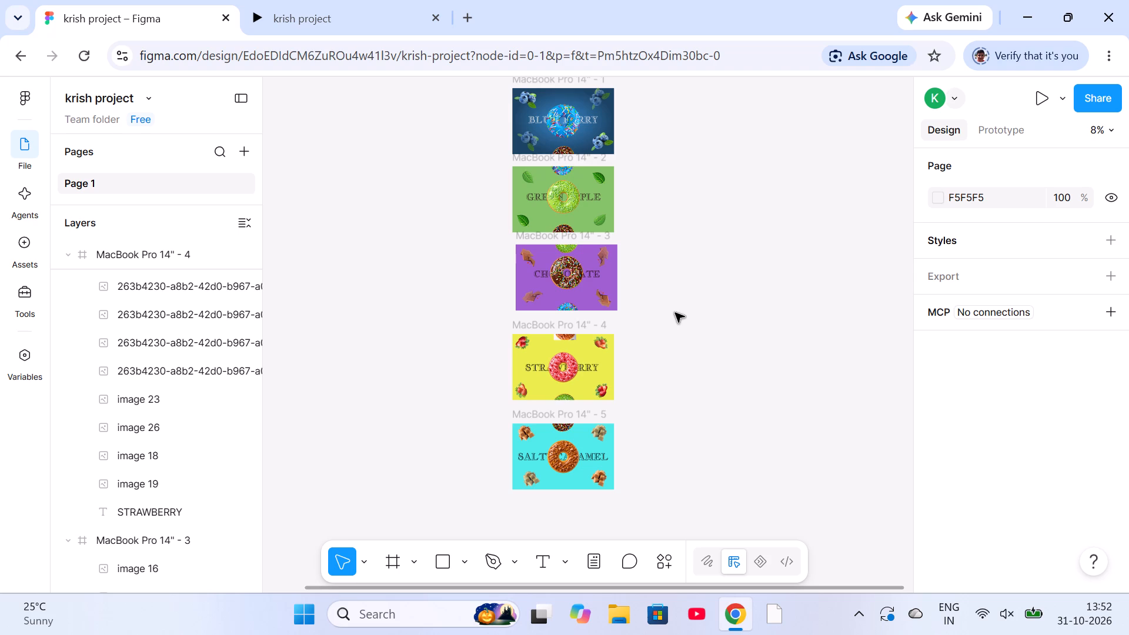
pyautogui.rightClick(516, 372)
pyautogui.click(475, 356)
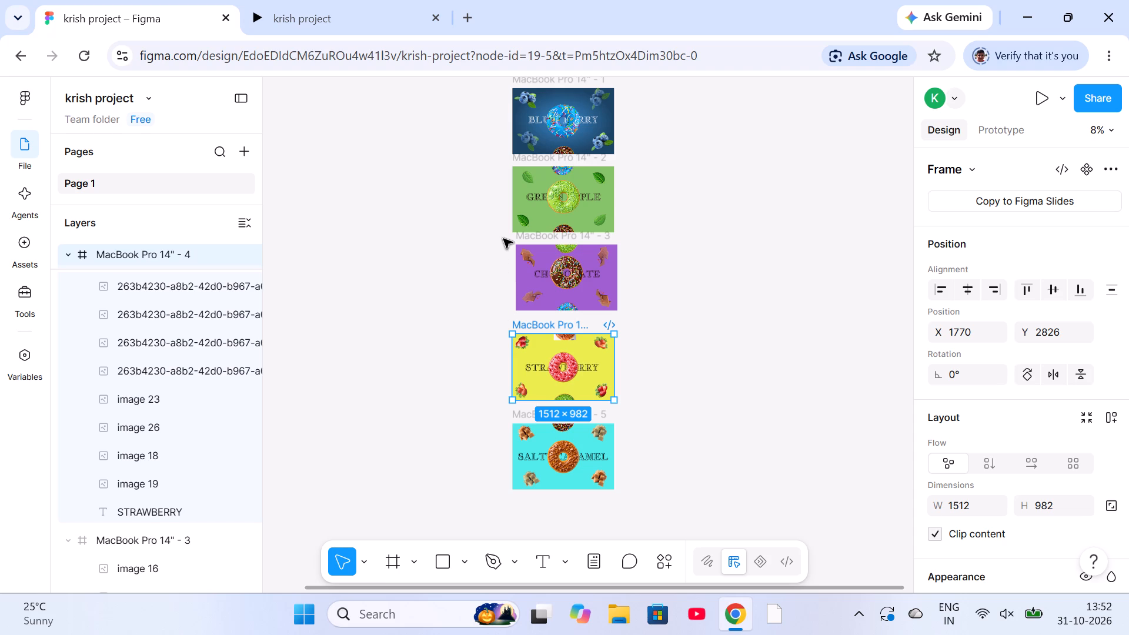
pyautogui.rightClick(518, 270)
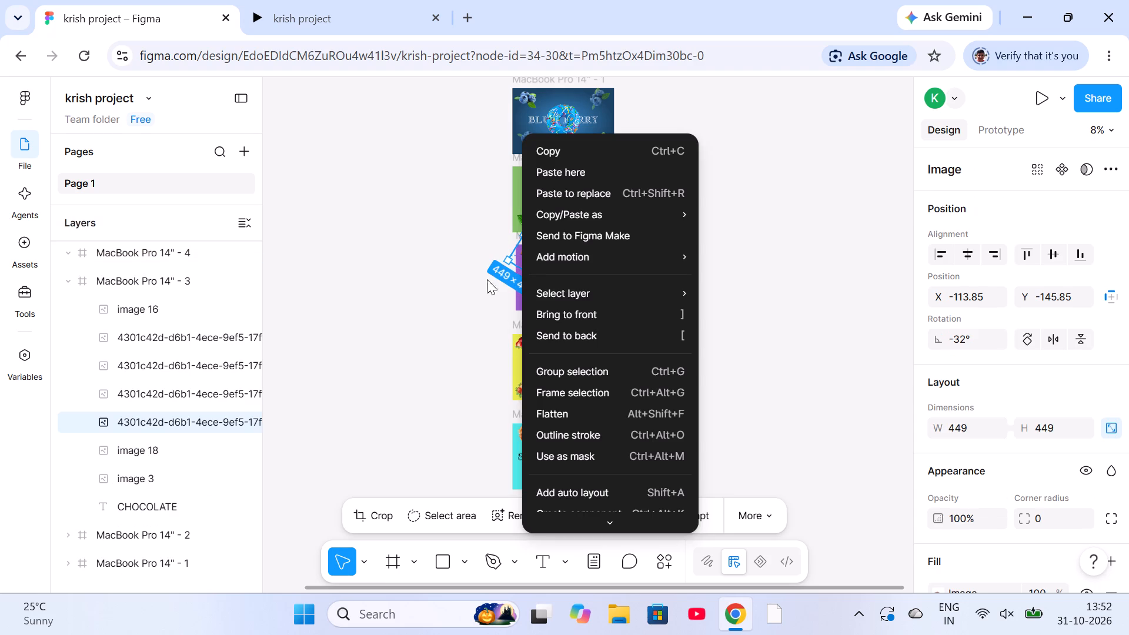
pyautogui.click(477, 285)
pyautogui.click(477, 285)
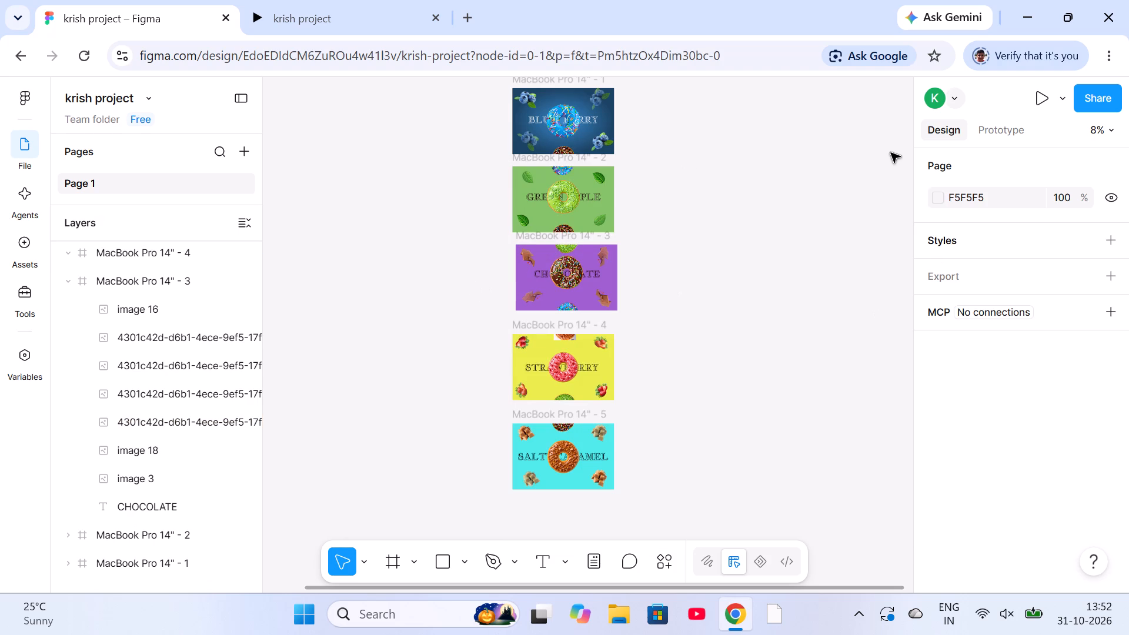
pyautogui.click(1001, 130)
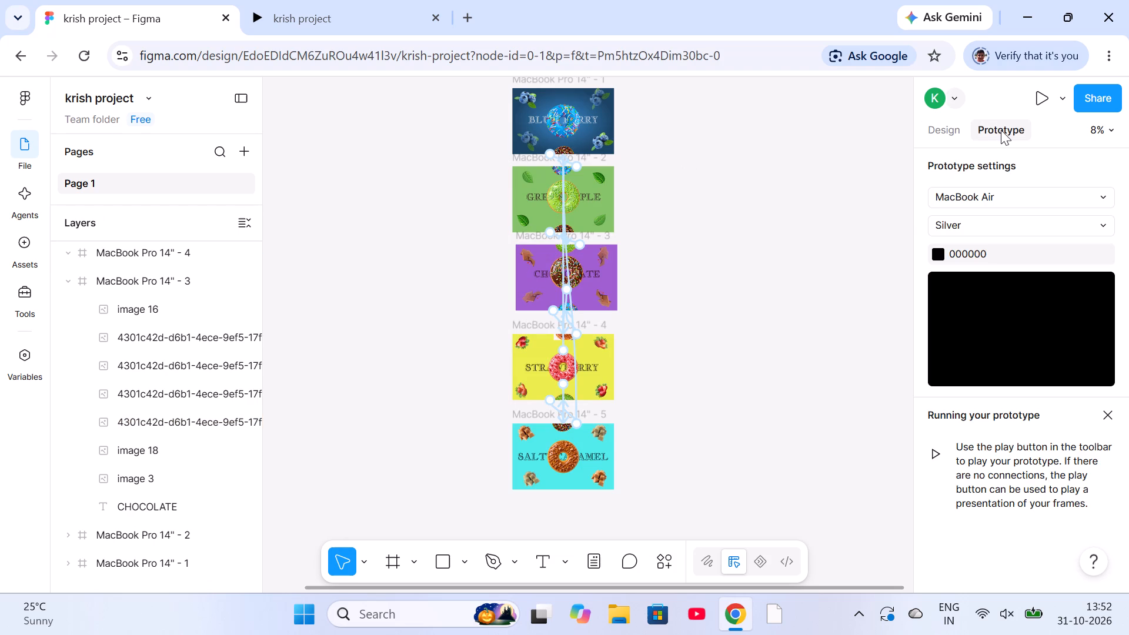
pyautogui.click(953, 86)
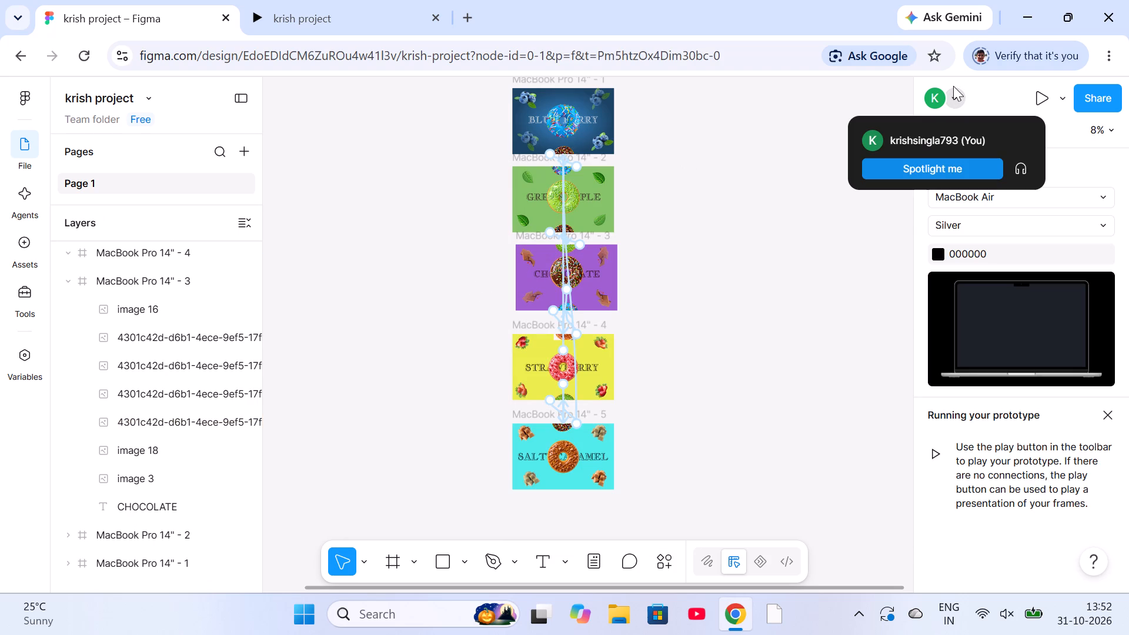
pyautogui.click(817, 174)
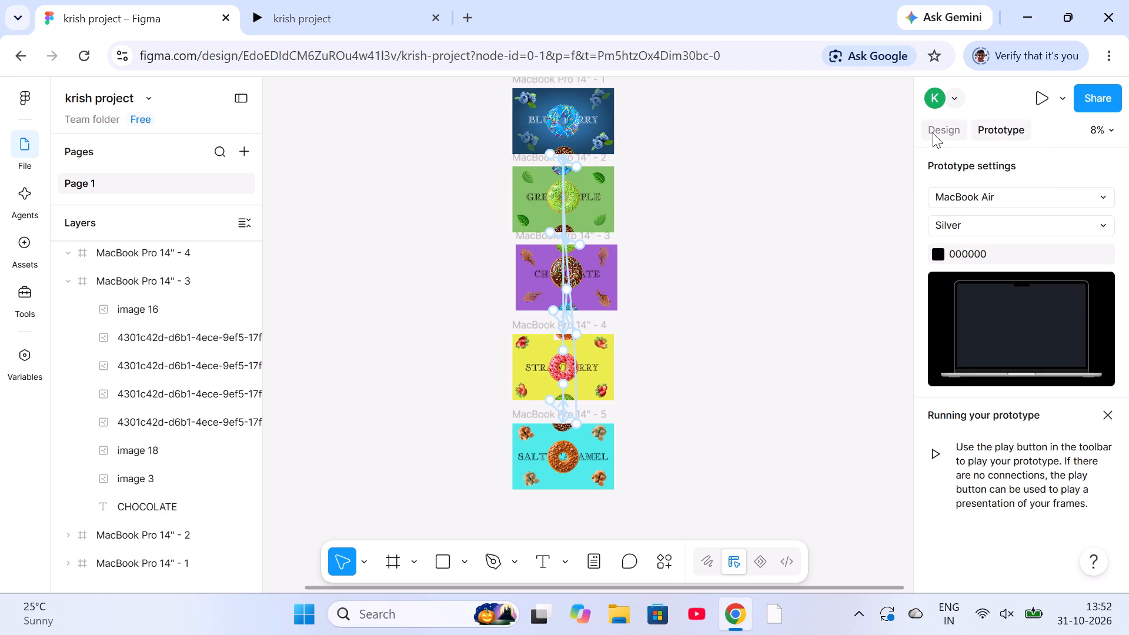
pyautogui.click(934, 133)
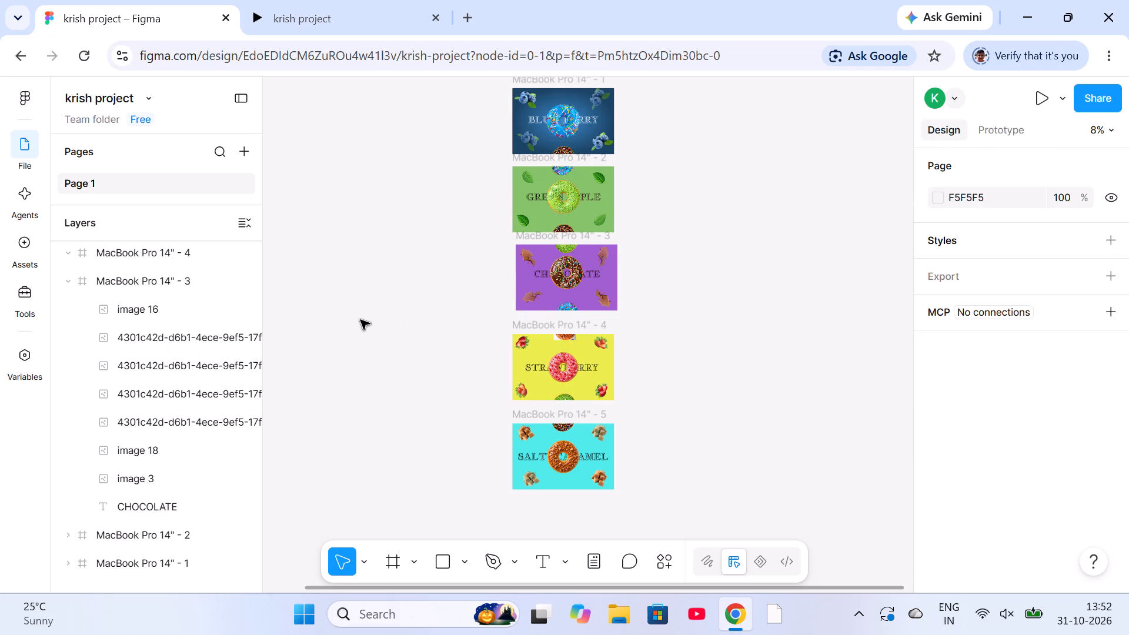
# Collapse all expanded frames in the layer list, leaving the Layers section open with only its top-level entries.
pyautogui.click(248, 230)
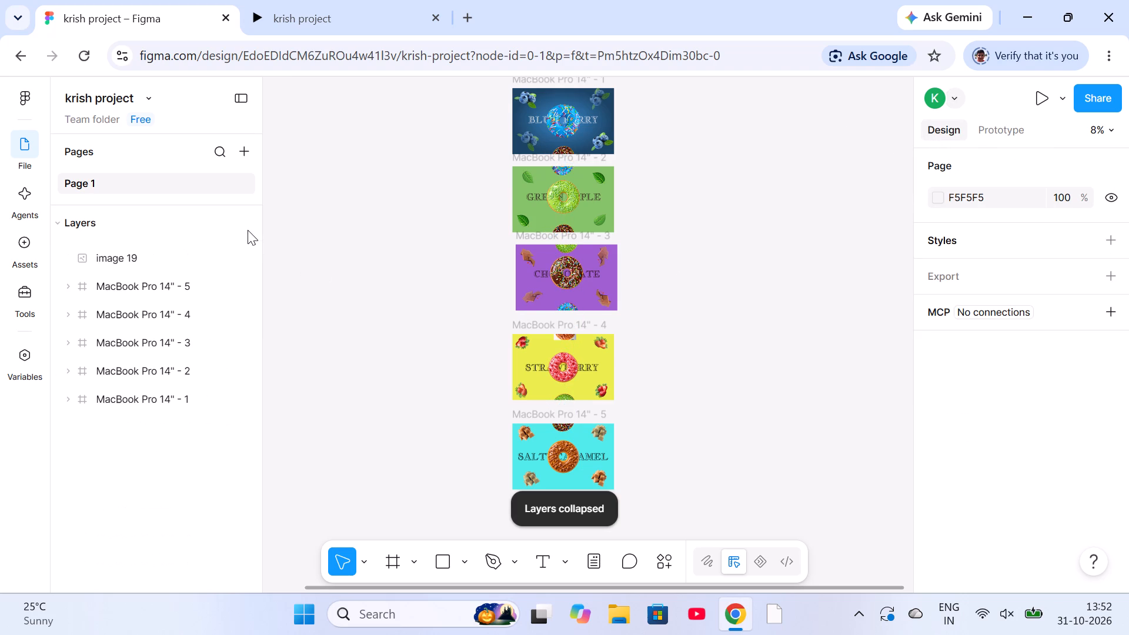
pyautogui.click(248, 230)
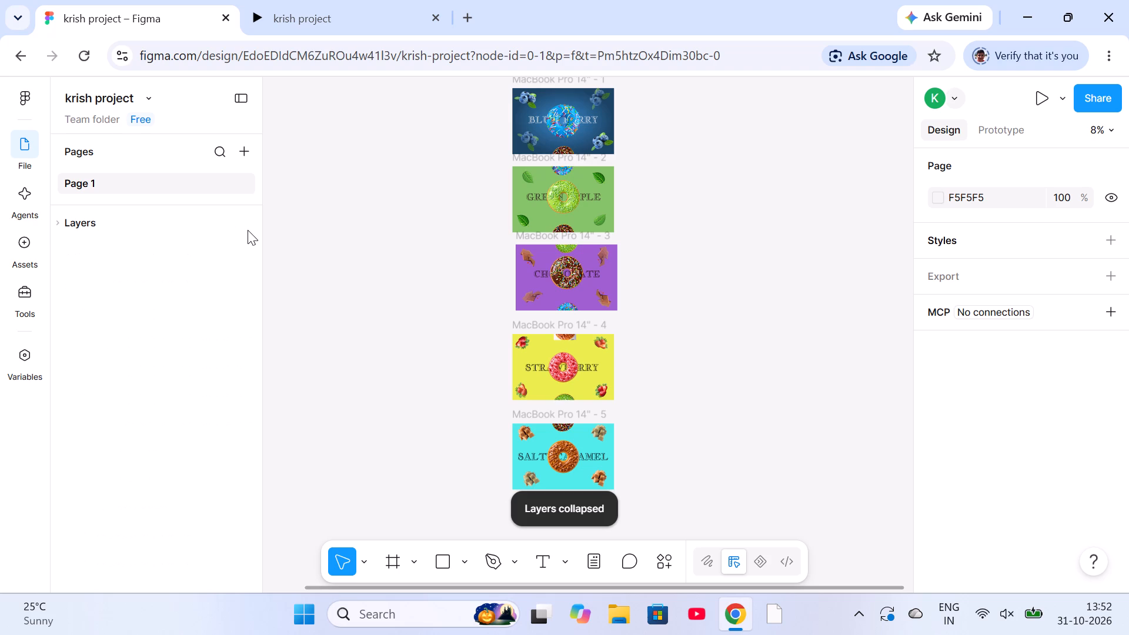
pyautogui.click(309, 201)
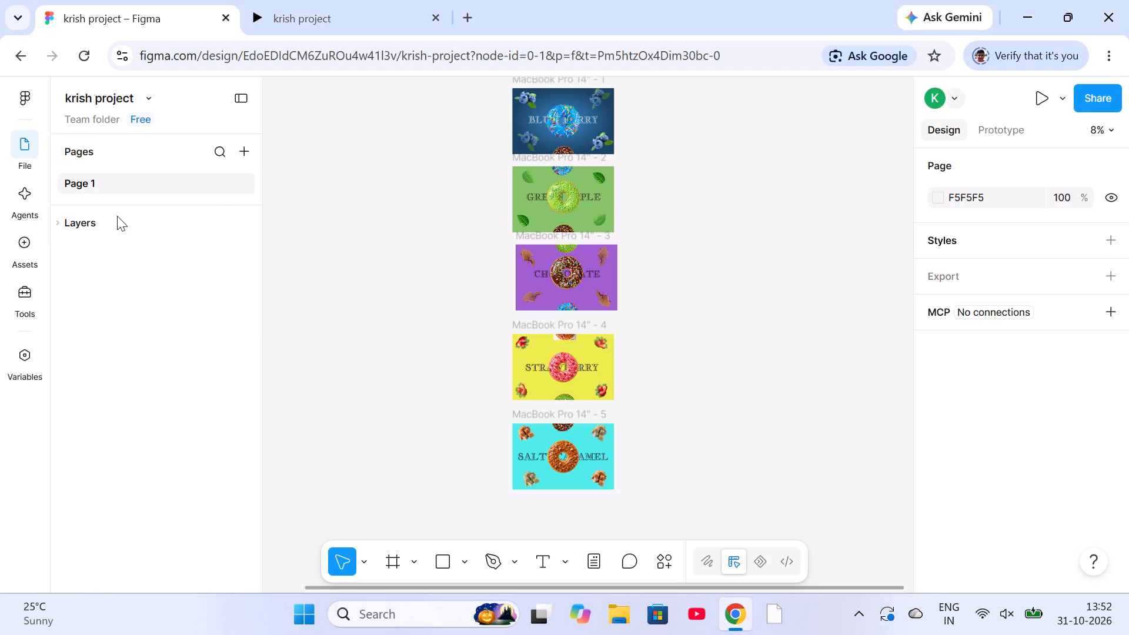
pyautogui.click(88, 215)
pyautogui.click(60, 218)
pyautogui.click(60, 218)
pyautogui.click(354, 182)
pyautogui.click(354, 182)
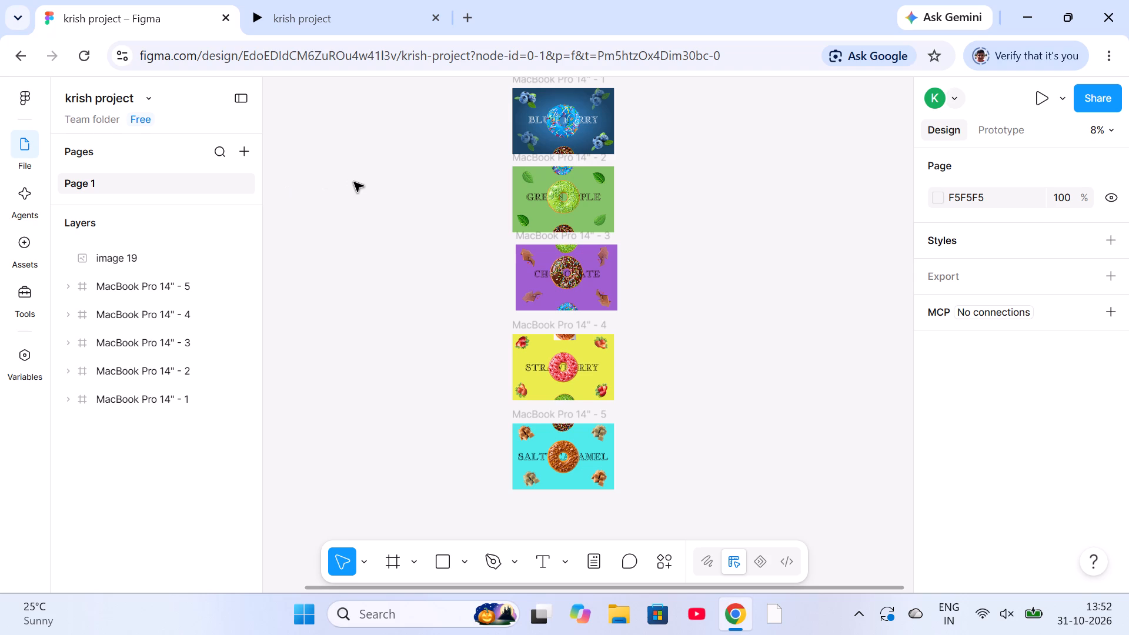
pyautogui.click(354, 182)
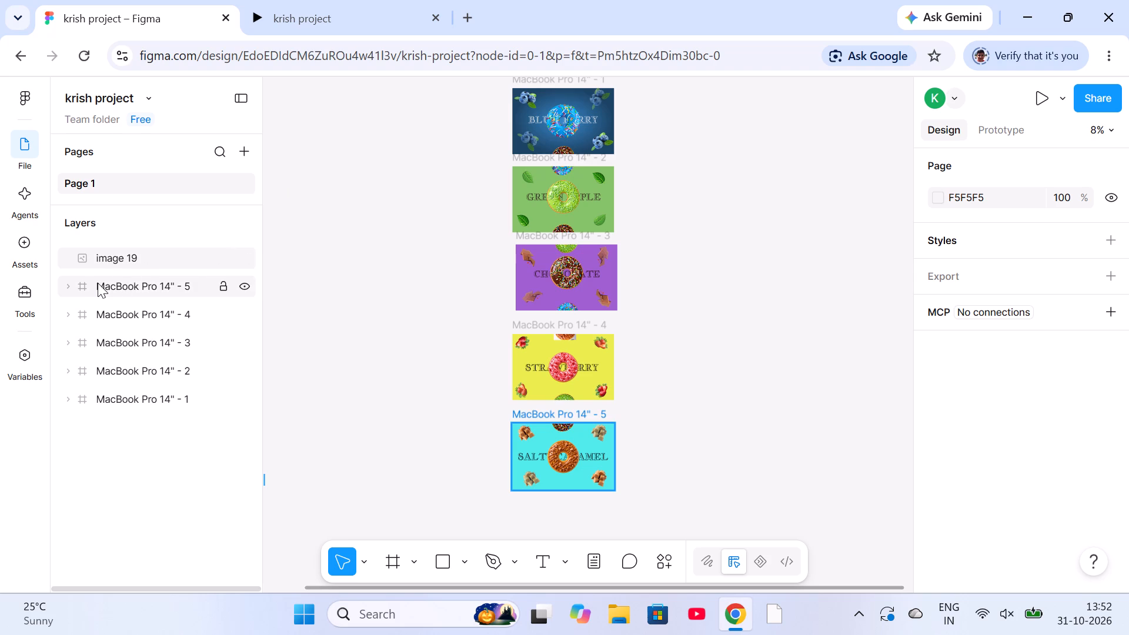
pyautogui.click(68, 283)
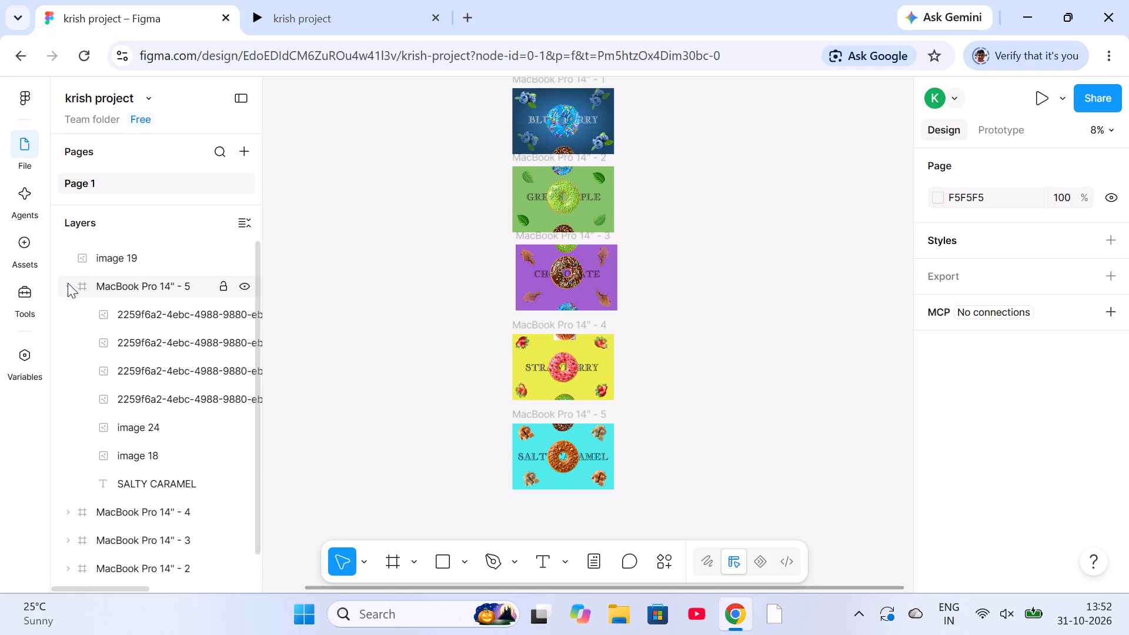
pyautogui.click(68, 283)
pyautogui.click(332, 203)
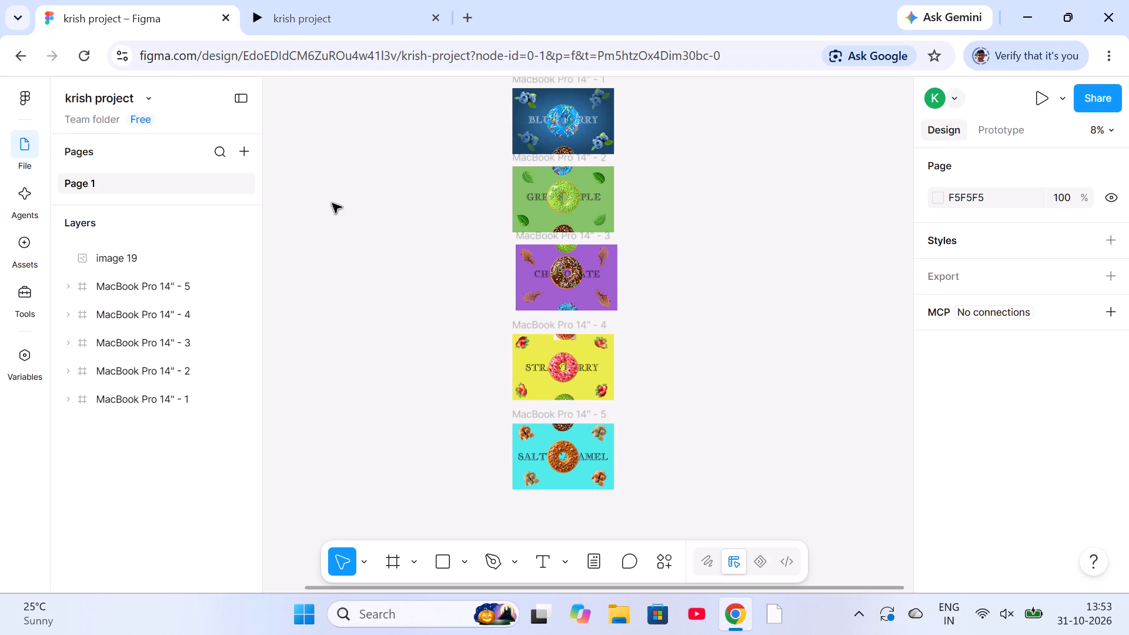
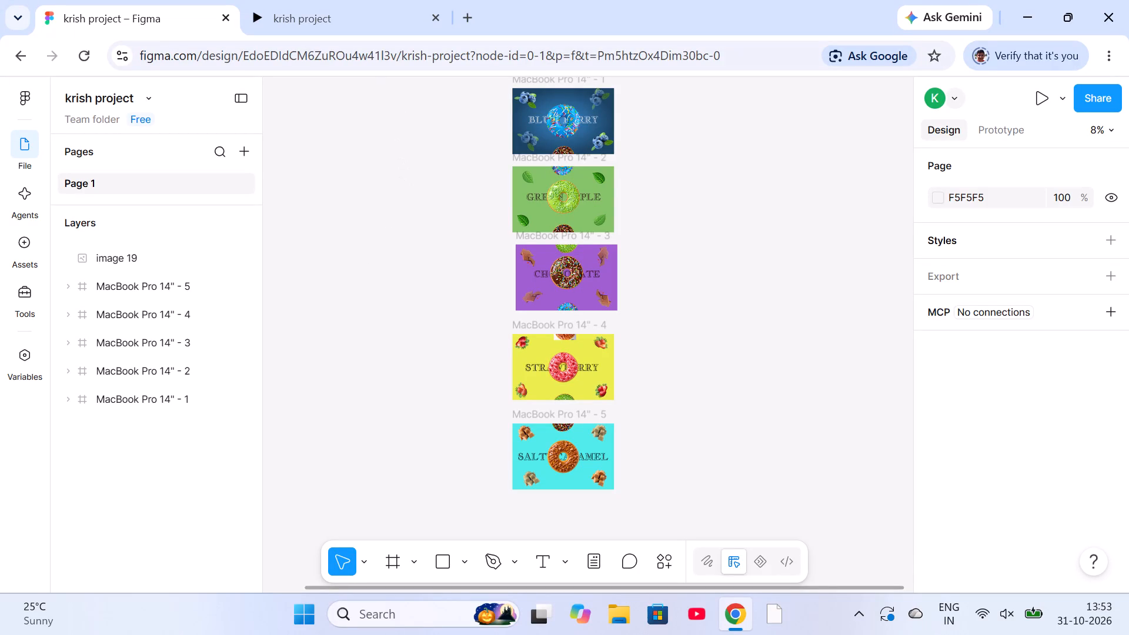
# Switch to the running prototype preview and set its device to MacBook Pro 14" 1512×982.
pyautogui.click(370, 9)
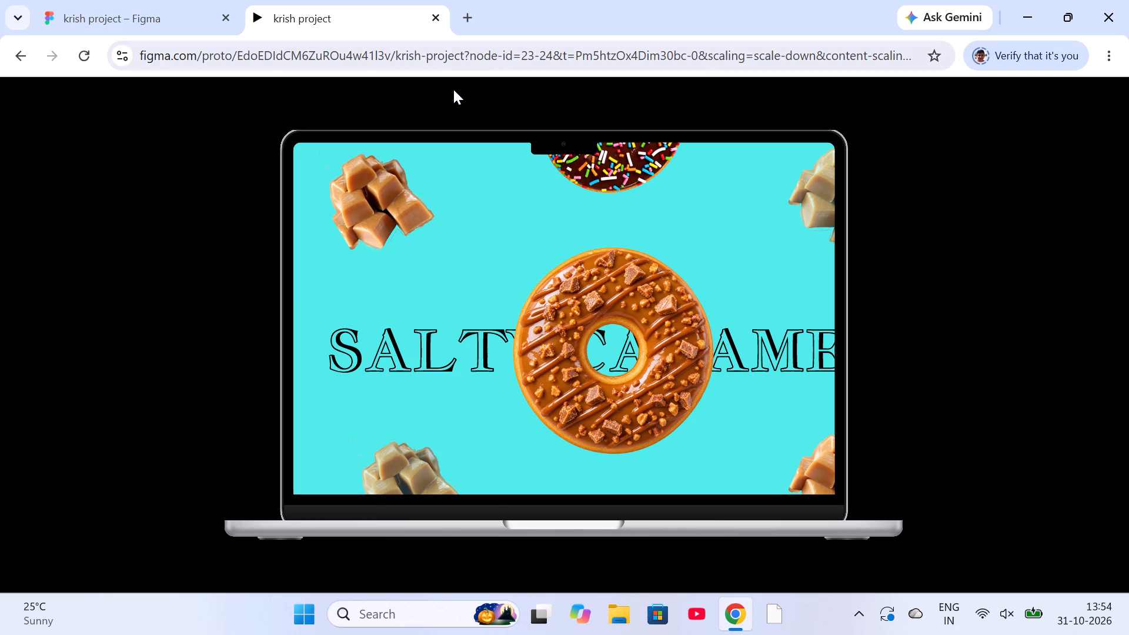
pyautogui.moveTo(455, 106); pyautogui.dragTo(533, 293)
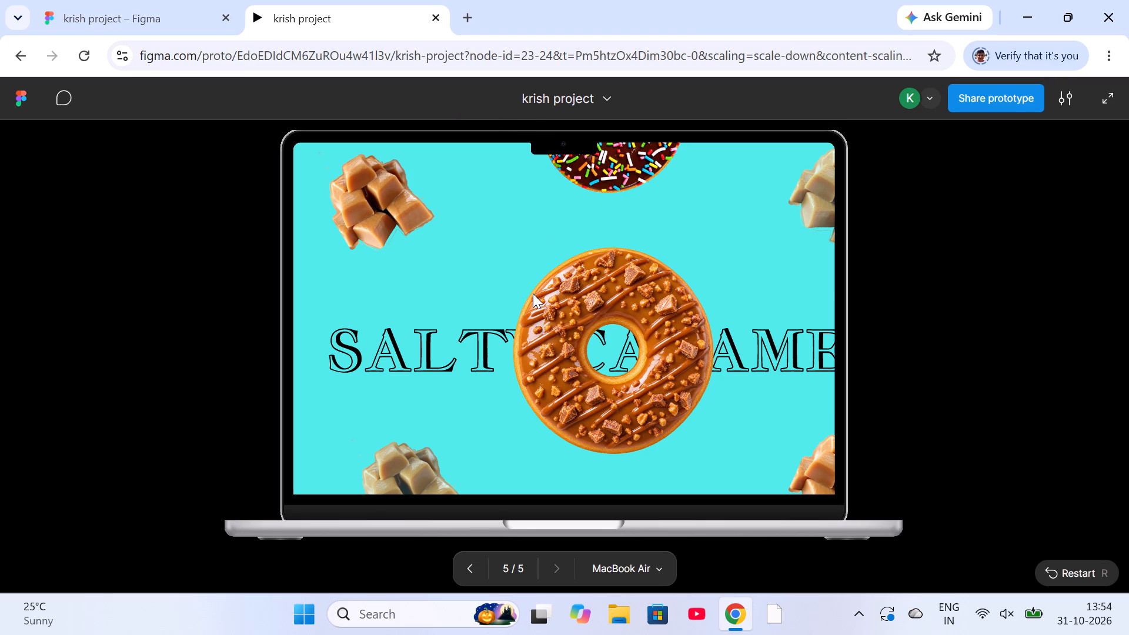
pyautogui.click(656, 570)
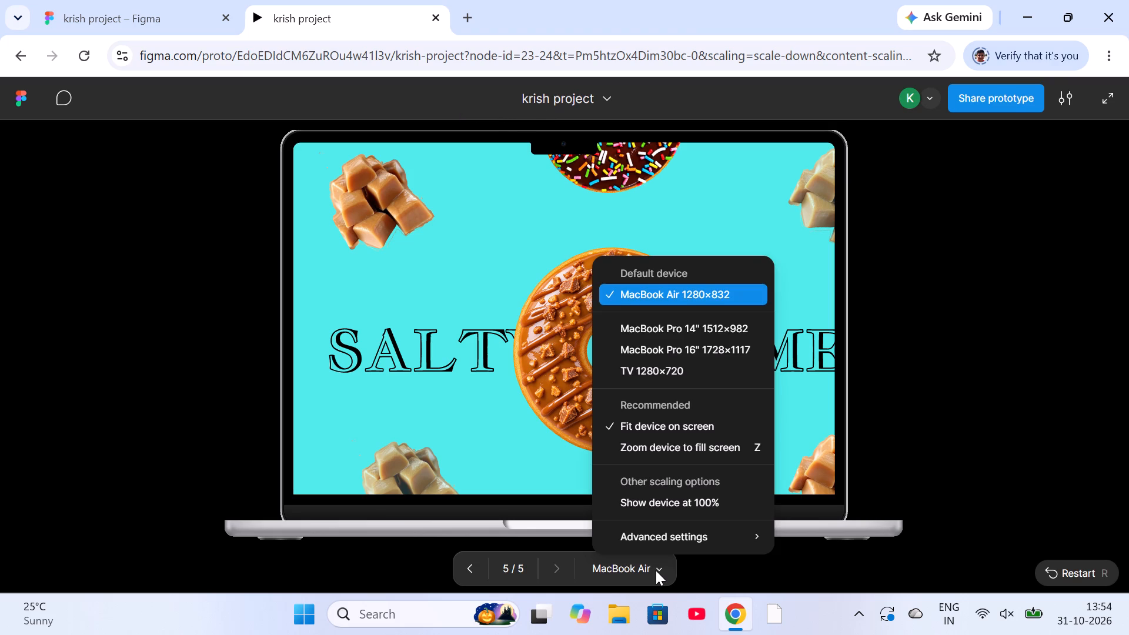
pyautogui.click(659, 332)
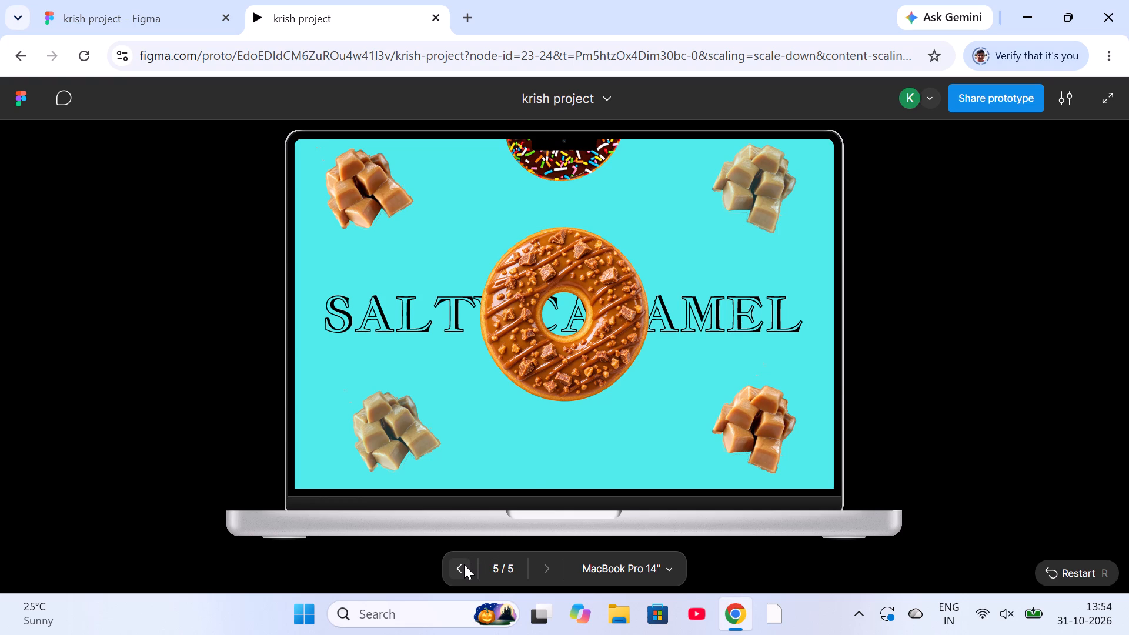
# Go back through the prototype from the SALTY CARAMEL frame to the first frame, BLUEBERRY, checking each transition.
pyautogui.click(464, 564)
pyautogui.click(464, 564)
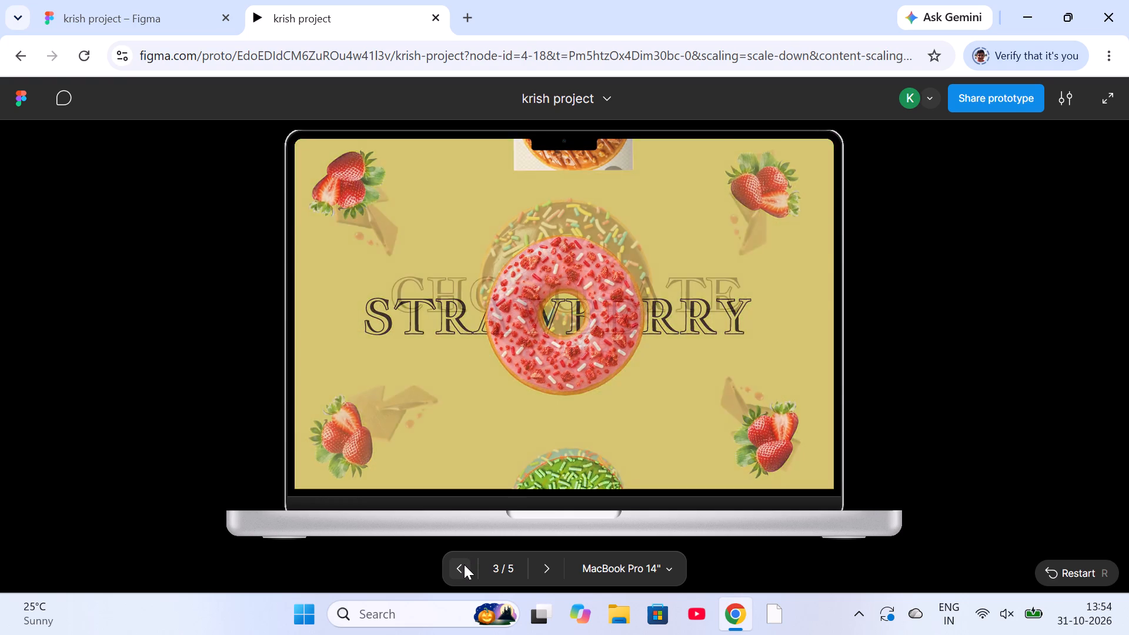
pyautogui.click(464, 564)
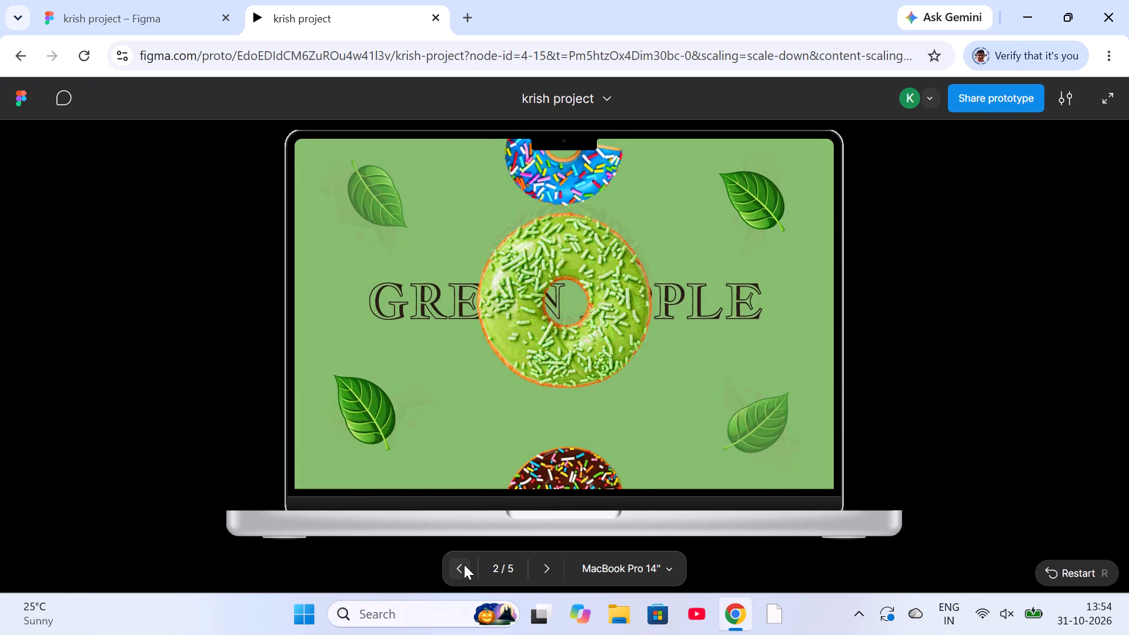
pyautogui.click(464, 564)
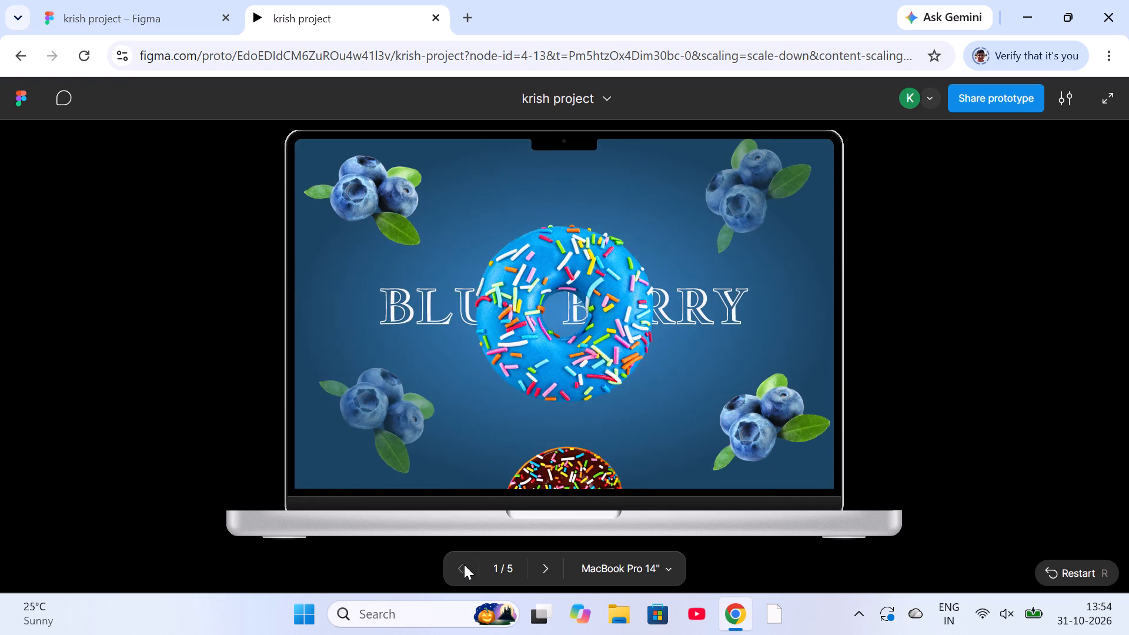
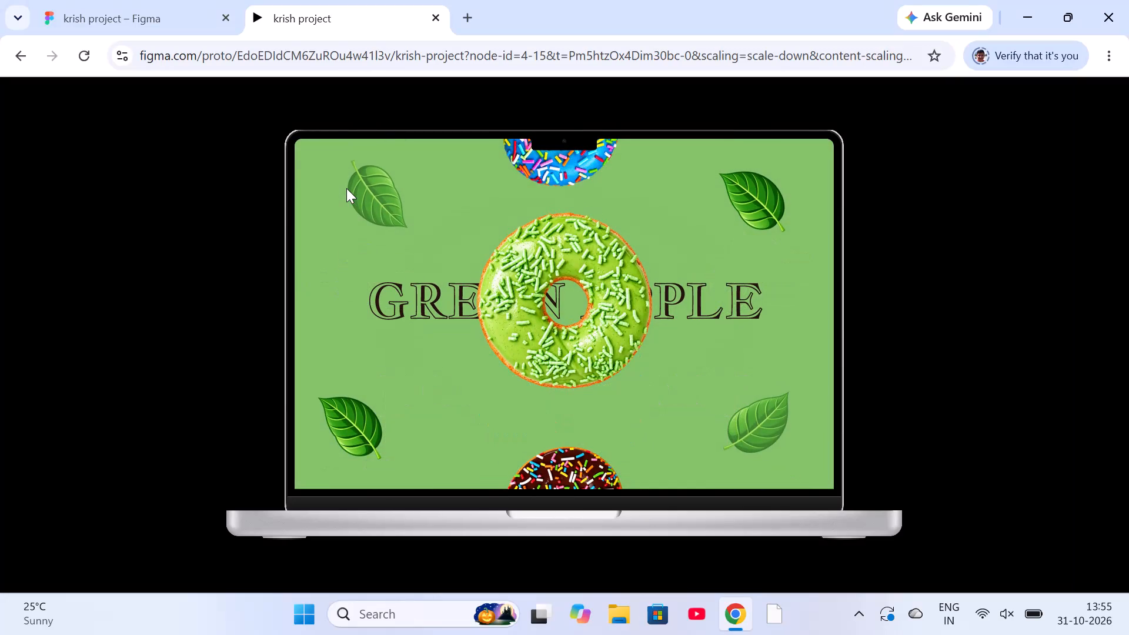
# Advance the prototype from the GREEN APPLE frame through CHOCOLATE and STRAWBERRY to SALTY CARAMEL, checking each transition.
pyautogui.press('Right')
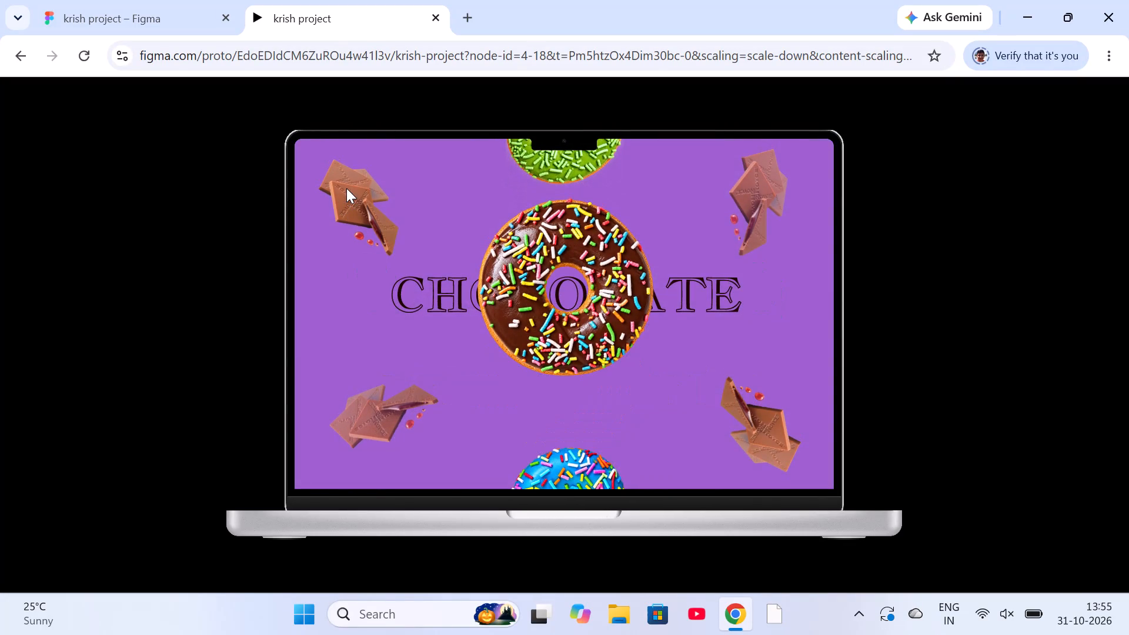
pyautogui.press('Right')
pyautogui.press('Right')
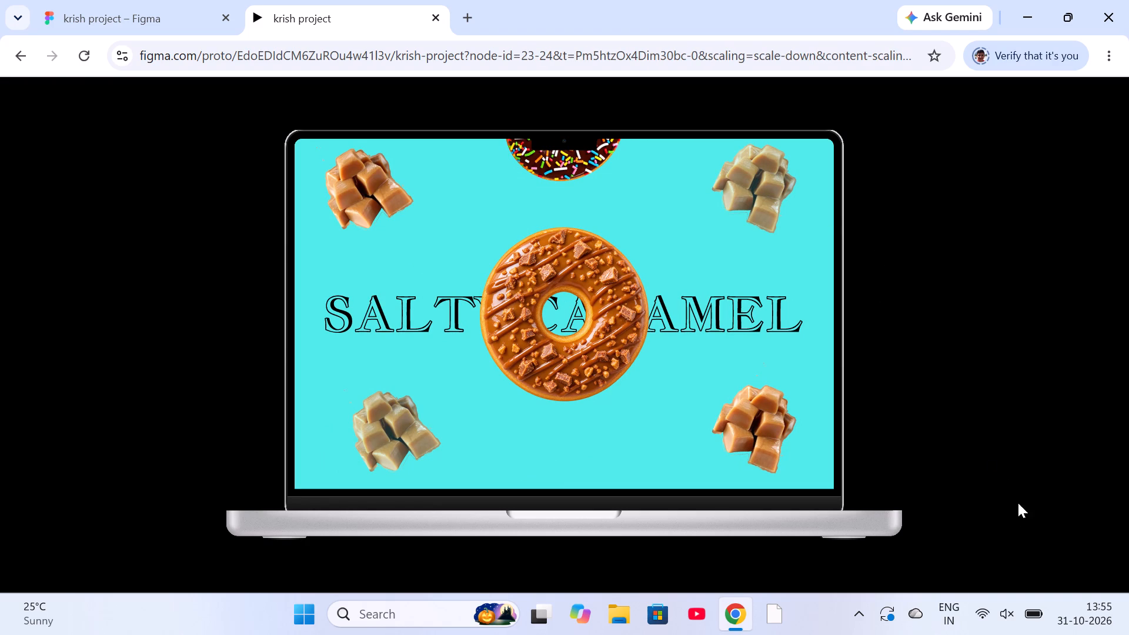
# Lower the computer's screen brightness slightly, to about 37, and return to the prototype preview.
pyautogui.click(1032, 603)
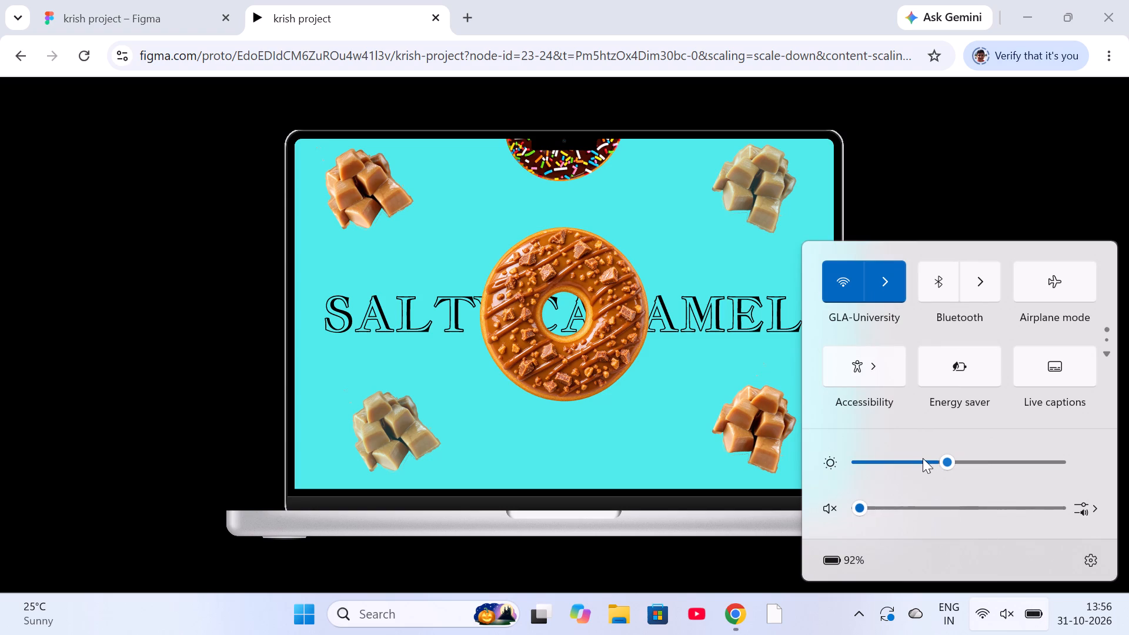
pyautogui.click(923, 458)
pyautogui.click(938, 459)
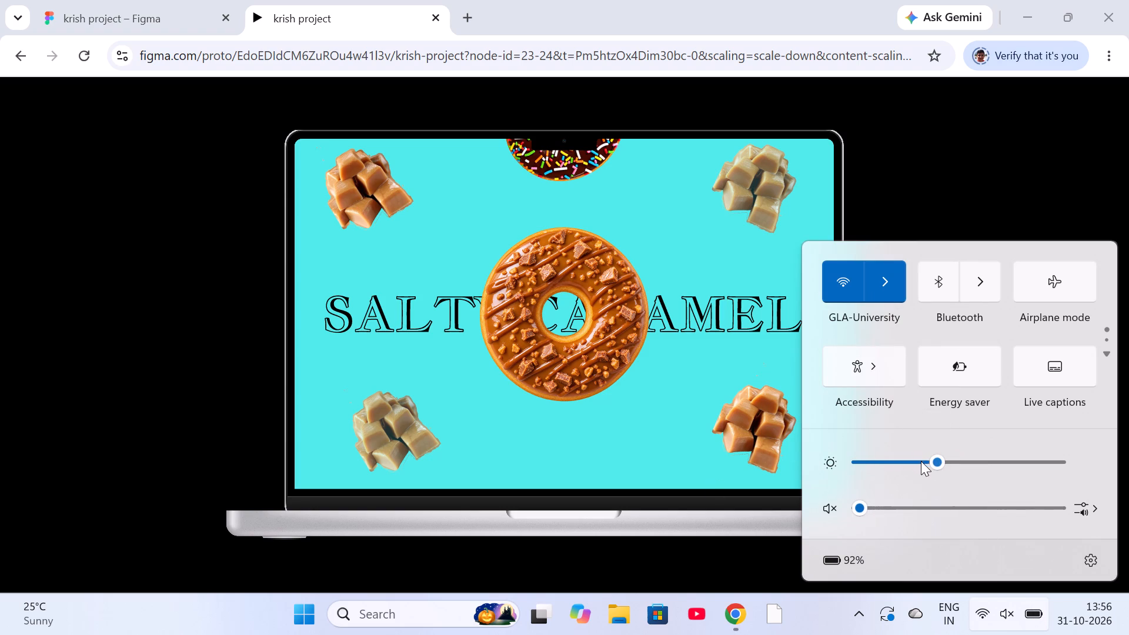
pyautogui.click(921, 461)
pyautogui.click(933, 461)
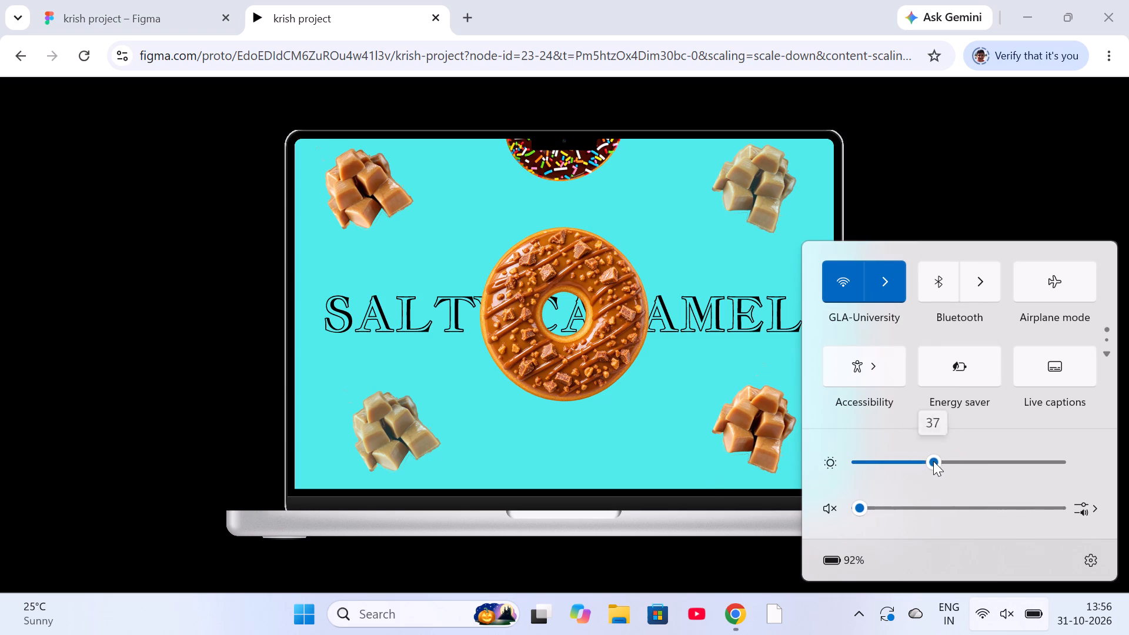
pyautogui.click(927, 461)
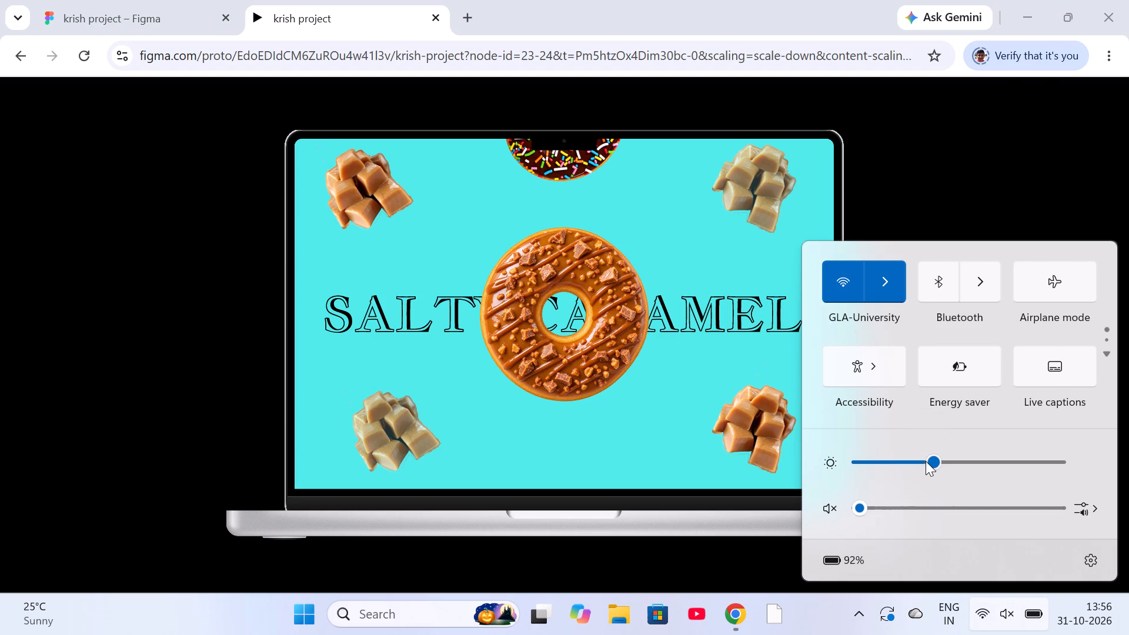
pyautogui.click(921, 461)
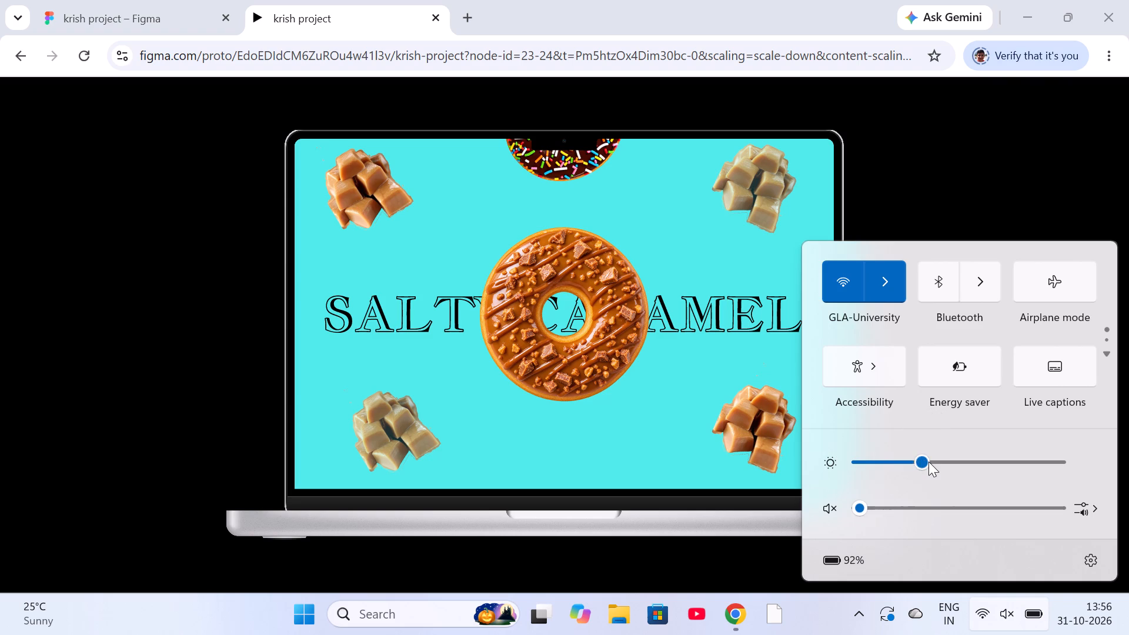
pyautogui.click(928, 462)
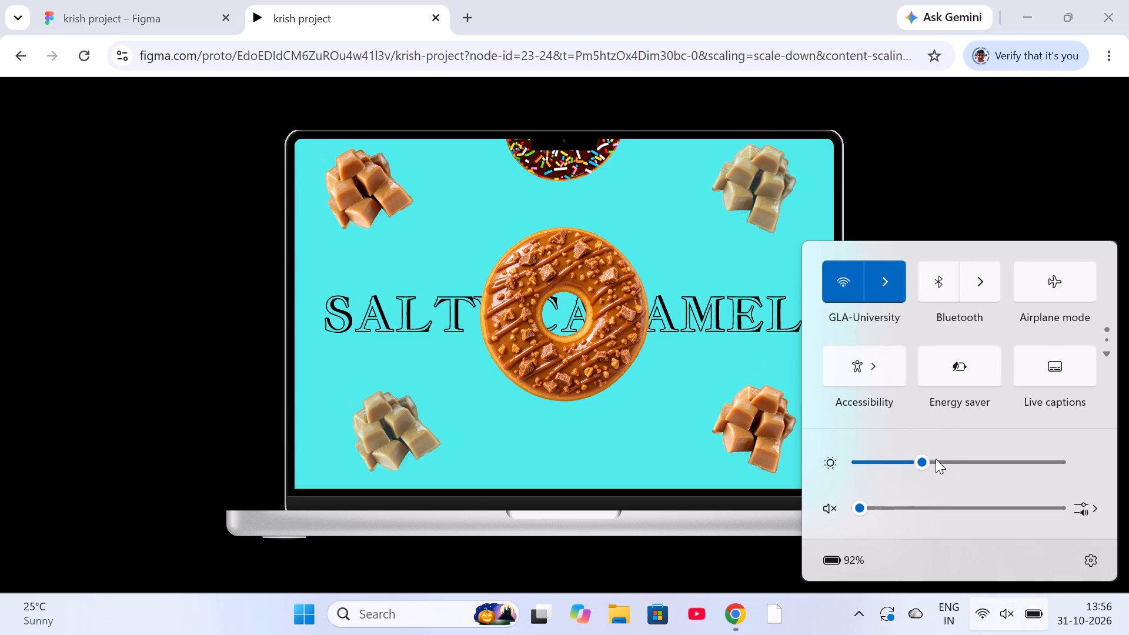
pyautogui.click(935, 459)
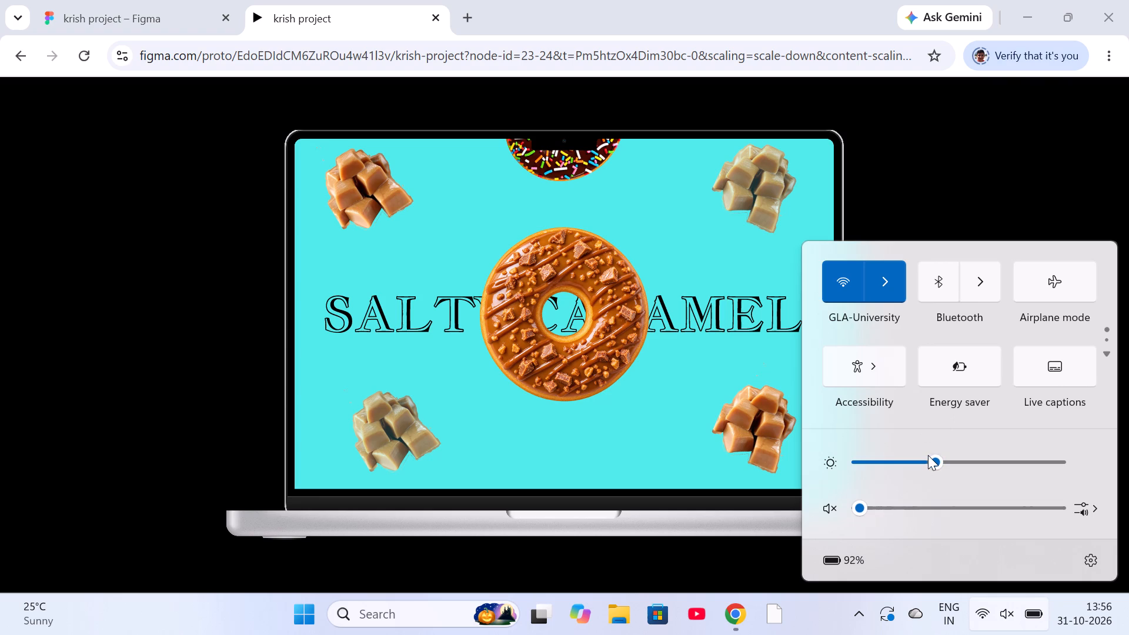
pyautogui.click(928, 455)
pyautogui.click(909, 206)
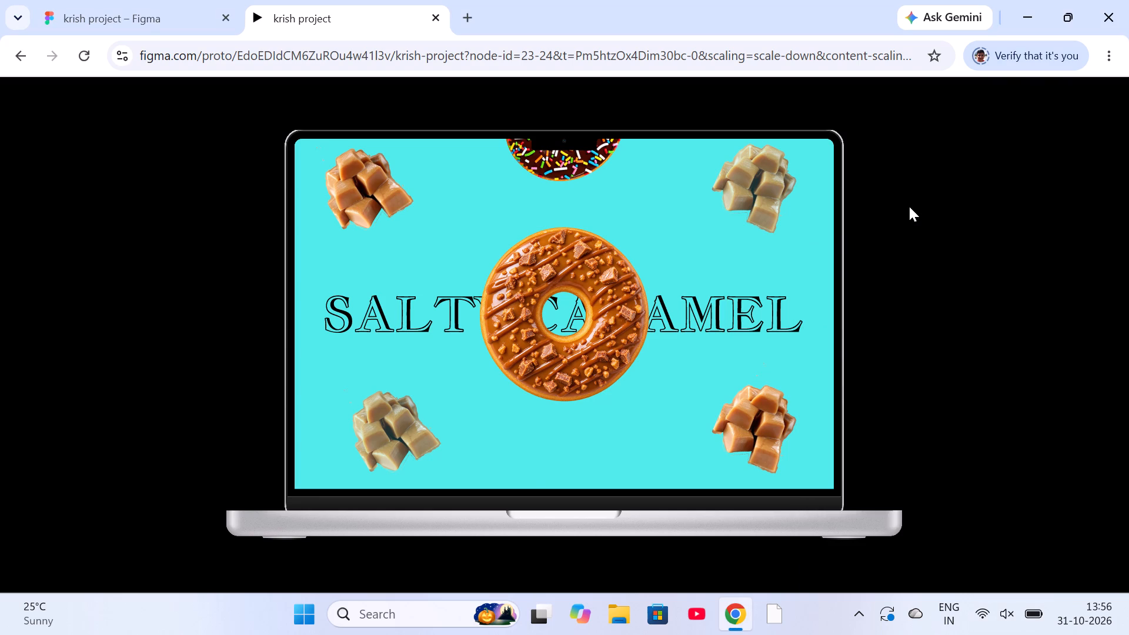
# Go back through the prototype from the SALTY CARAMEL frame via STRAWBERRY to CHOCOLATE, checking each transition.
pyautogui.press('Left')
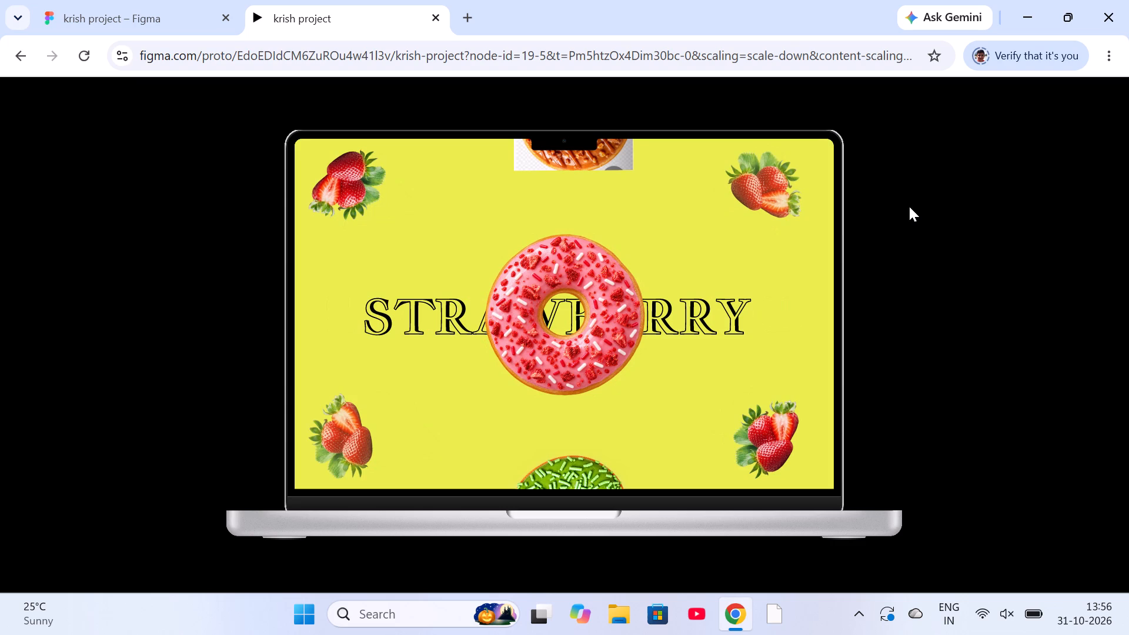
pyautogui.press('Left')
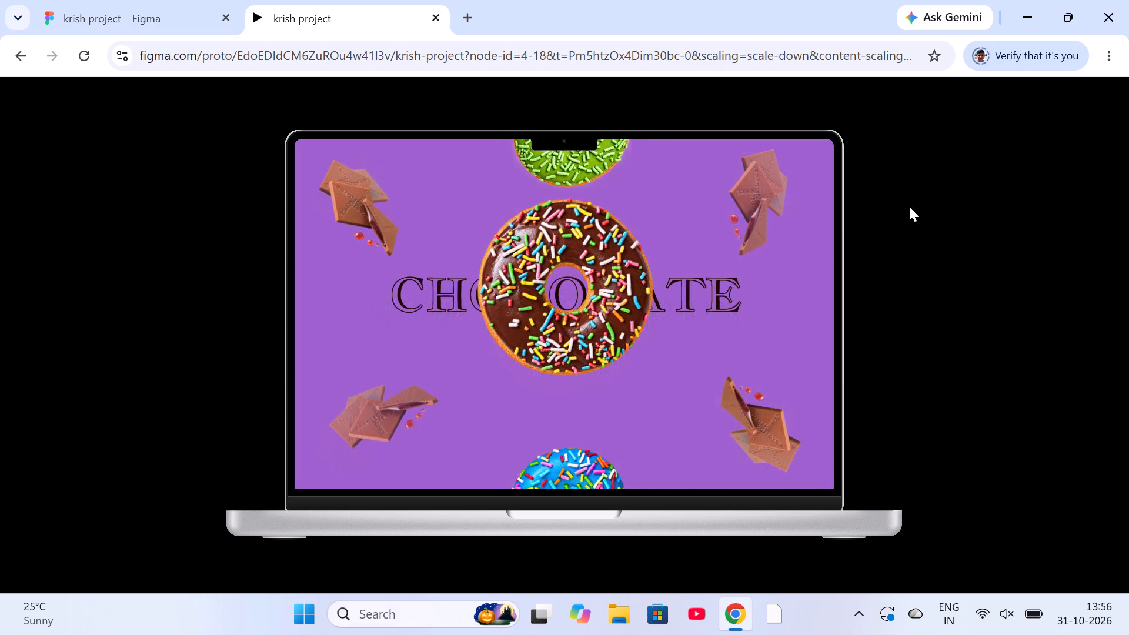
# Step the prototype back from the CHOCOLATE frame through GREEN APPLE to the BLUEBERRY frame, checking each transition.
pyautogui.press('Left')
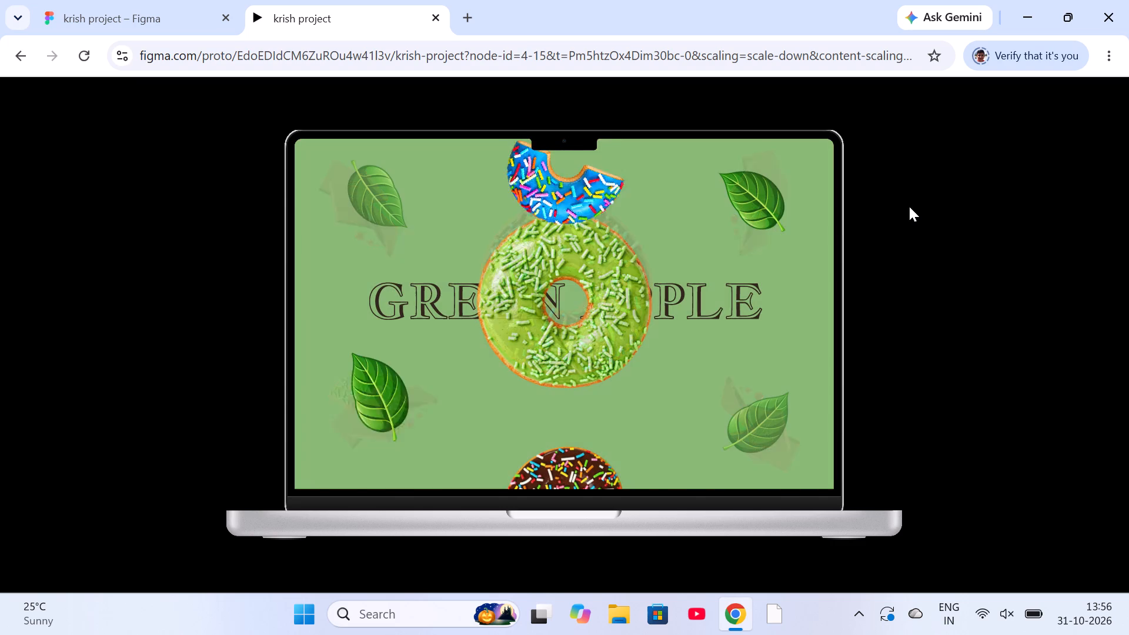
pyautogui.press('Left')
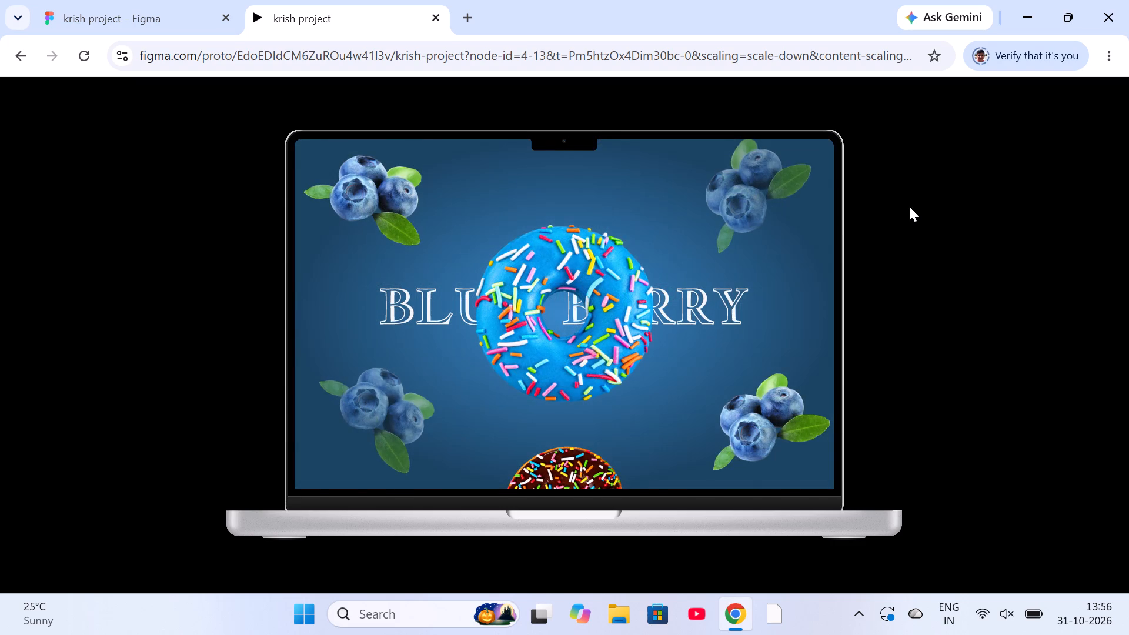
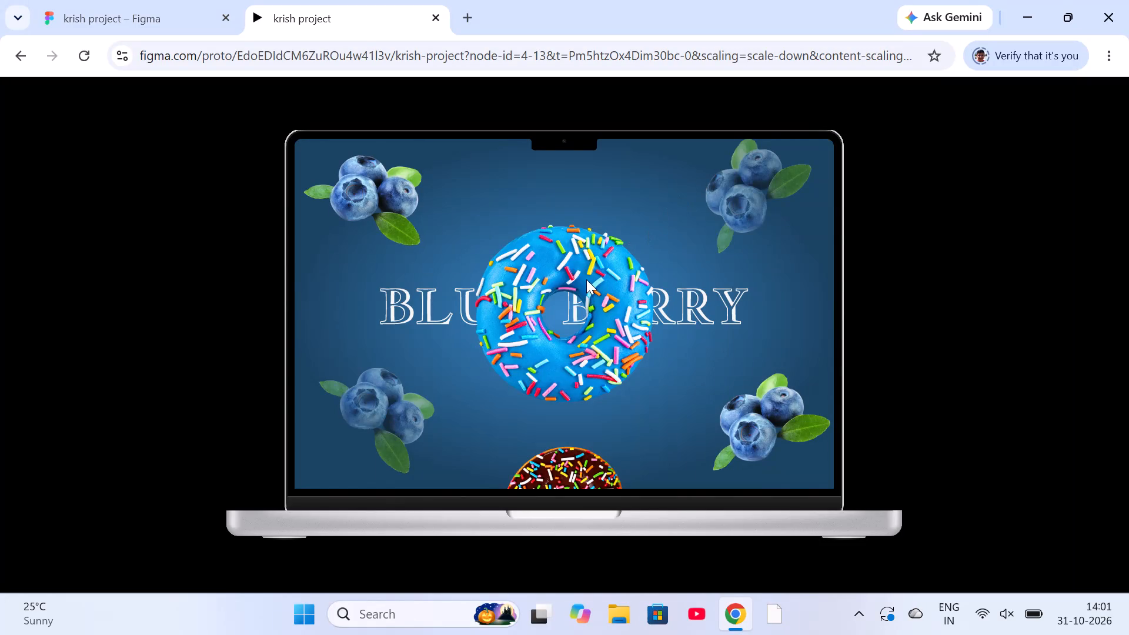
# Step the prototype forward from the BLUEBERRY frame through GREEN APPLE, CHOCOLATE and STRAWBERRY to SALTY CARAMEL, checking each transition.
pyautogui.press('Right')
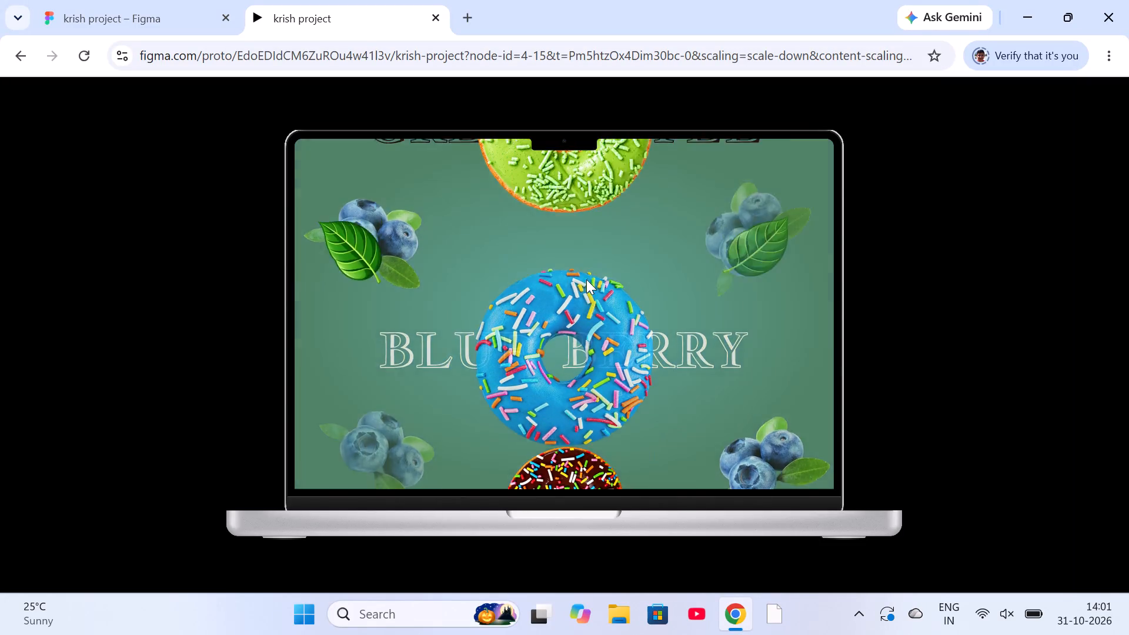
pyautogui.press('Right')
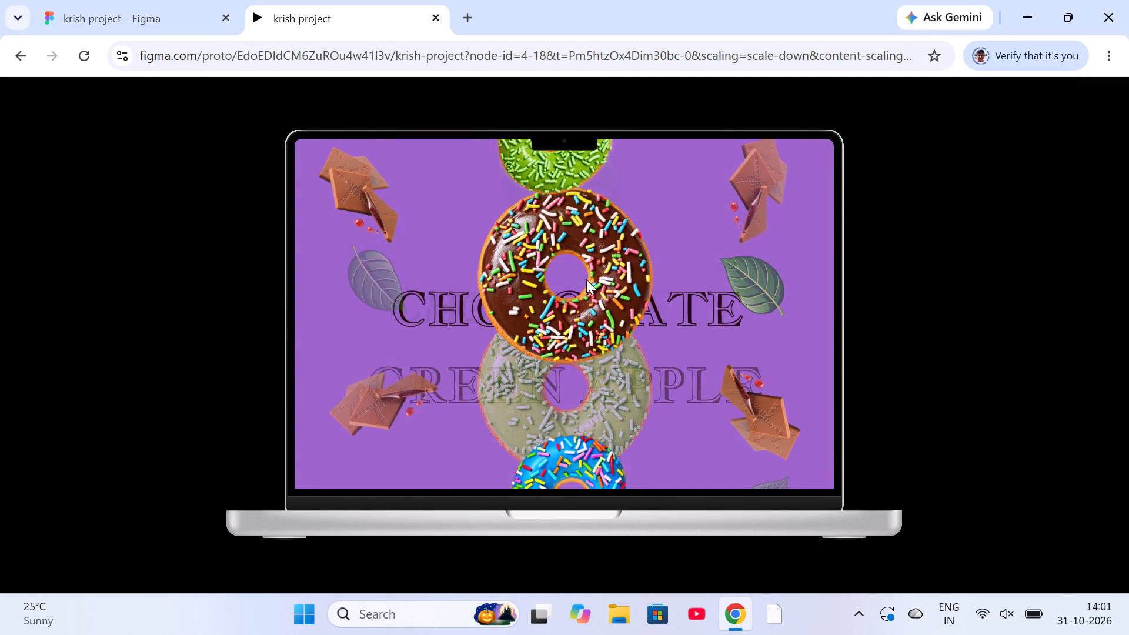
pyautogui.press('Right')
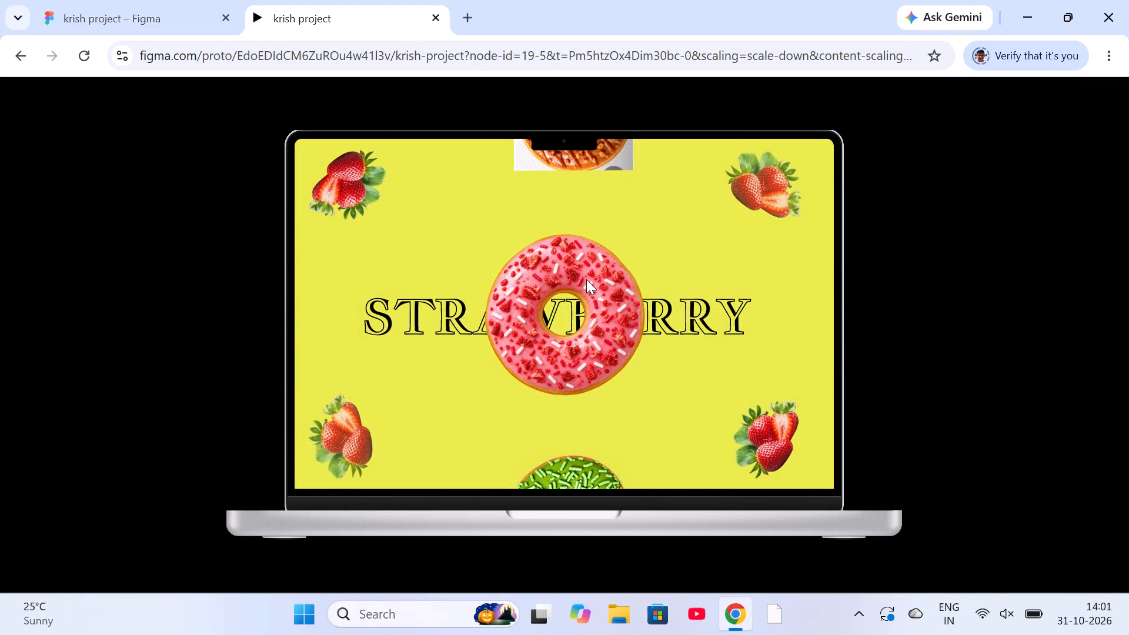
pyautogui.press('Right')
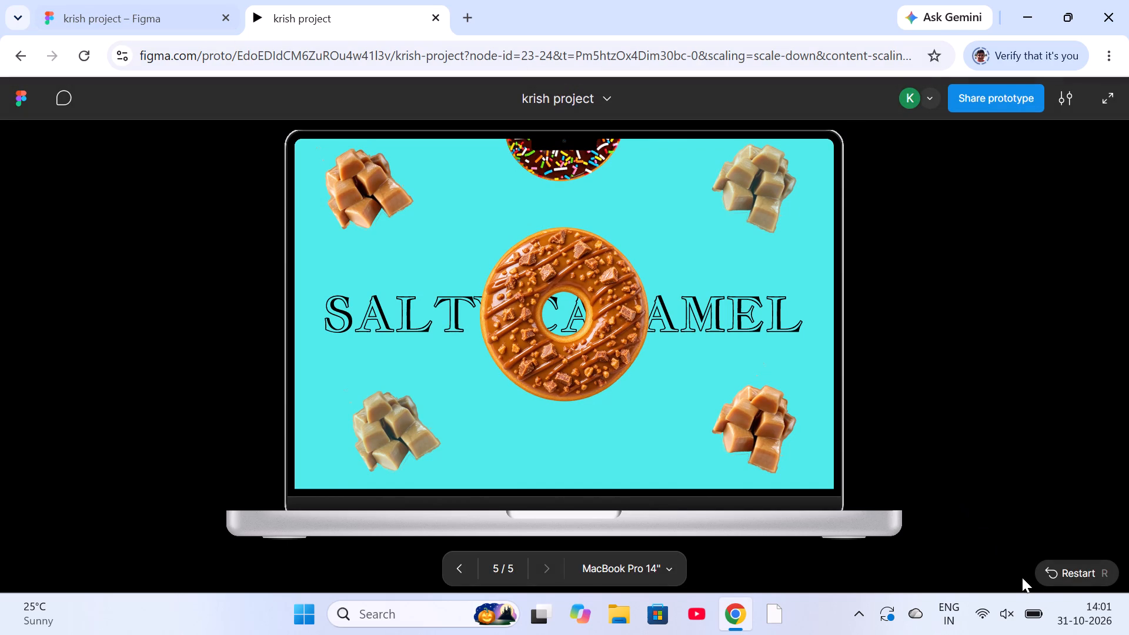
# Turn on Energy saver in the Windows quick settings and set the display brightness to about 30%.
pyautogui.click(1035, 615)
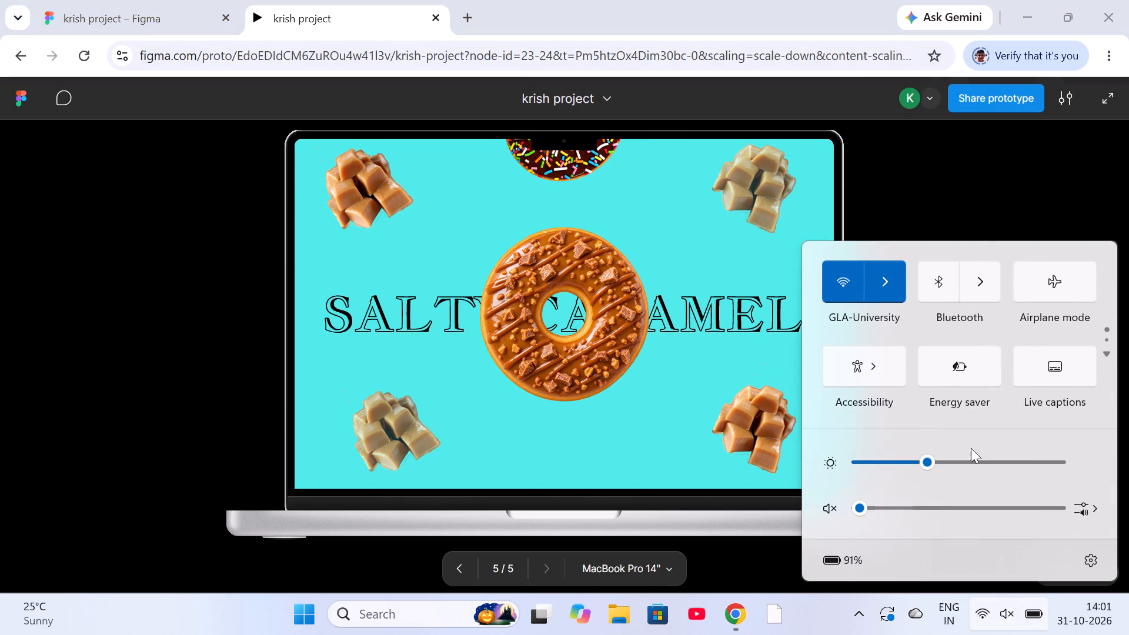
pyautogui.click(967, 373)
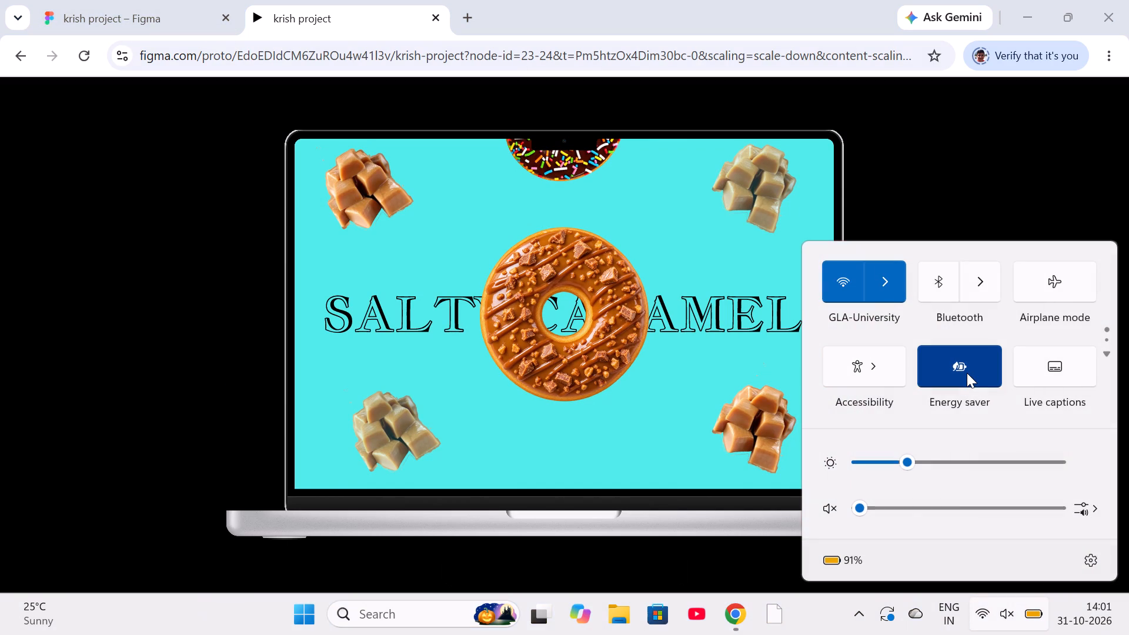
pyautogui.click(943, 463)
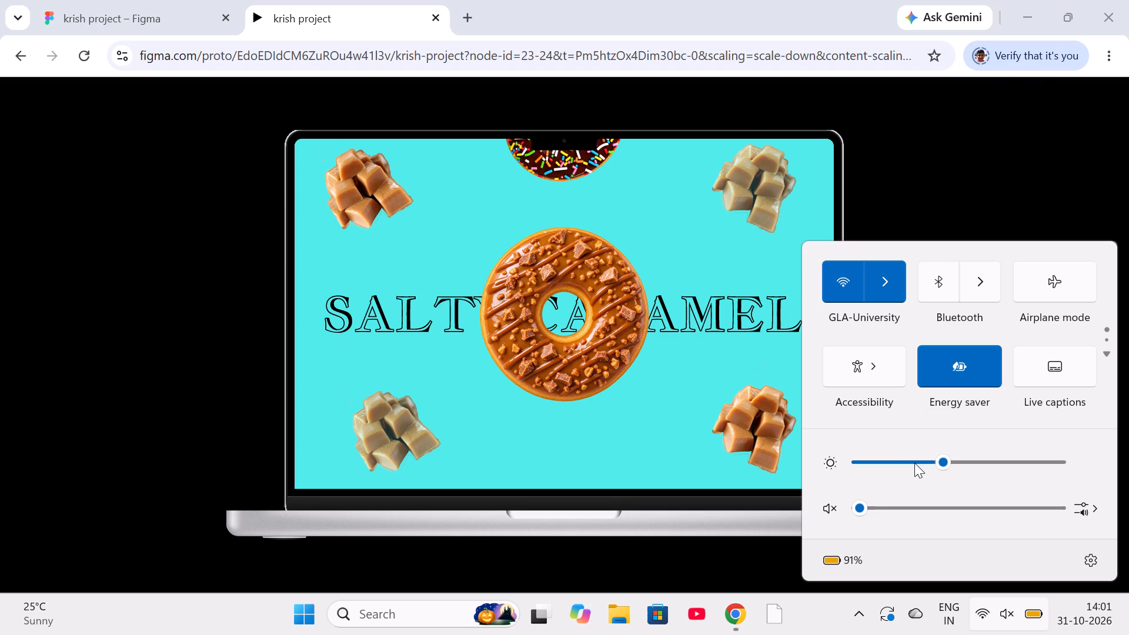
pyautogui.click(914, 463)
pyautogui.click(768, 536)
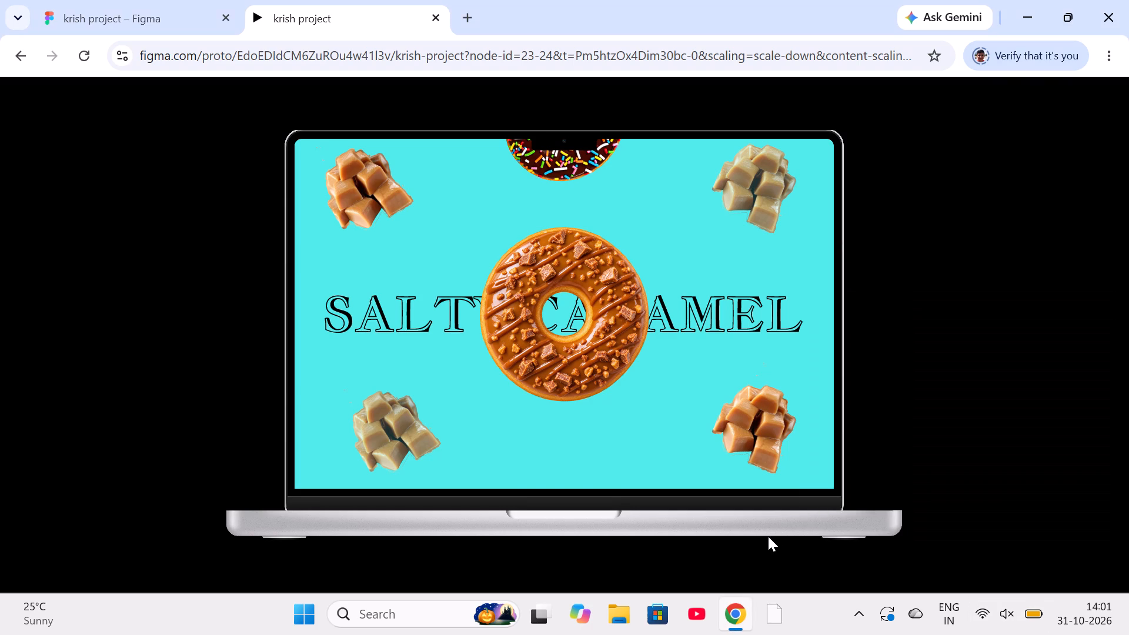
# Step the prototype back from the SALTY CARAMEL frame through STRAWBERRY and CHOCOLATE to GREEN APPLE, checking each transition.
pyautogui.press('Left')
pyautogui.press('Left')
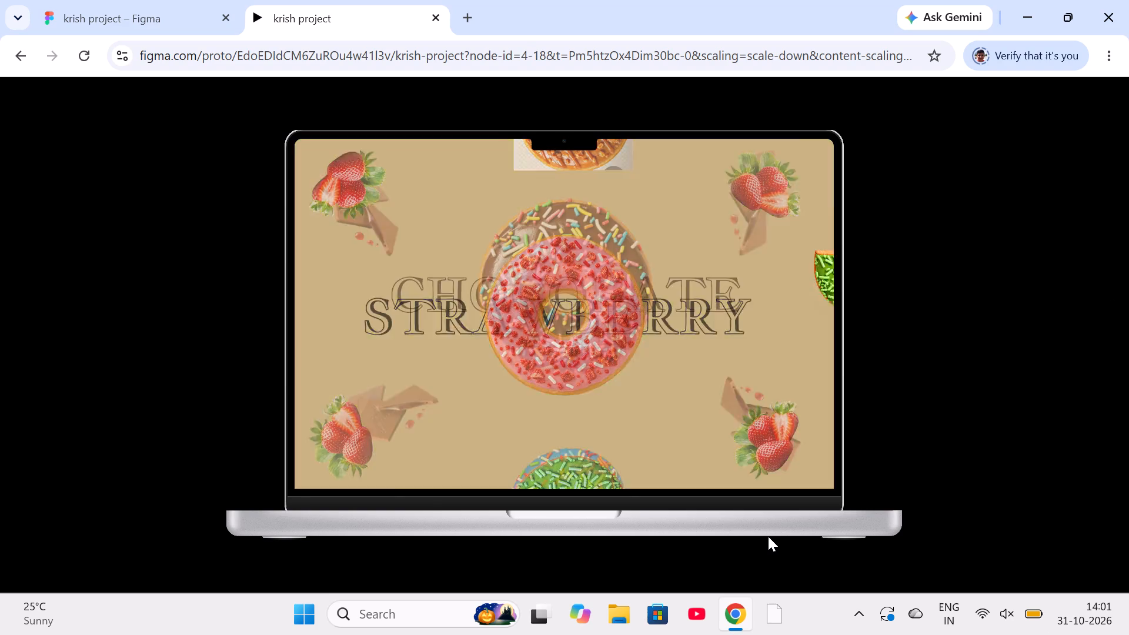
pyautogui.press('Left')
pyautogui.press('Left')
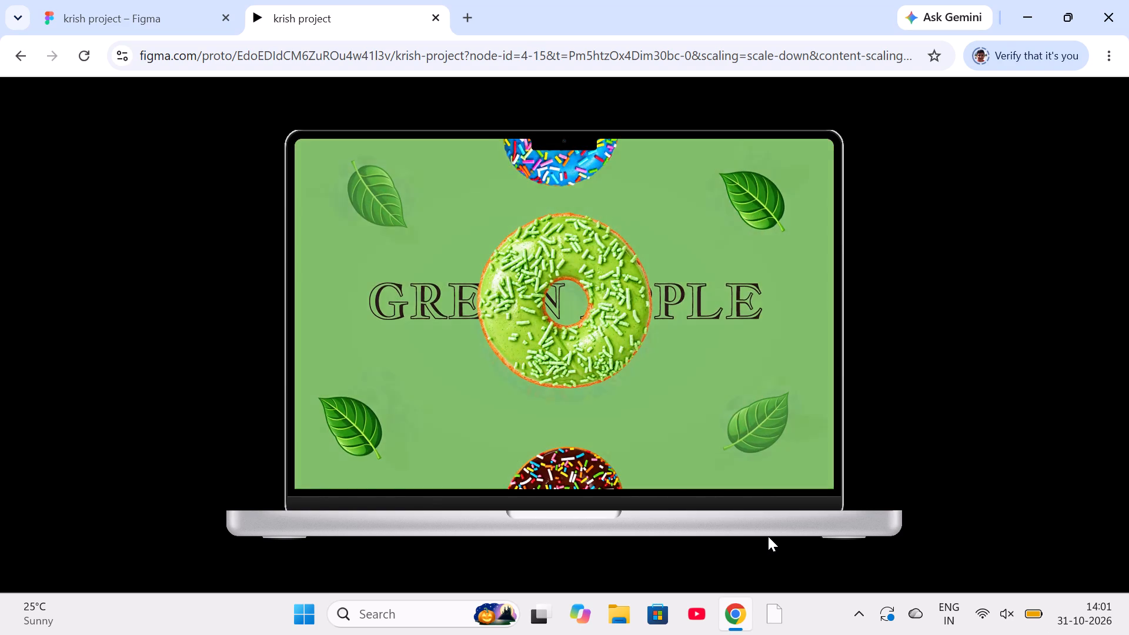
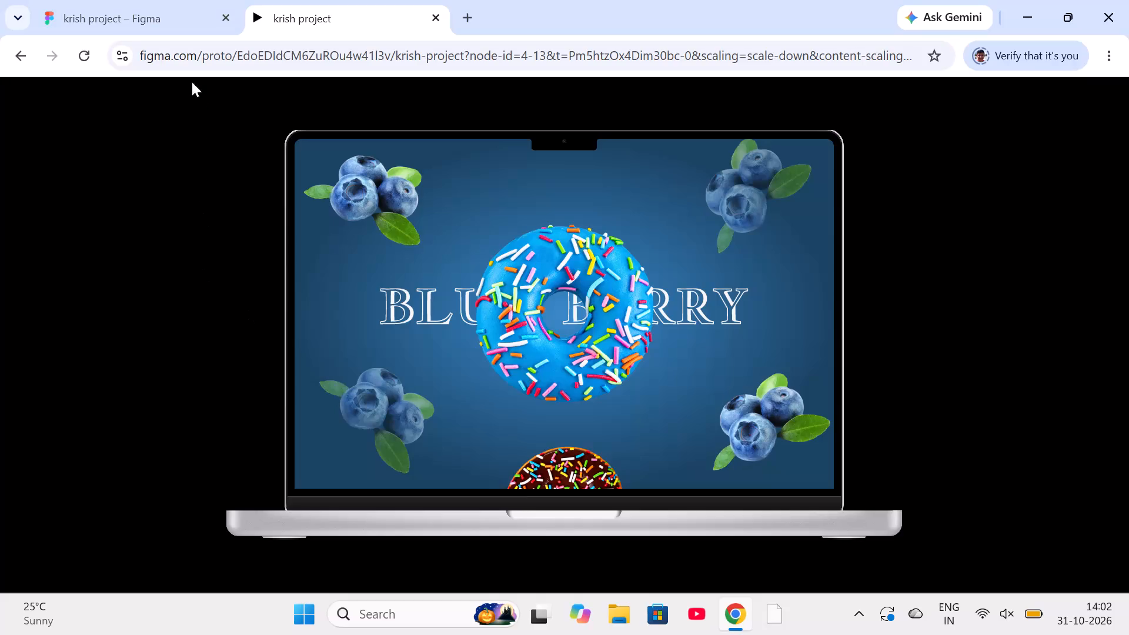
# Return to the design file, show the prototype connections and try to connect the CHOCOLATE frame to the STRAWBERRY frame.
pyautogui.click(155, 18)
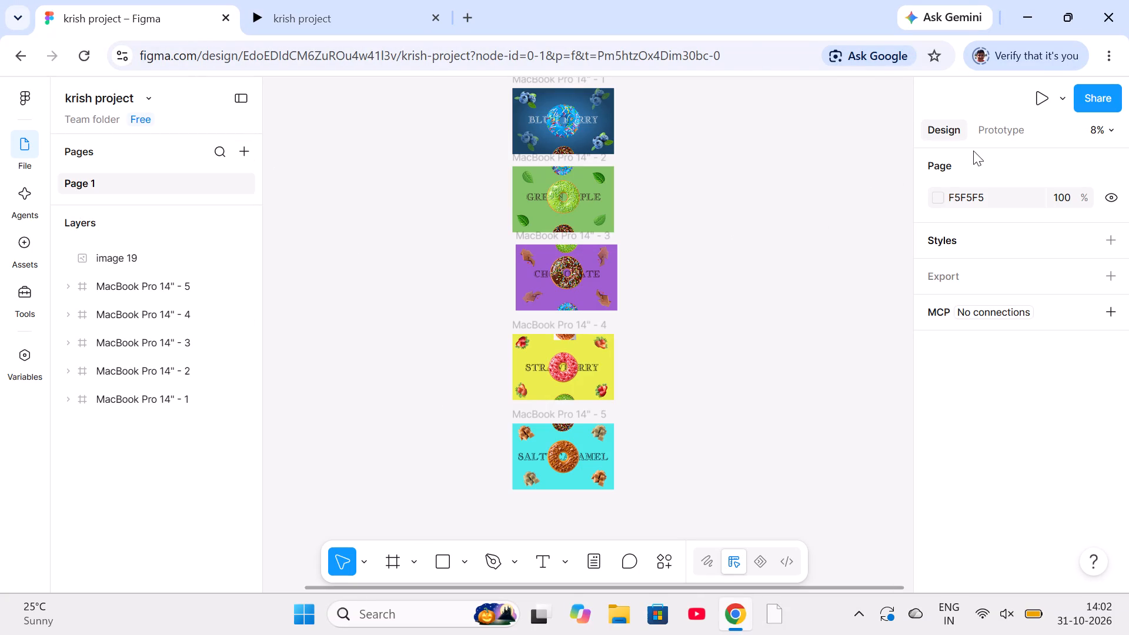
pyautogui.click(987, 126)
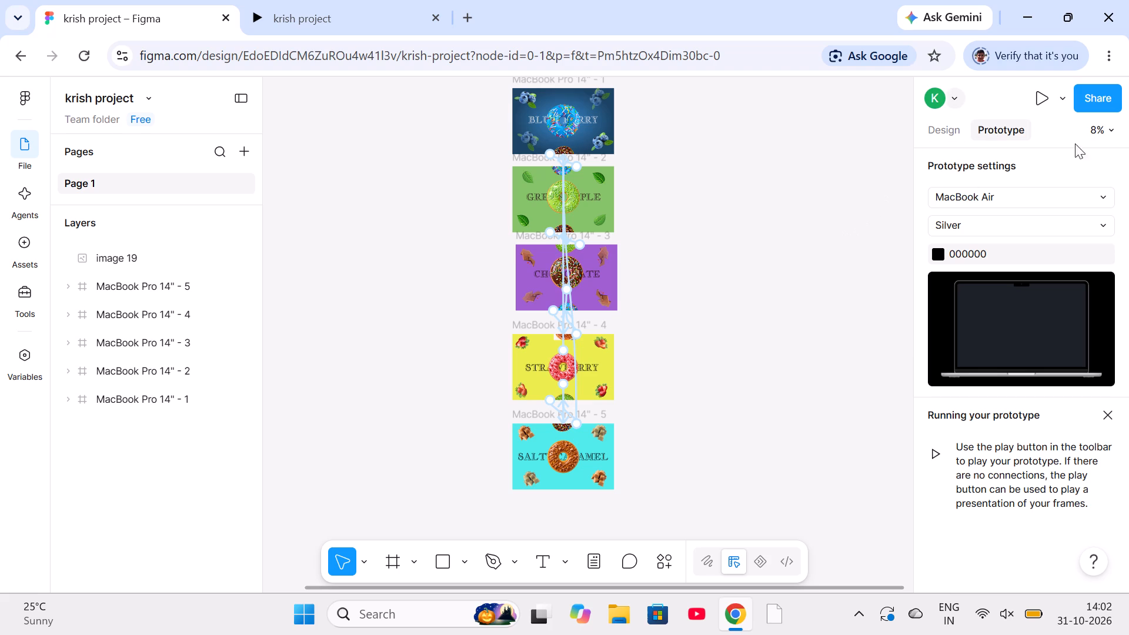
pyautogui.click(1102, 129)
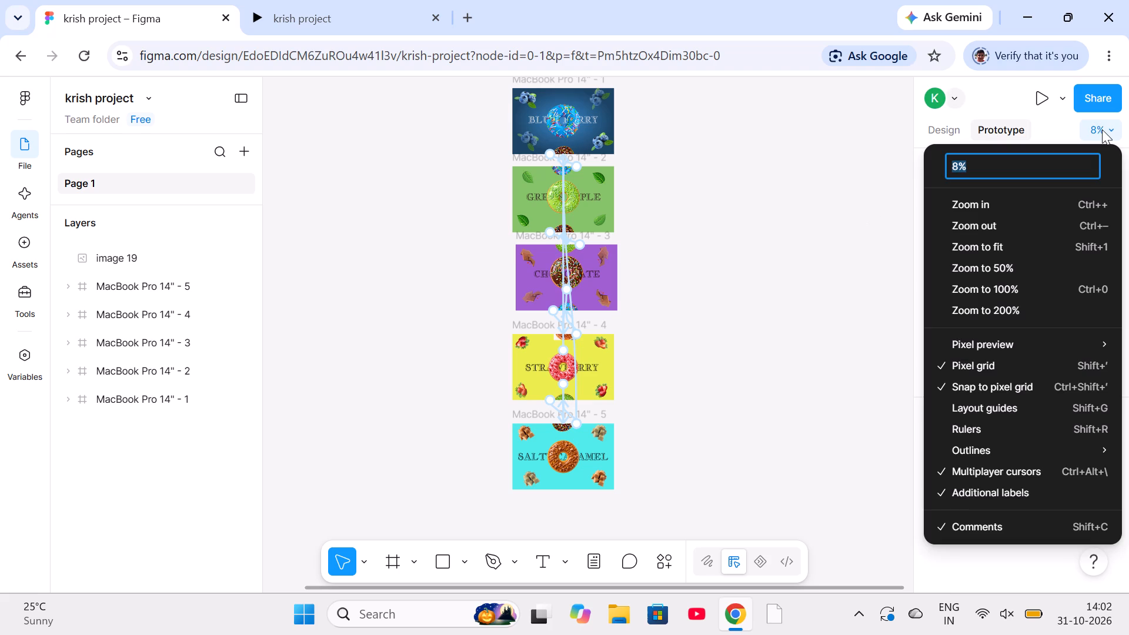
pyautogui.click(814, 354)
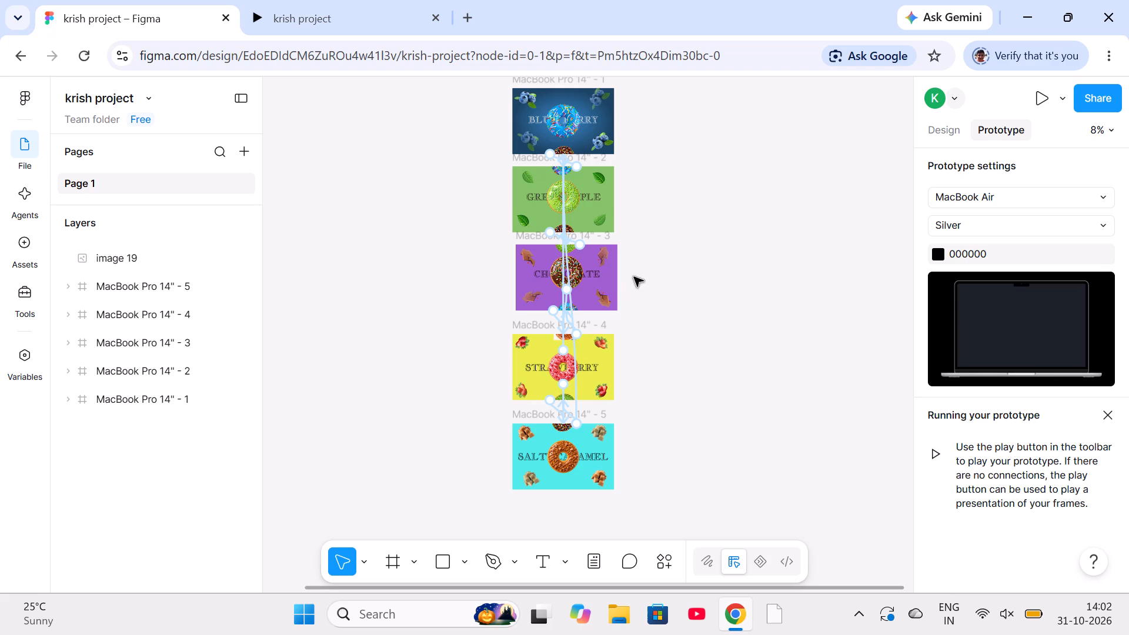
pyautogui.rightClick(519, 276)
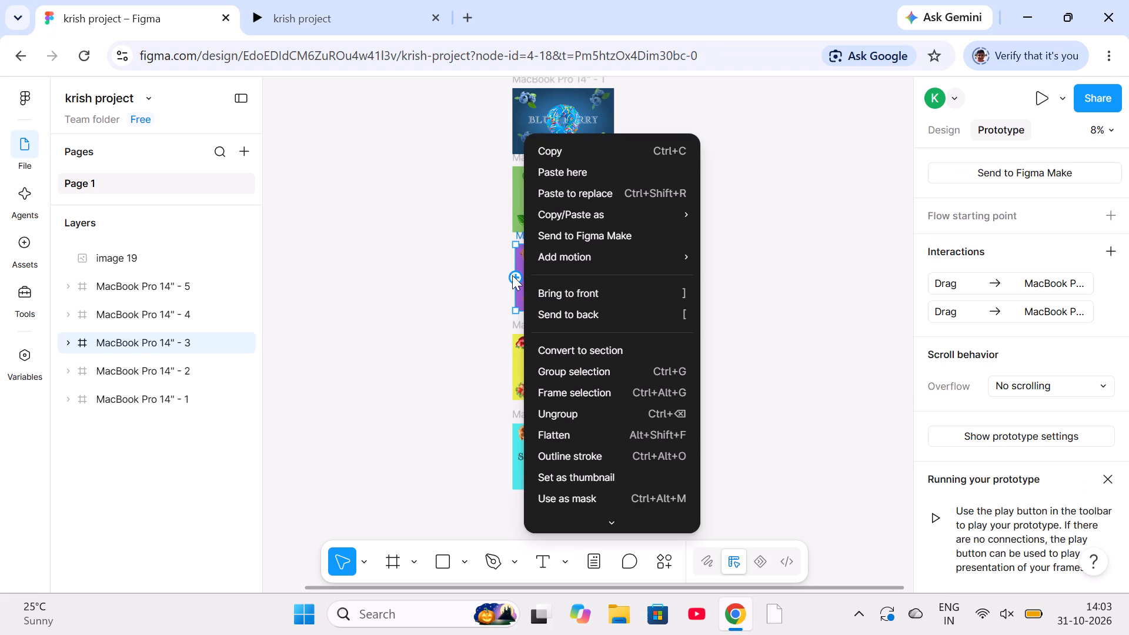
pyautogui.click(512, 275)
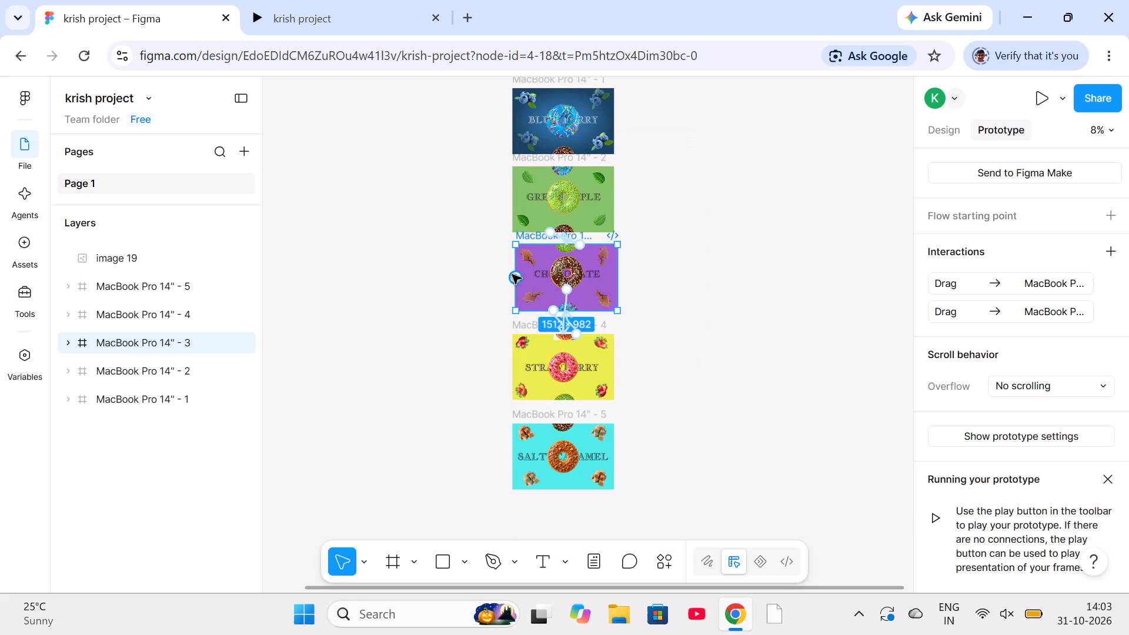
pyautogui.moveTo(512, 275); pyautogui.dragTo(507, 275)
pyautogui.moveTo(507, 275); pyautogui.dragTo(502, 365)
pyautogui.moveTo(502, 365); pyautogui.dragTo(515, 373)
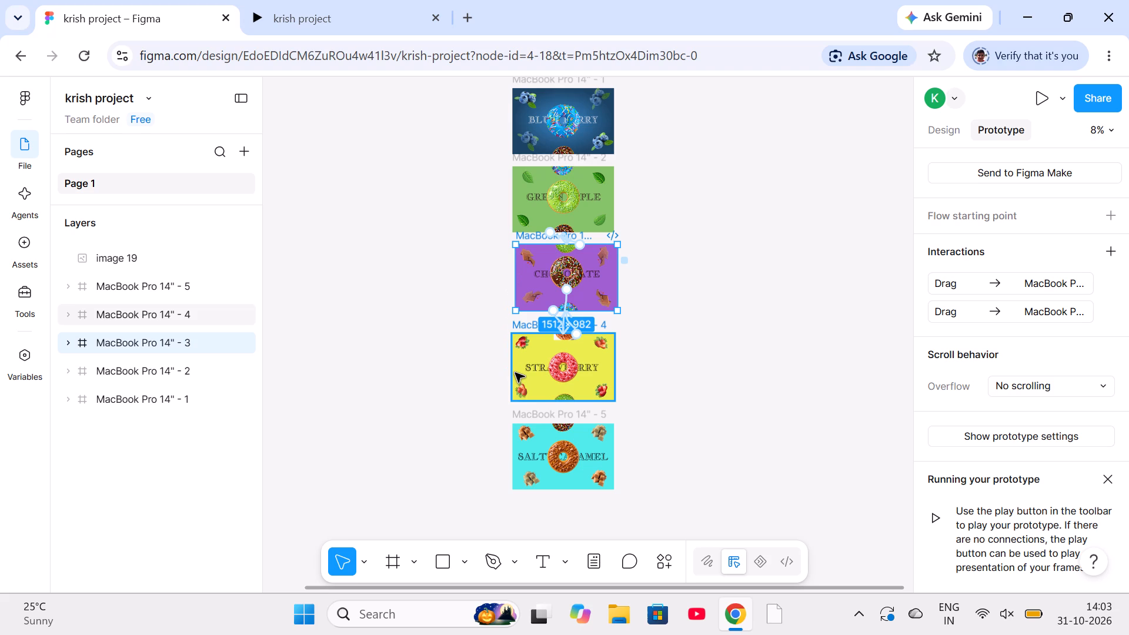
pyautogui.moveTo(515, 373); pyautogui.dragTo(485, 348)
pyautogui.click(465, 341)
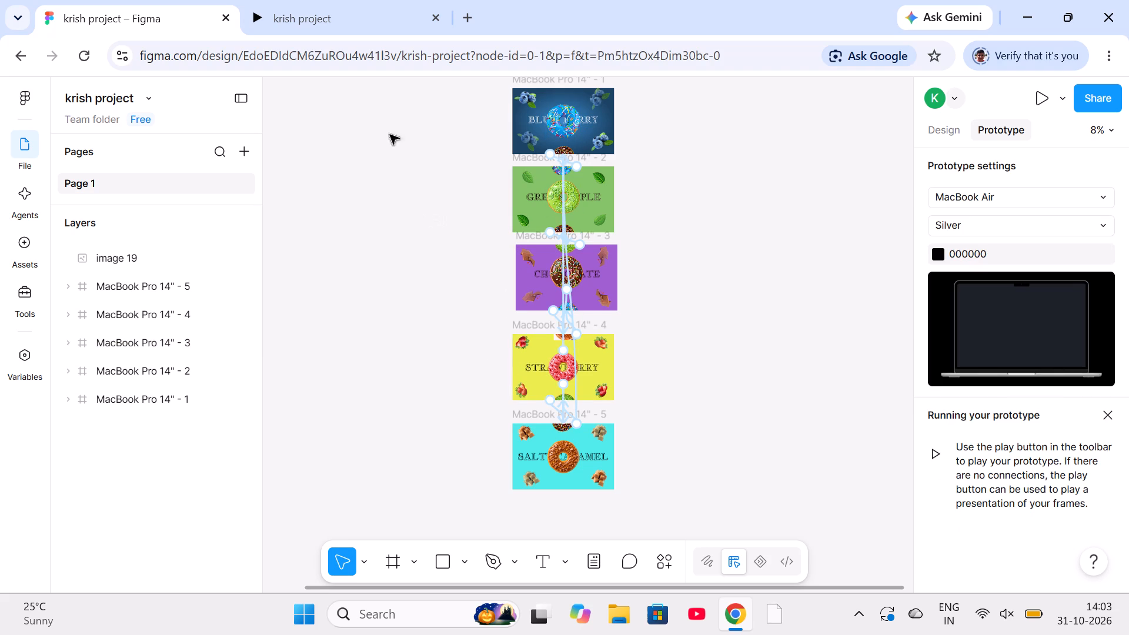
# Step the prototype preview forward from the BLUEBERRY frame through all flavours to SALTY CARAMEL, checking each transition.
pyautogui.click(338, 22)
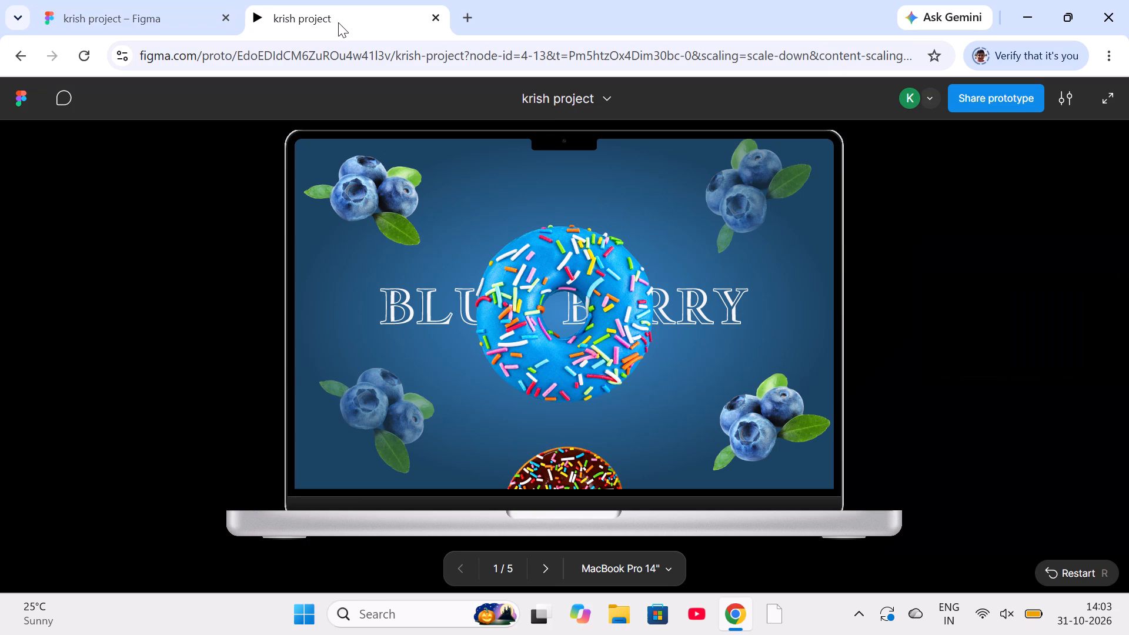
pyautogui.press('Right')
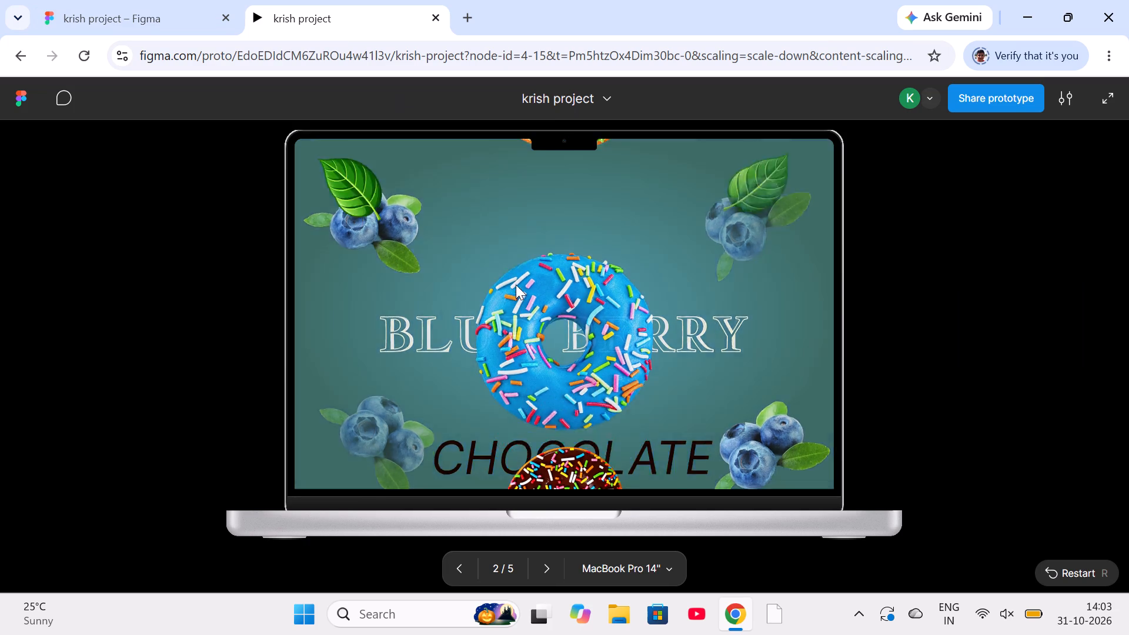
pyautogui.press('Right')
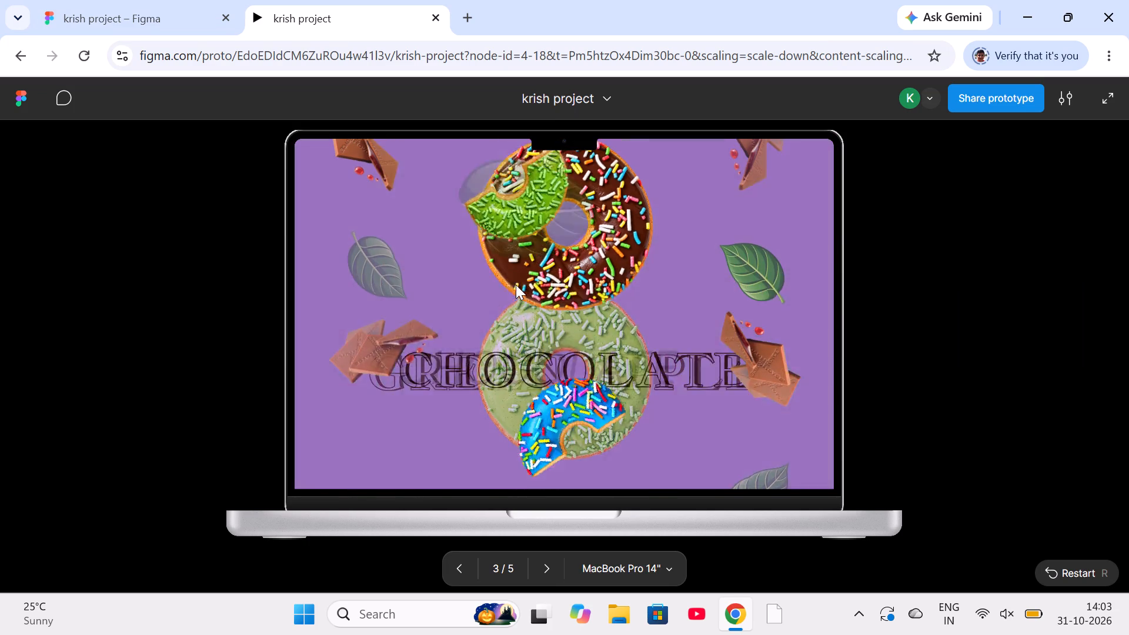
pyautogui.press('Right')
pyautogui.press('Right')
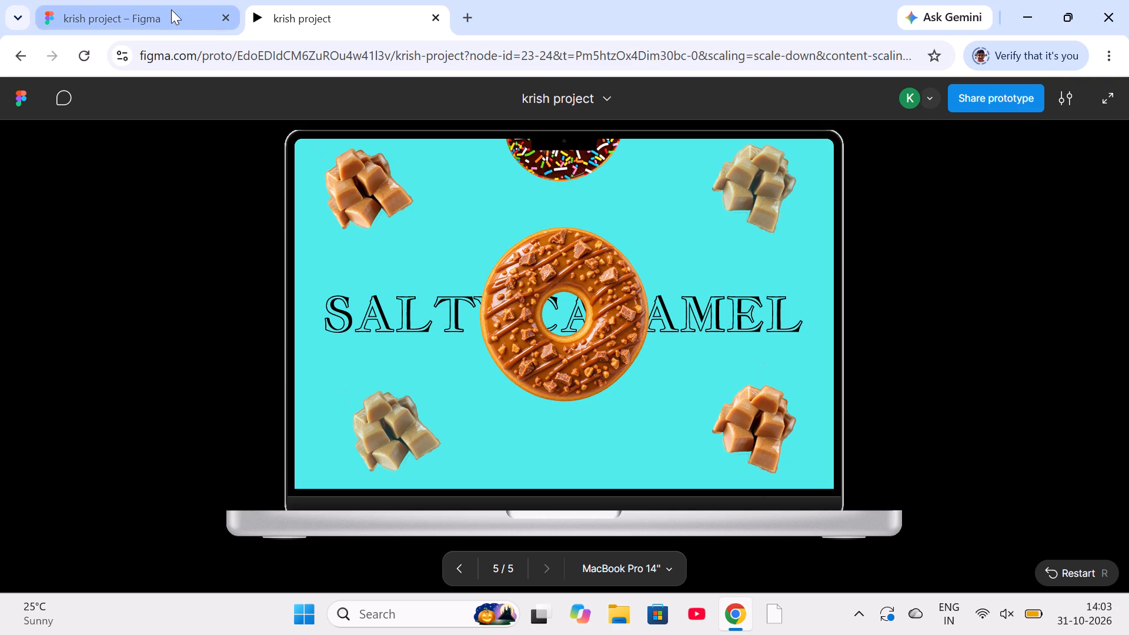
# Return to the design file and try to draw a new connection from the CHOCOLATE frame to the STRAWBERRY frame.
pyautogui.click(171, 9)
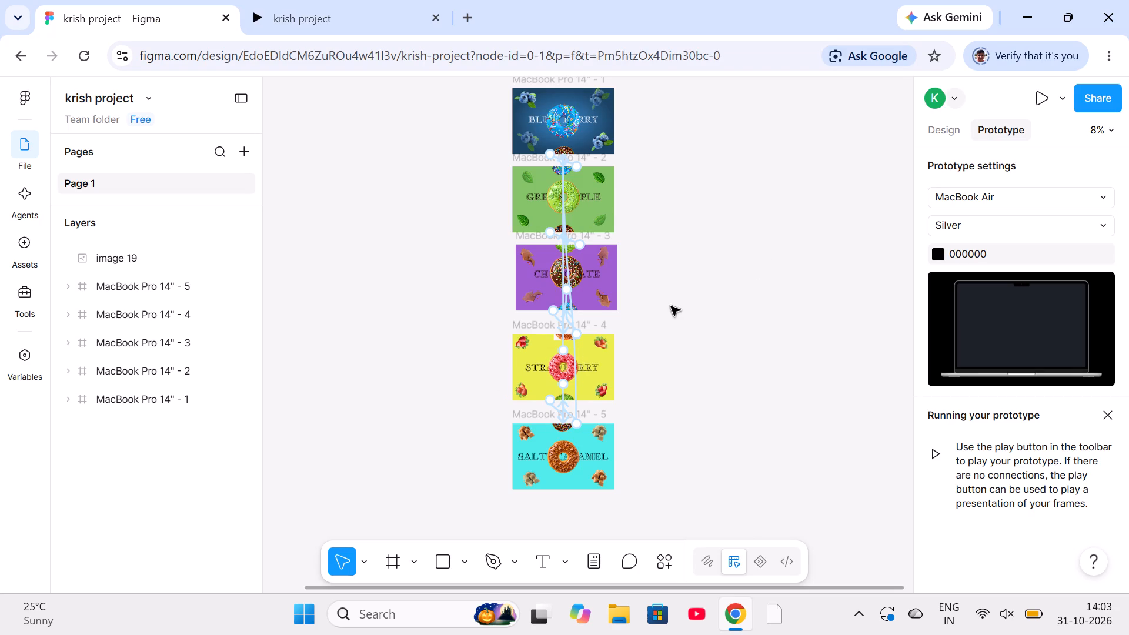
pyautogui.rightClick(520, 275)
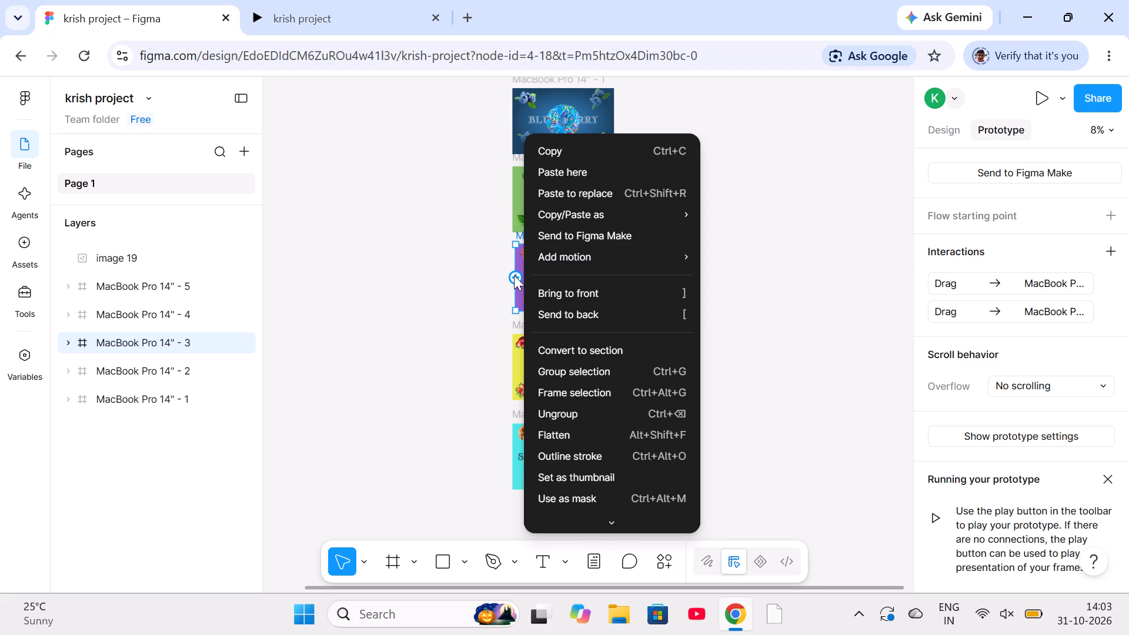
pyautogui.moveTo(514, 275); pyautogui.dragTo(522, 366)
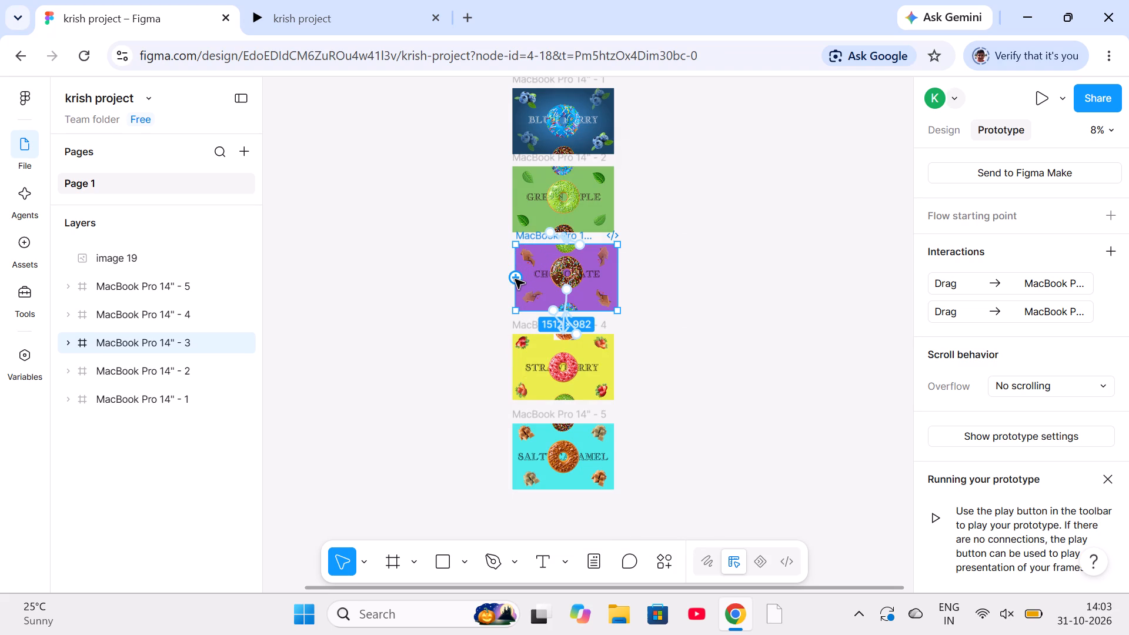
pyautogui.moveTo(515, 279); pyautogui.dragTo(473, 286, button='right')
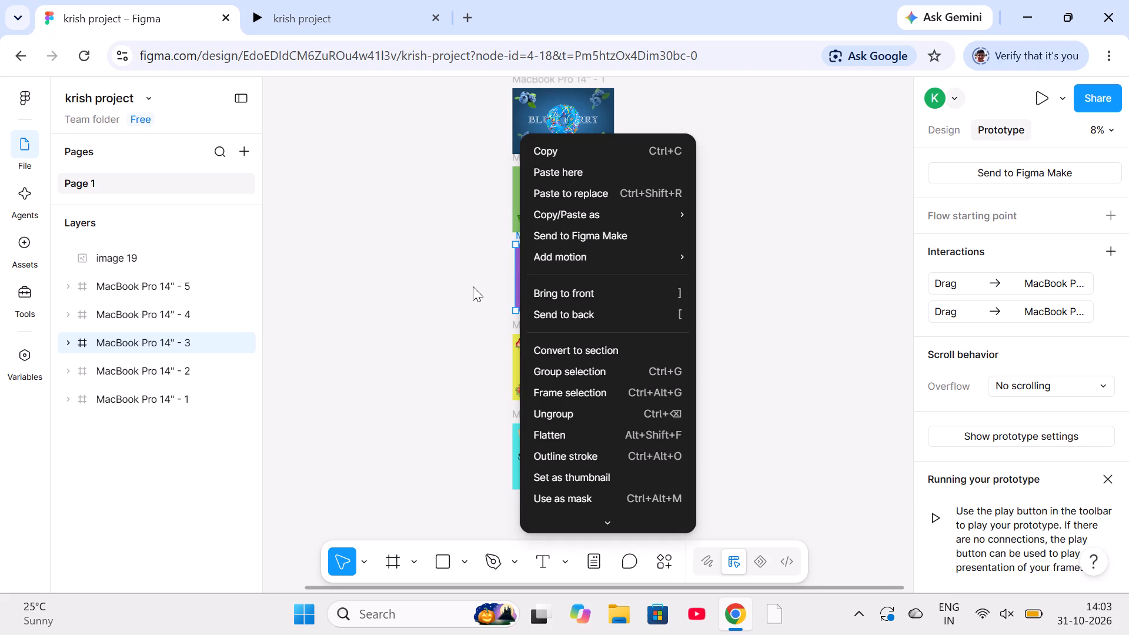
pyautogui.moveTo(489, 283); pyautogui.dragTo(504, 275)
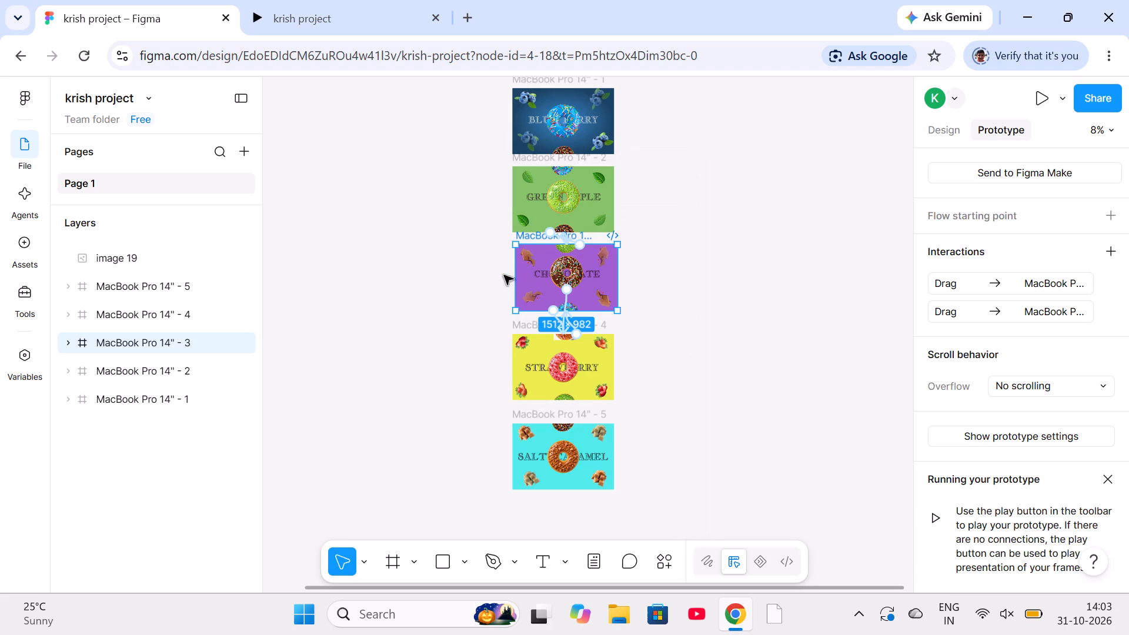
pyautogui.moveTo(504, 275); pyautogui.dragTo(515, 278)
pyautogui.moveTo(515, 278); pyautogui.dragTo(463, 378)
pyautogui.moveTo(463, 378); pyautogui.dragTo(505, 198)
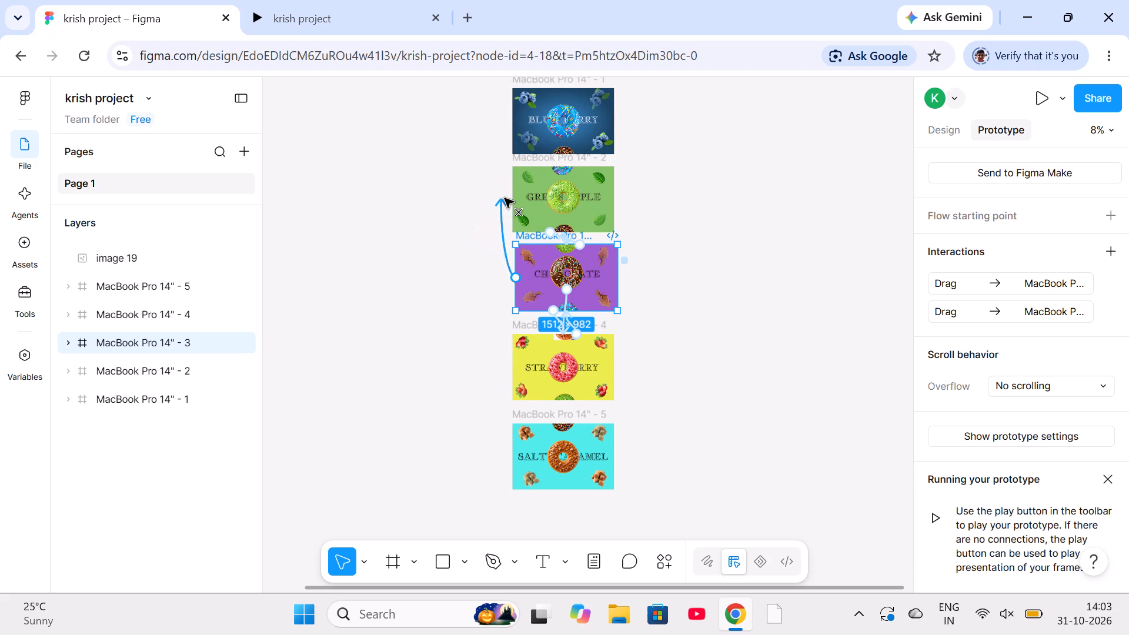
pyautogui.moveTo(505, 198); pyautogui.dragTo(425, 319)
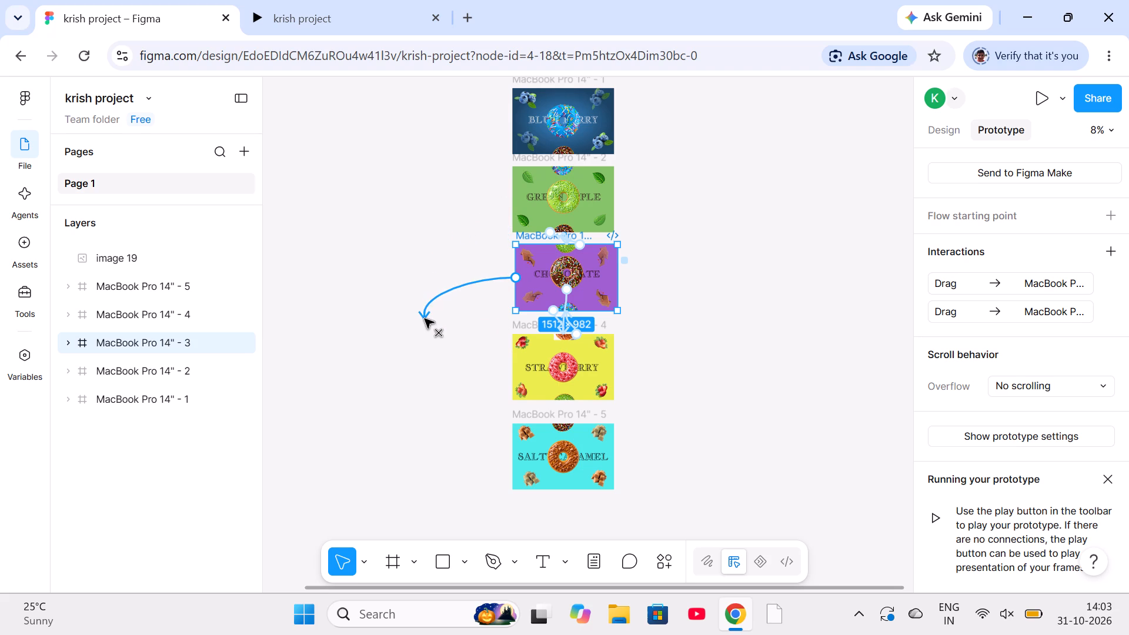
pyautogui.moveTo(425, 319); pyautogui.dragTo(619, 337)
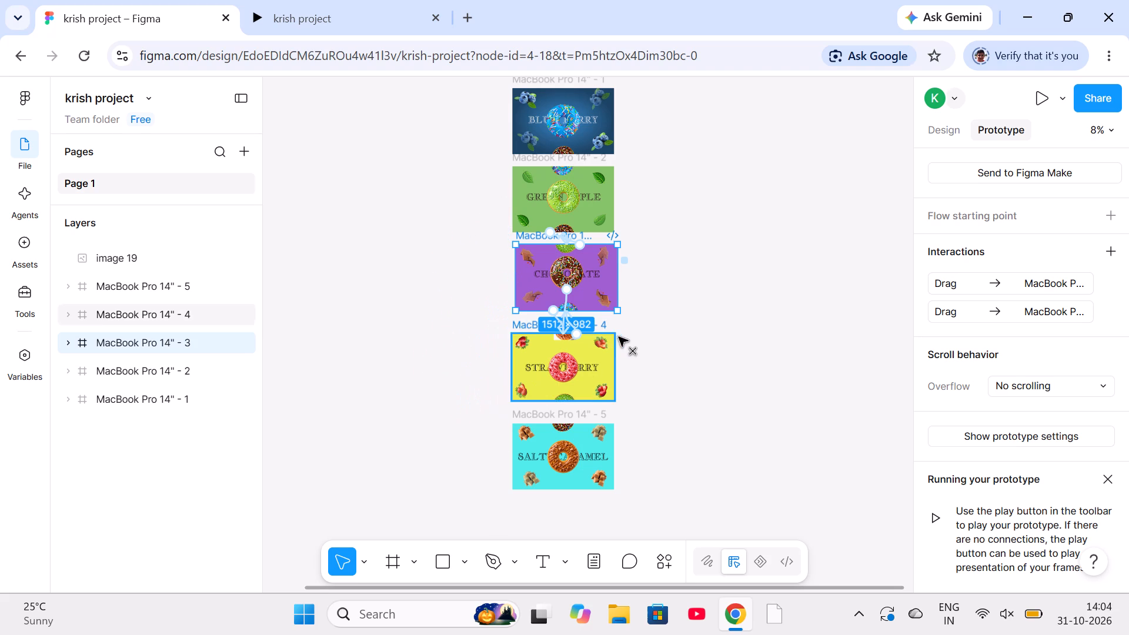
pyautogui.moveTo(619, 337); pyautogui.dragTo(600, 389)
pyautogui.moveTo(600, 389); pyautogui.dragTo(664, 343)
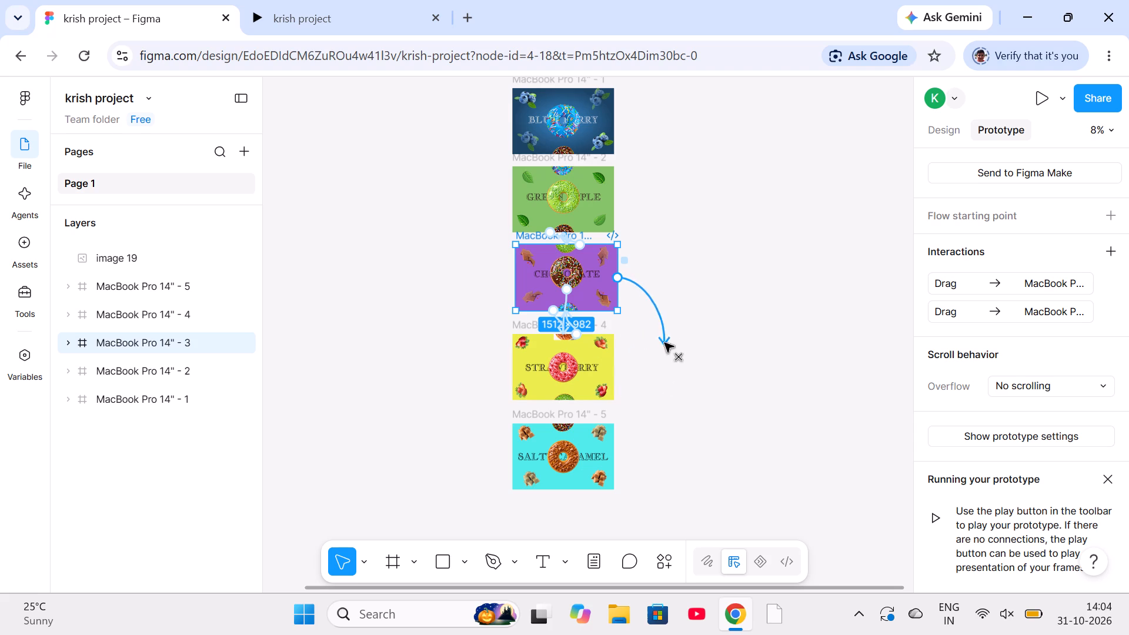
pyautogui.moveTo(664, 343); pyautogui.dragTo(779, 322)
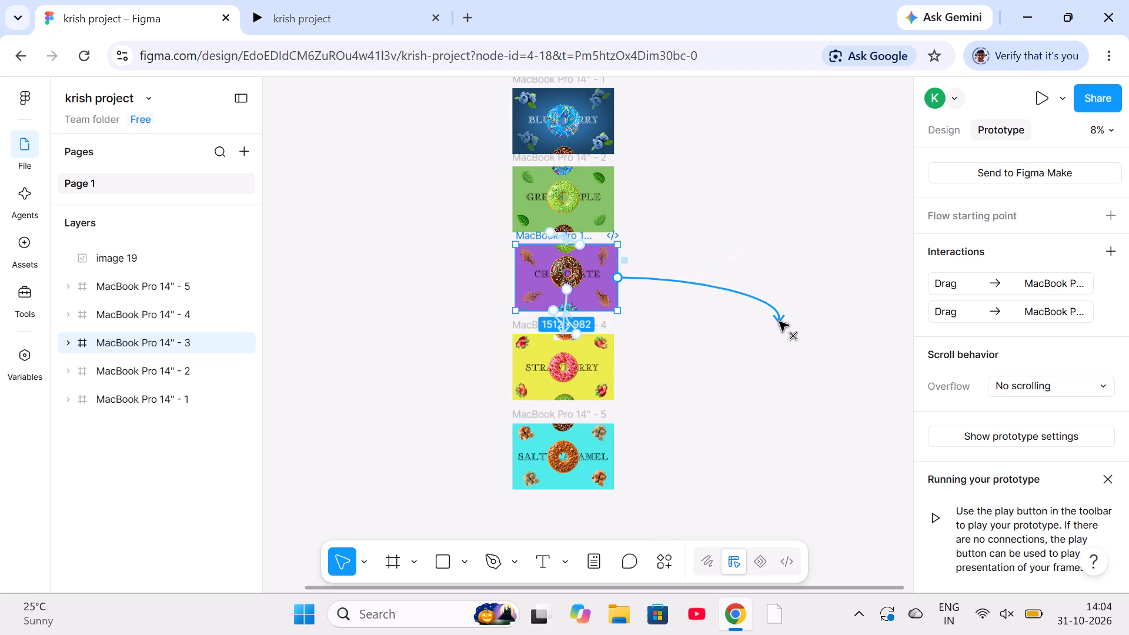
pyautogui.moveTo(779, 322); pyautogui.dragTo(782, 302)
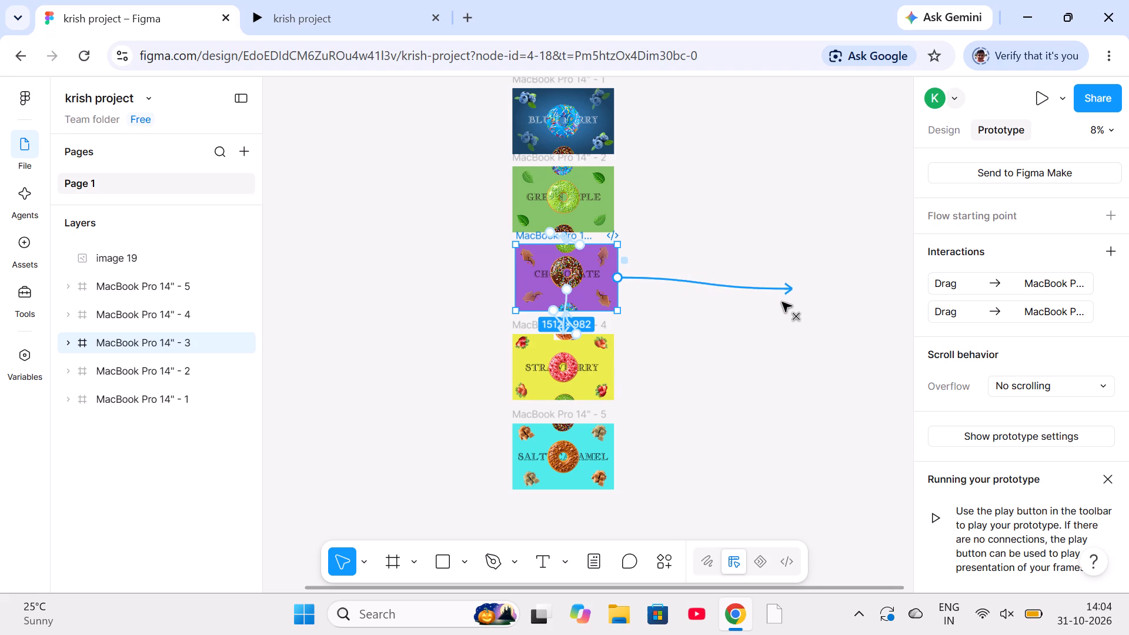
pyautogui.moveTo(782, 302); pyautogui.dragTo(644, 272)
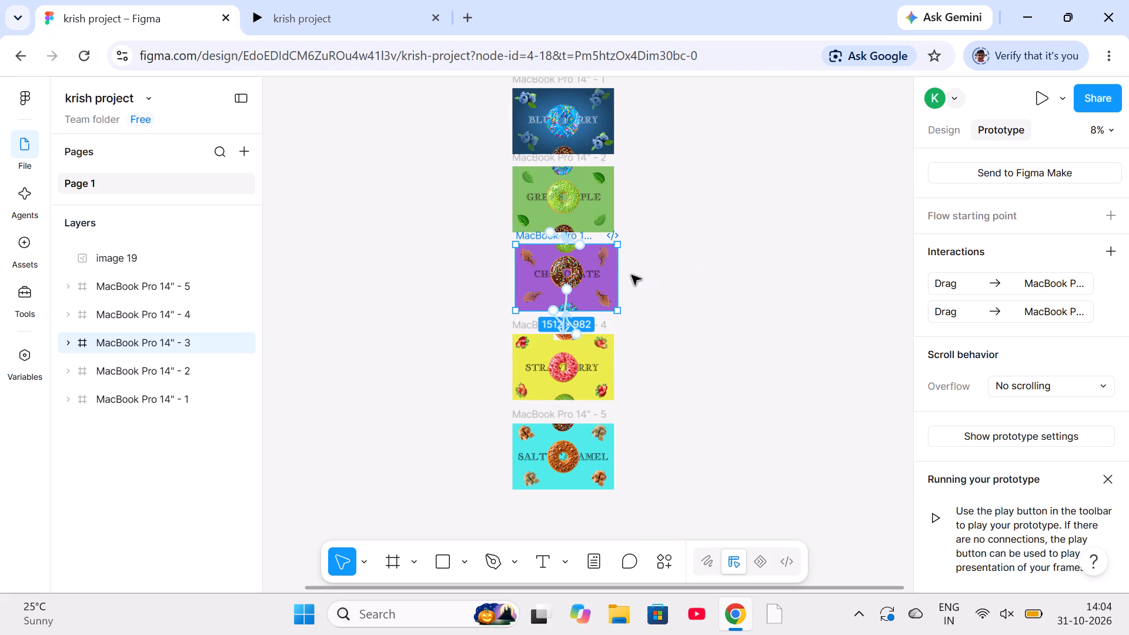
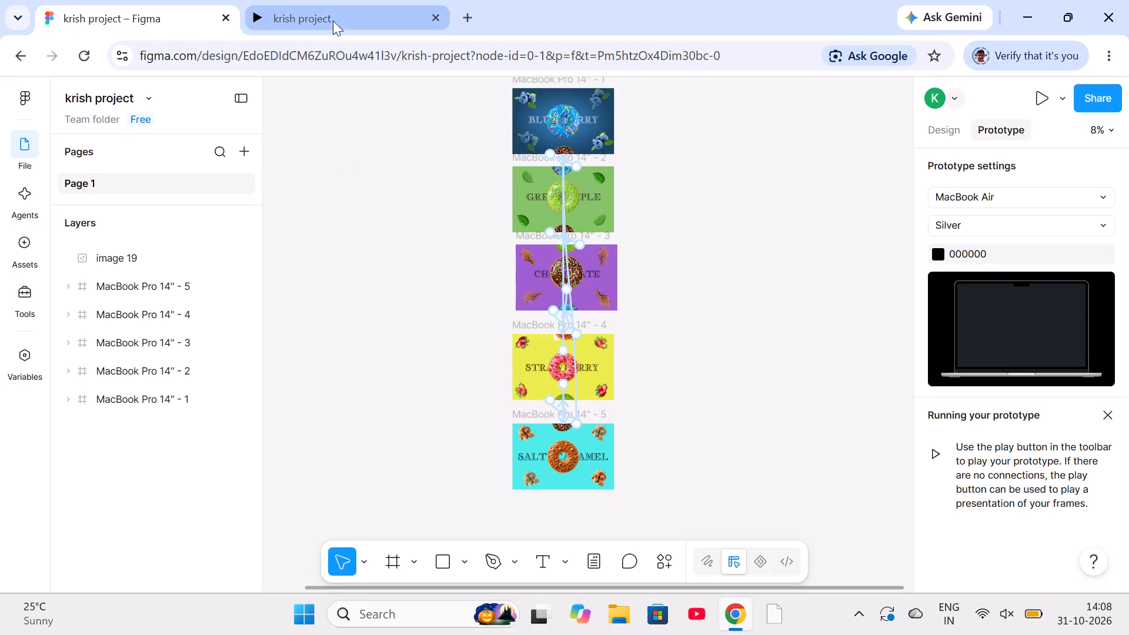
# Switch to the prototype preview and step it back from SALTY CARAMEL to the BLUEBERRY frame, checking the reverse transitions.
pyautogui.click(306, 8)
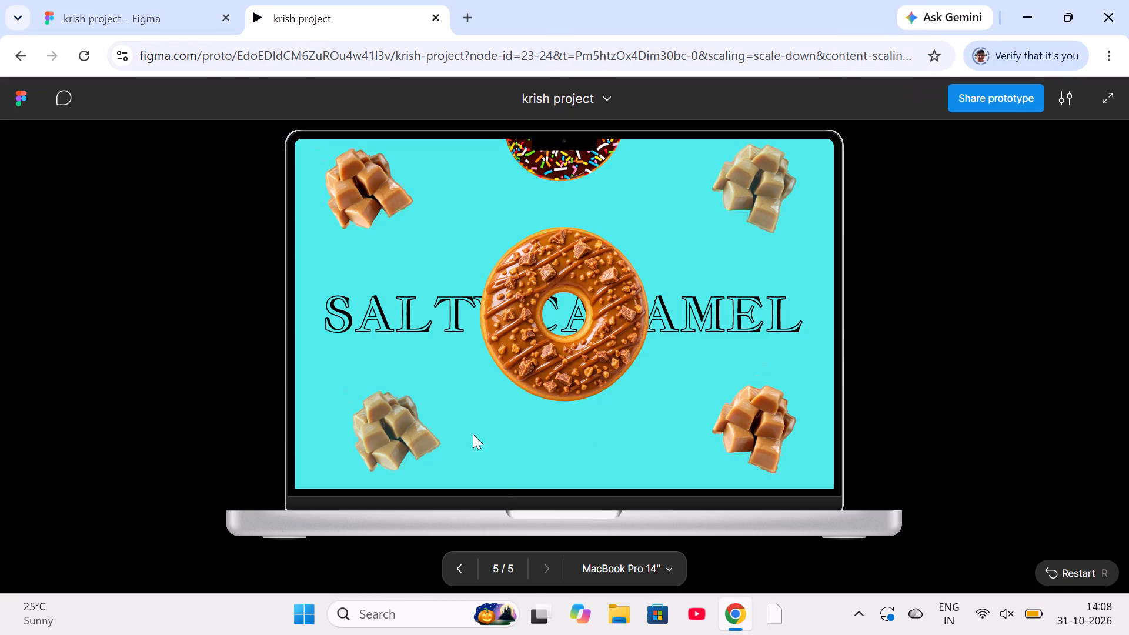
pyautogui.click(462, 567)
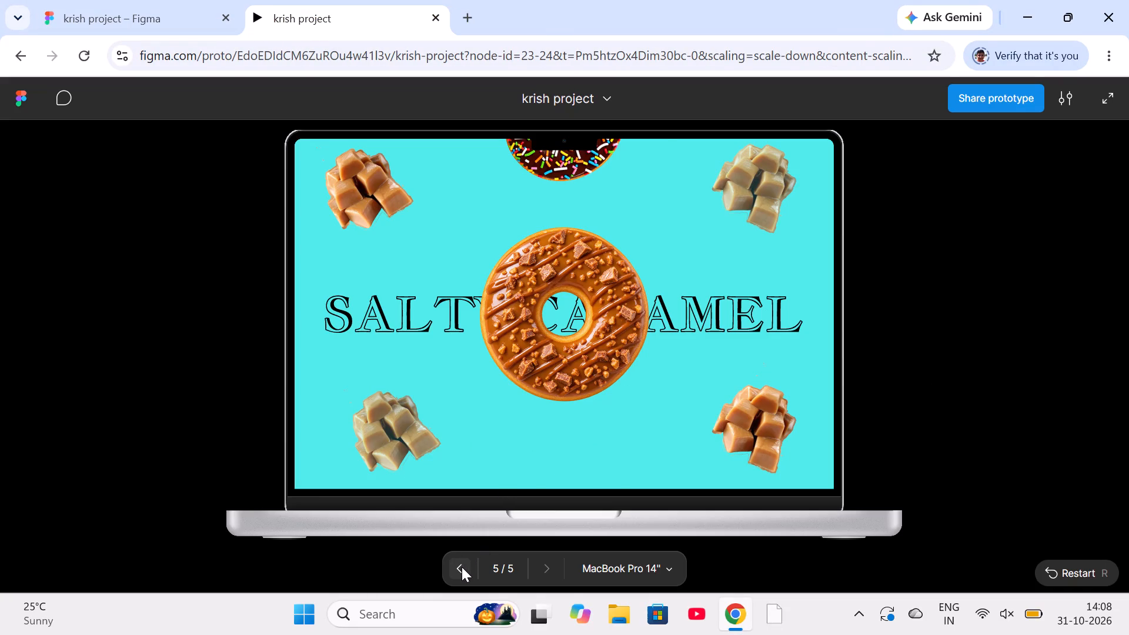
pyautogui.click(462, 567)
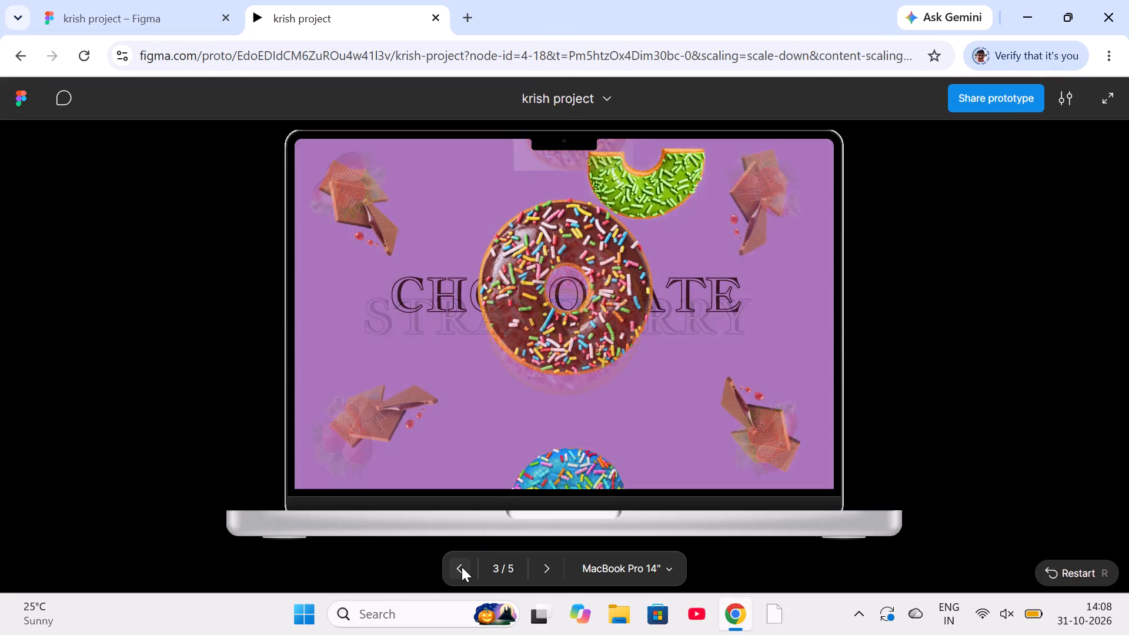
pyautogui.click(462, 567)
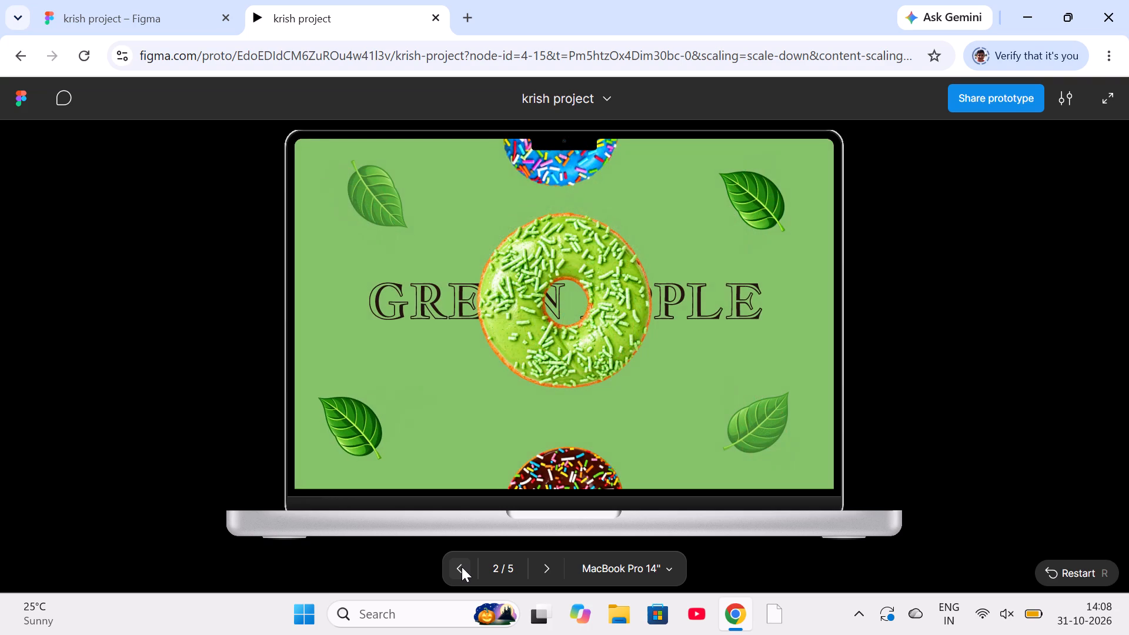
pyautogui.click(462, 567)
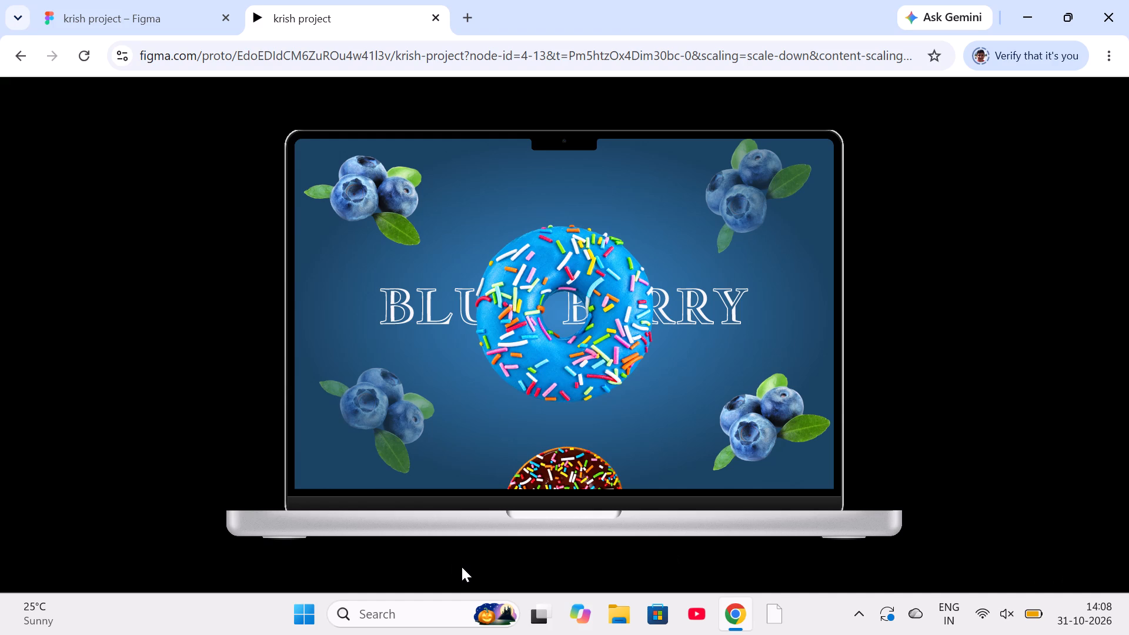
# Play the preview forward from BLUEBERRY to SALTY CARAMEL, checking each transition, and step back to the CHOCOLATE frame.
pyautogui.press('Right')
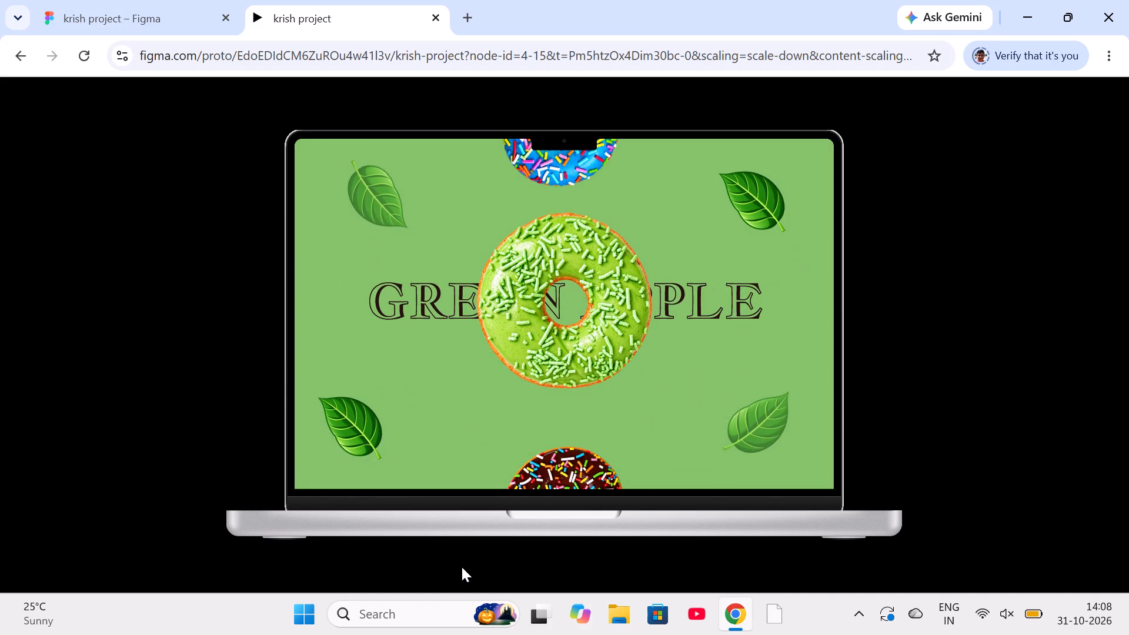
pyautogui.press('Right')
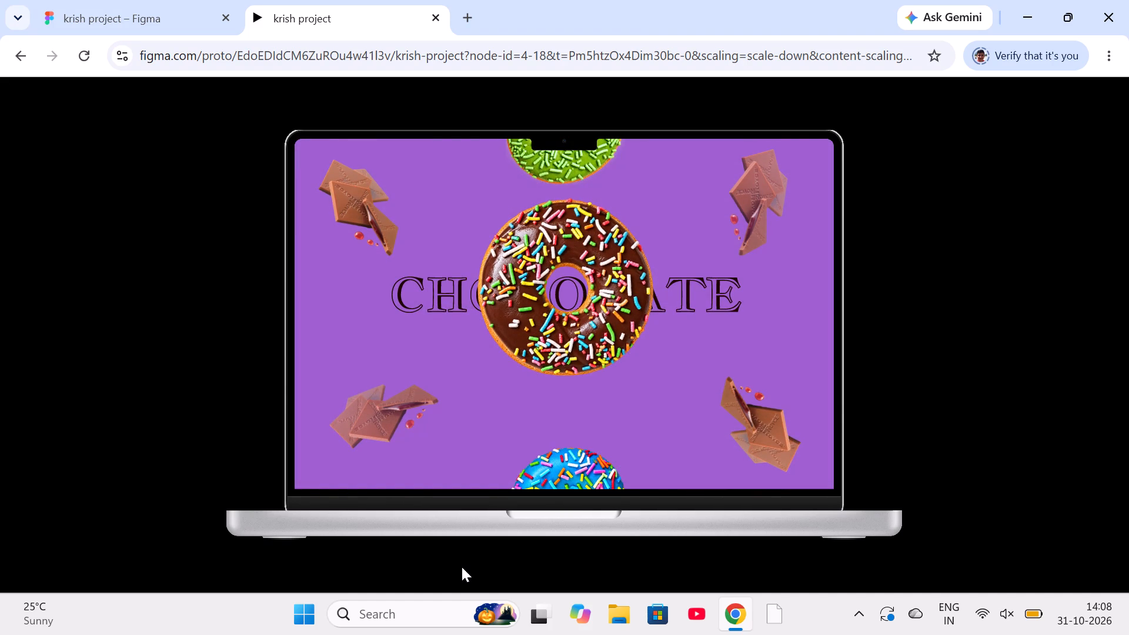
pyautogui.press('Right')
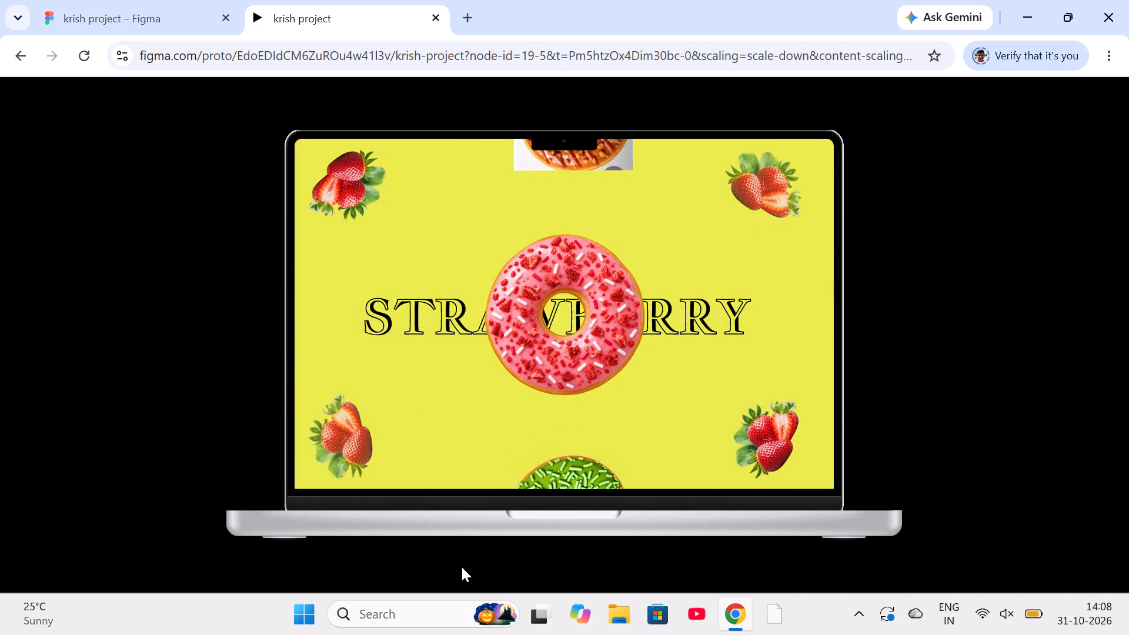
pyautogui.press('Right')
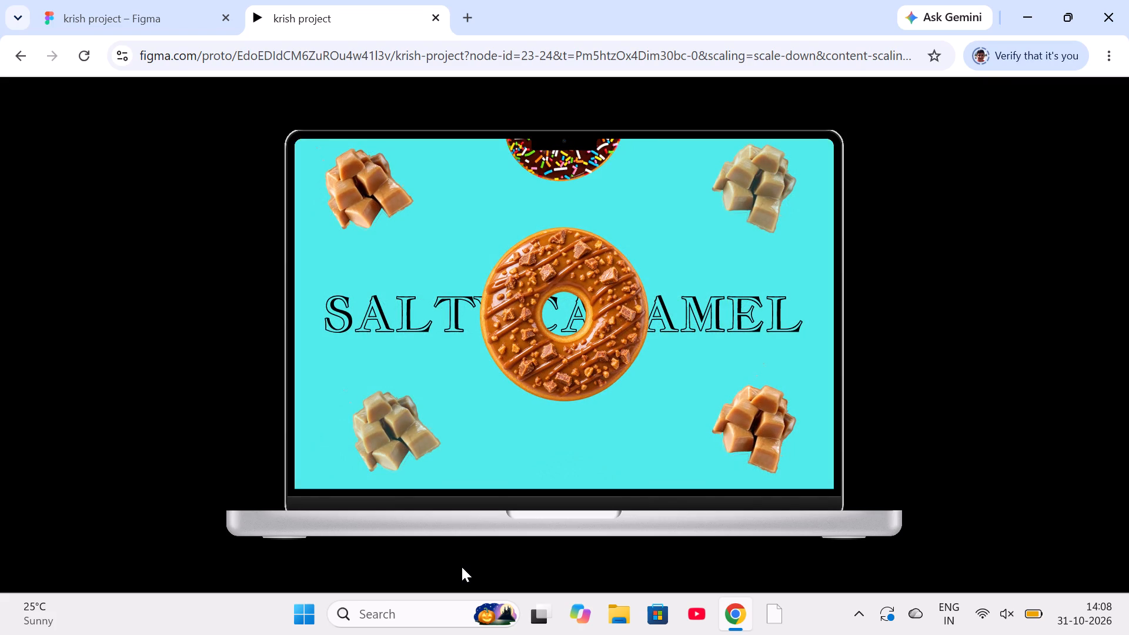
pyautogui.press('Left')
pyautogui.press('Left')
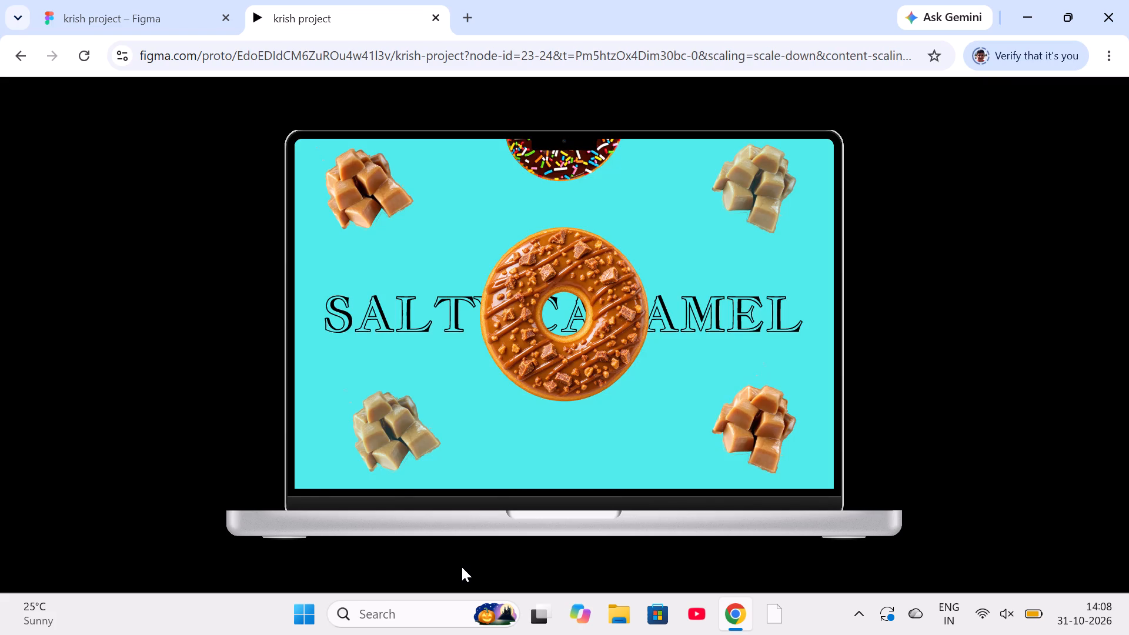
pyautogui.press('Left')
pyautogui.press('Left')
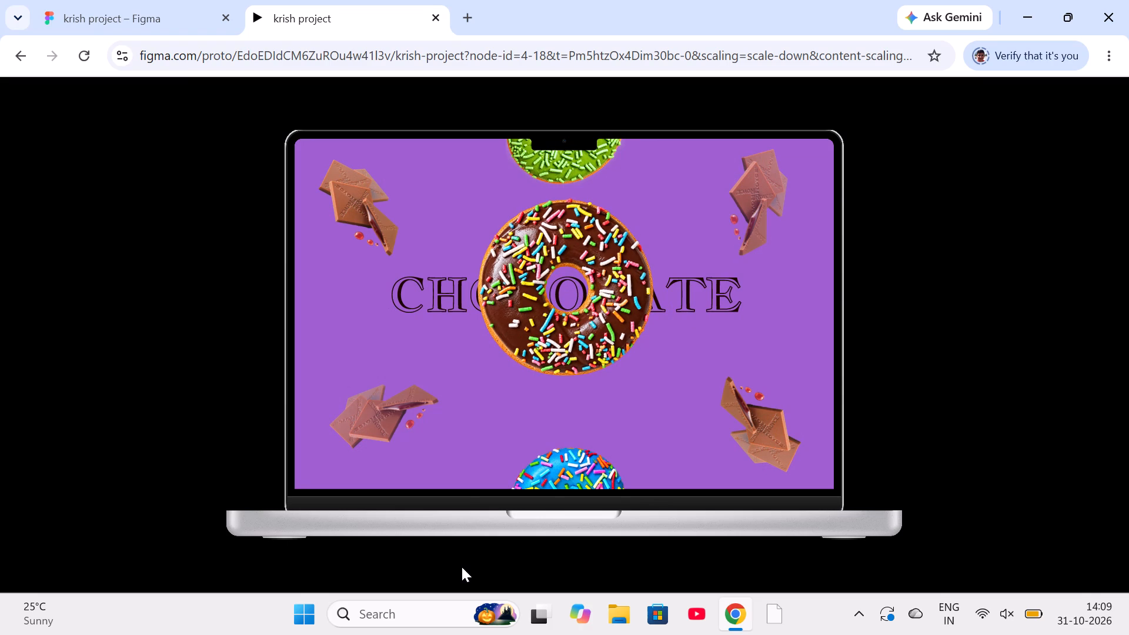
# Restart the prototype from the BLUEBERRY frame and step forward through every flavour to SALTY CARAMEL, checking the transitions.
pyautogui.press('r')
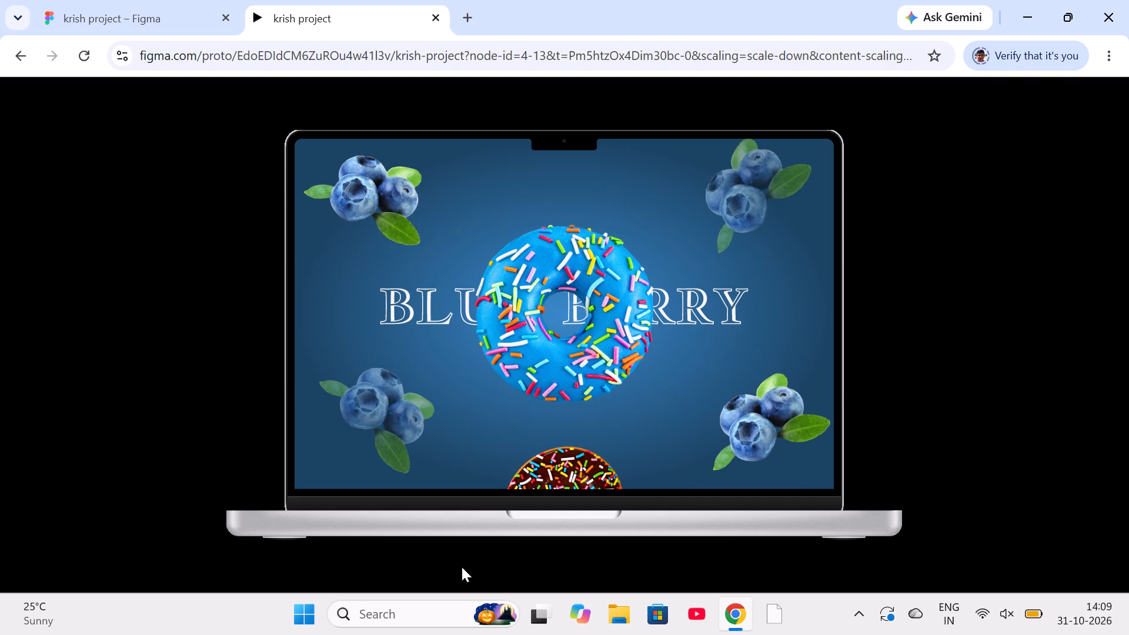
pyautogui.press('Right')
pyautogui.press('Right')
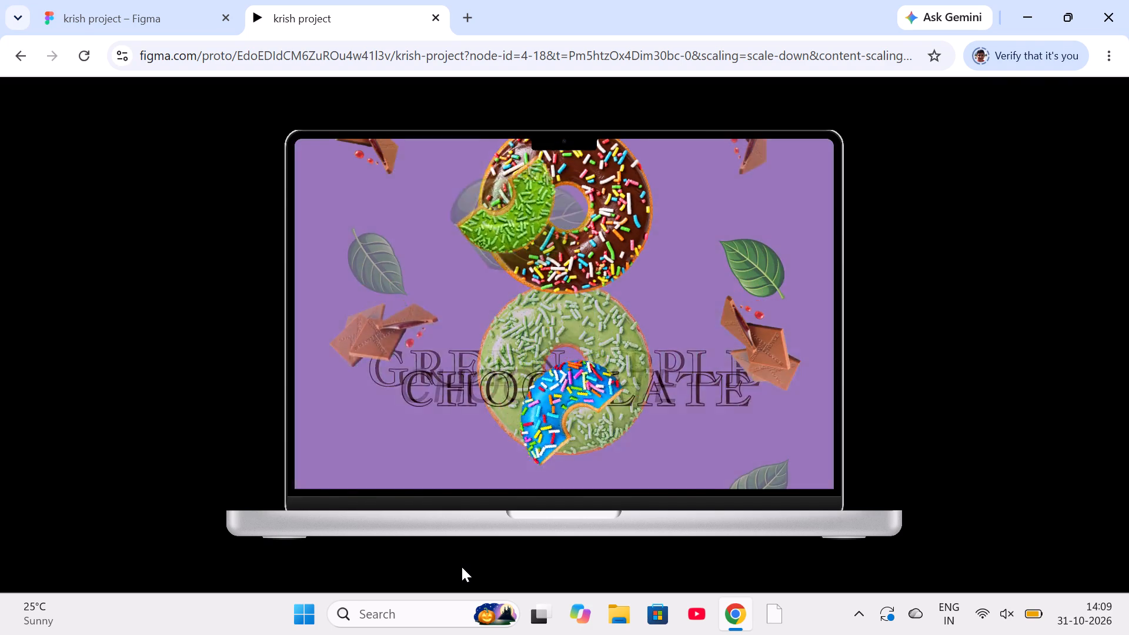
pyautogui.press('Right')
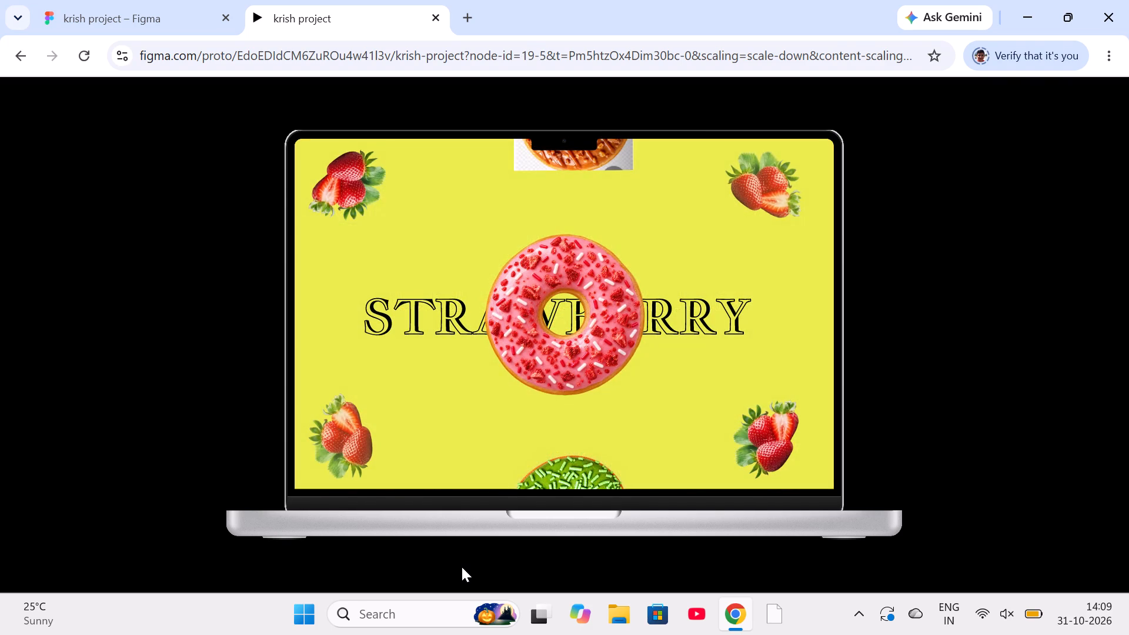
pyautogui.press('Right')
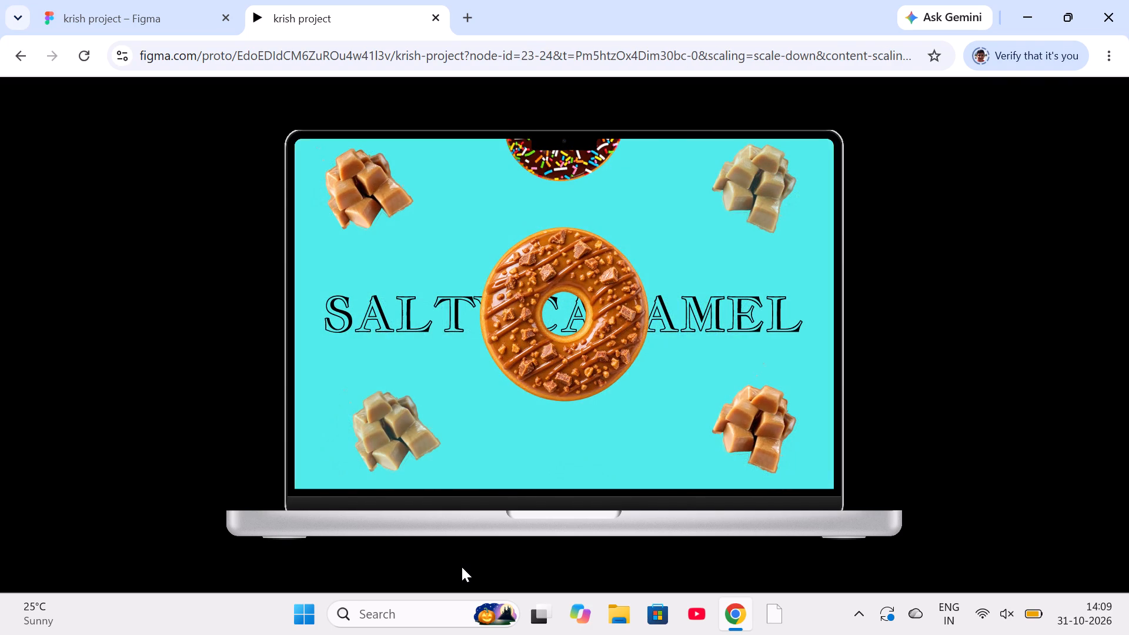
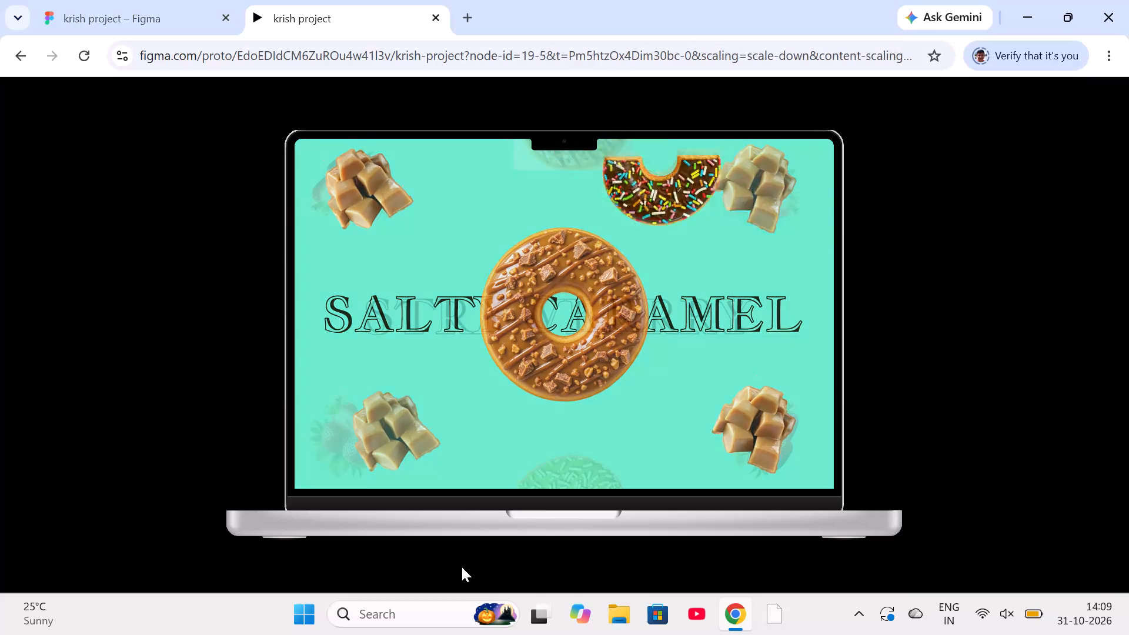
# Step the prototype preview back from SALTY CARAMEL through the flavours to the BLUEBERRY frame, checking the reverse transitions.
pyautogui.press('Left')
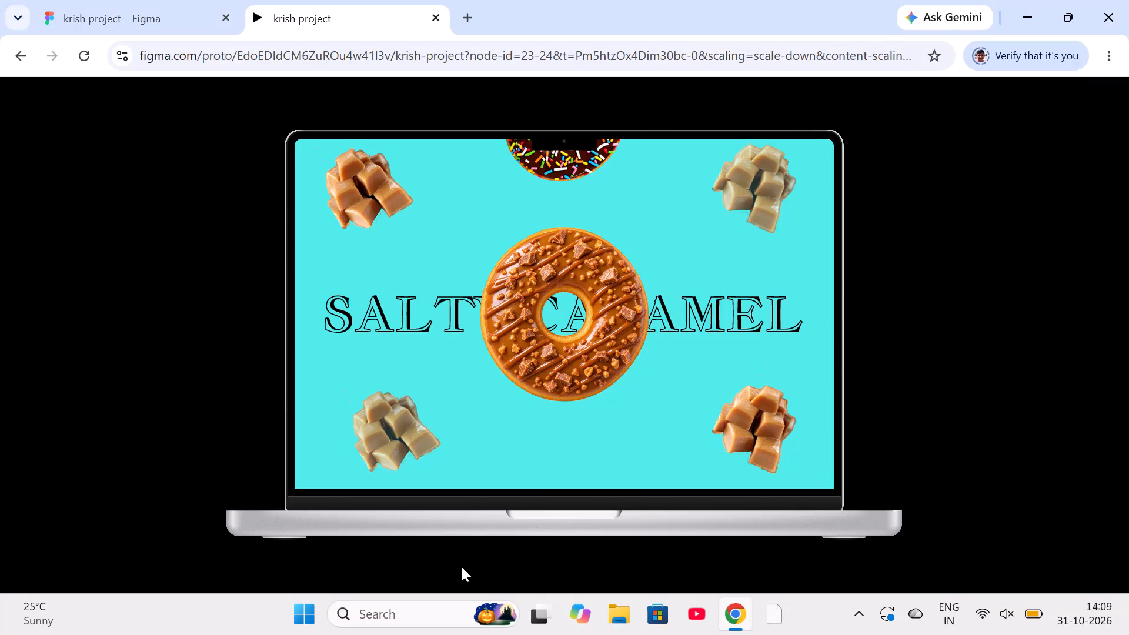
pyautogui.press('Left')
pyautogui.press('Left')
pyautogui.press('Left')
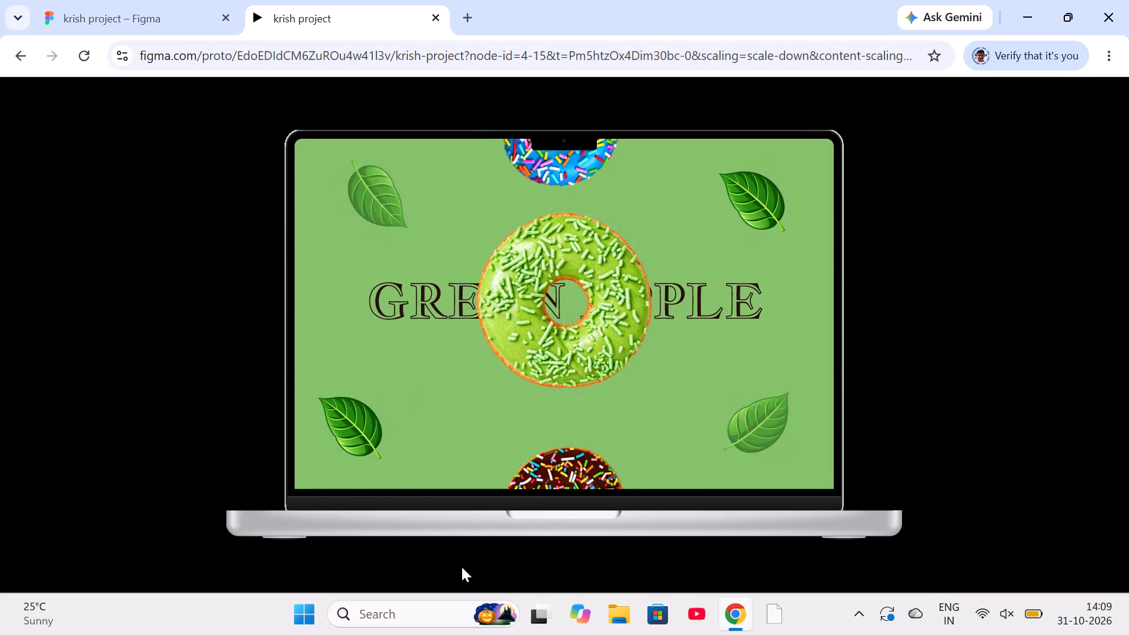
pyautogui.press('Left')
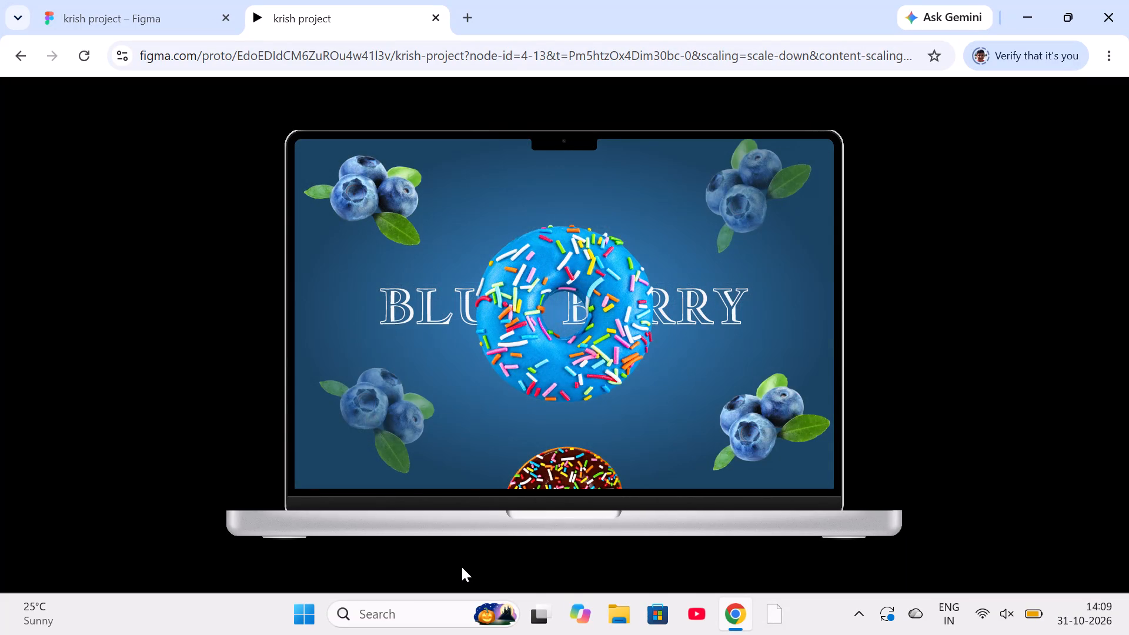
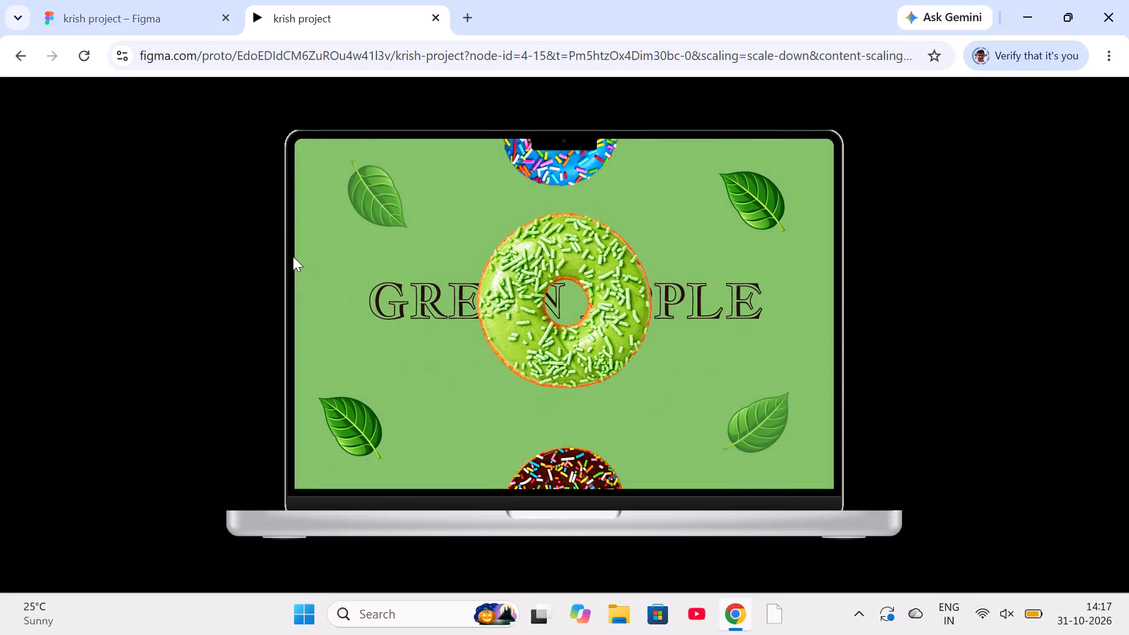
# Advance the prototype preview from GREEN APPLE through STRAWBERRY to the SALTY CARAMEL frame, checking the forward transitions.
pyautogui.press('Right')
pyautogui.press('Right')
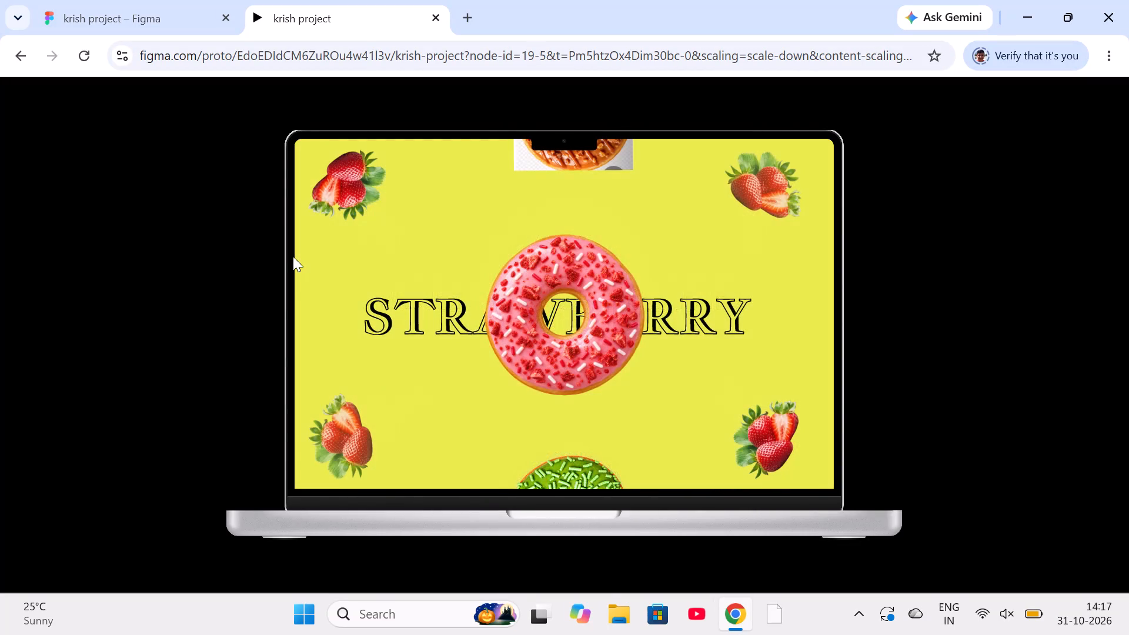
pyautogui.press('Right')
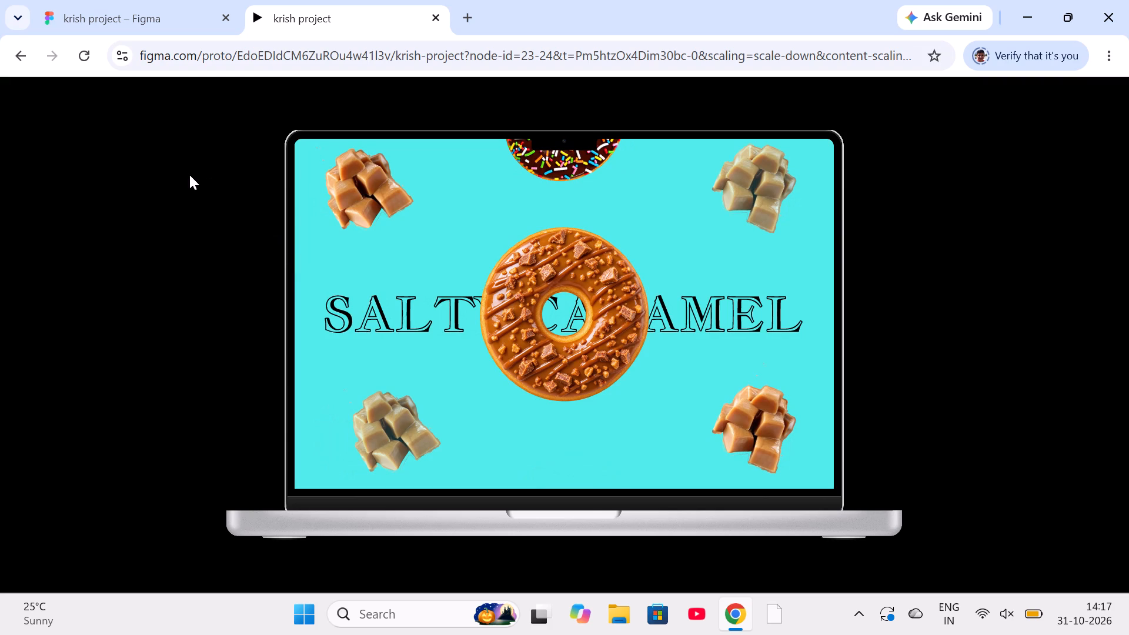
# Restart the prototype preview from the BLUEBERRY starting frame.
pyautogui.press('r')
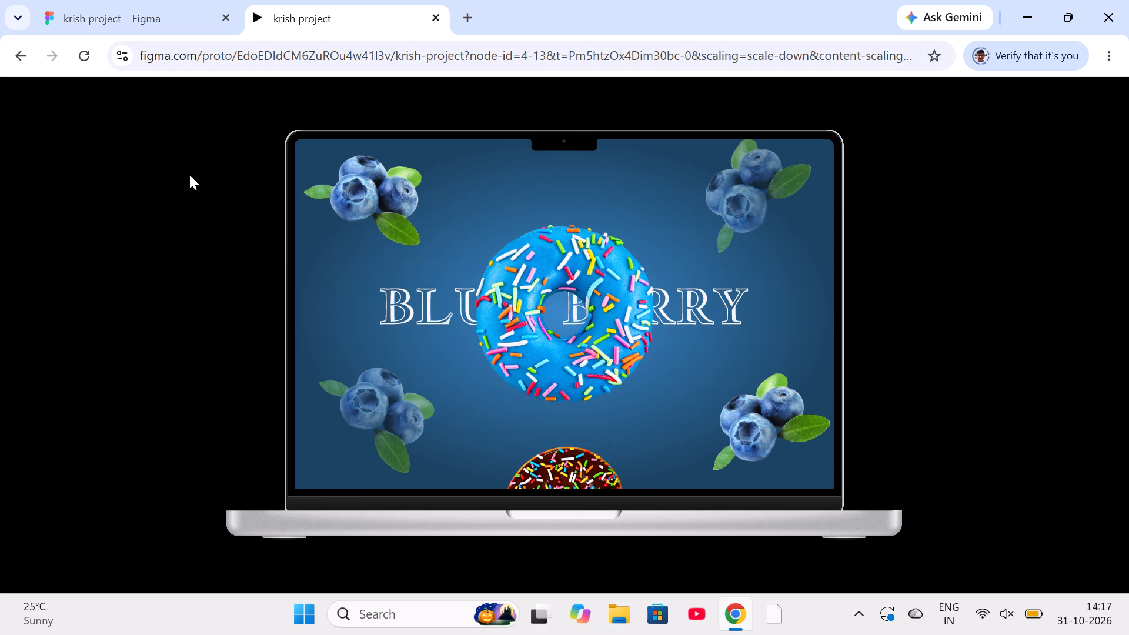
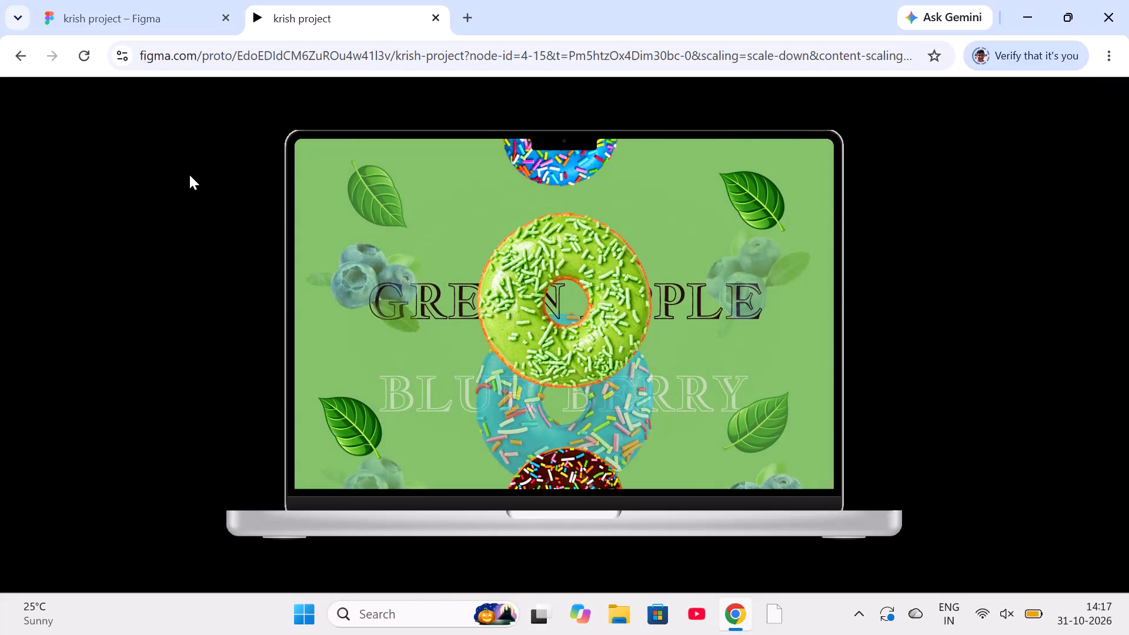
# Advance the prototype preview from GREEN APPLE through CHOCOLATE and STRAWBERRY to the SALTY CARAMEL frame, checking the forward transitions.
pyautogui.press('Right')
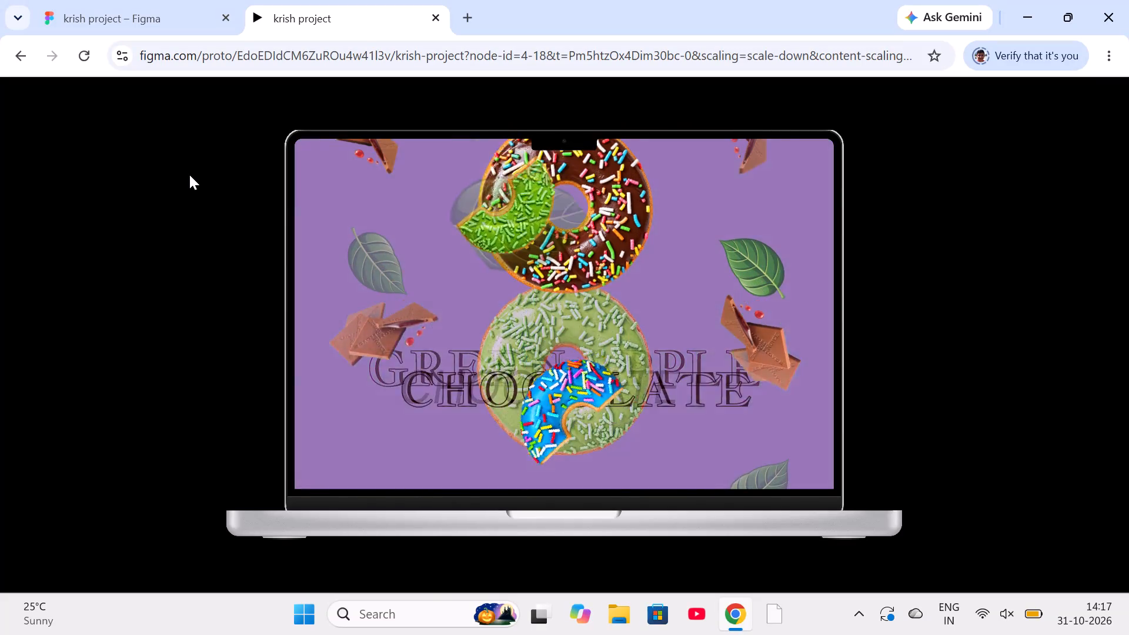
pyautogui.press('Right')
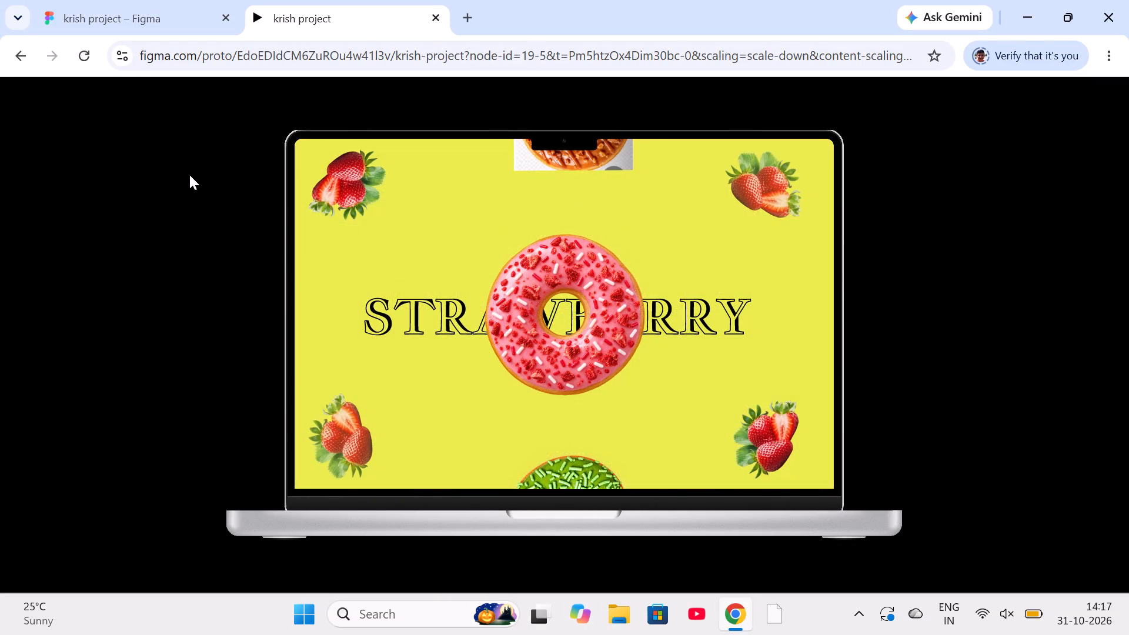
pyautogui.press('Right')
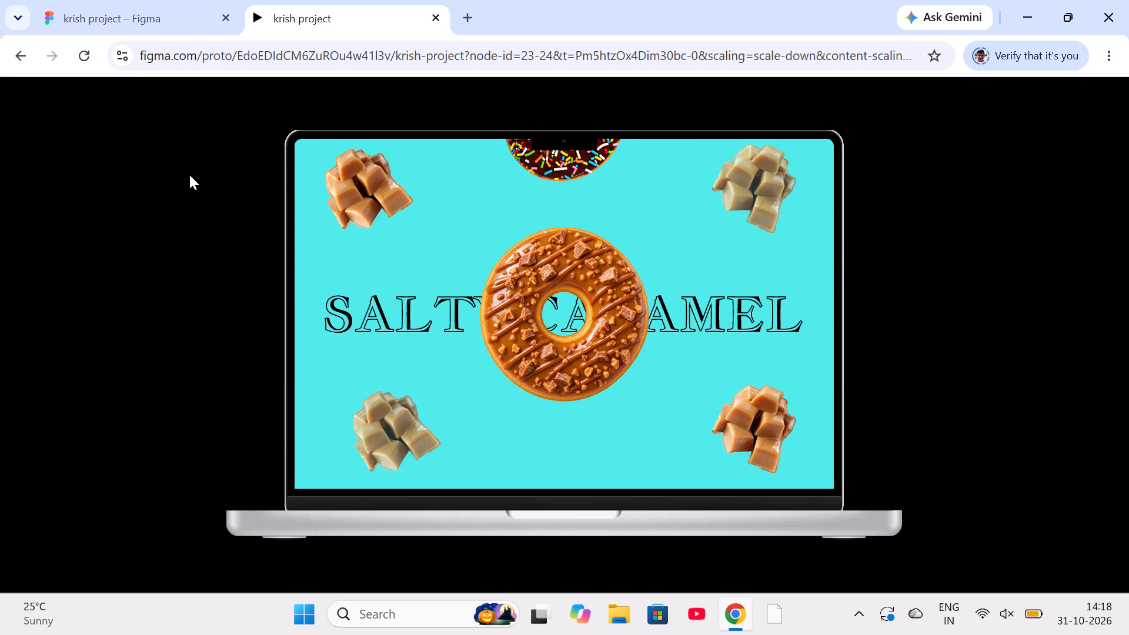
# Restart the prototype preview from the BLUEBERRY starting frame.
pyautogui.press('r')
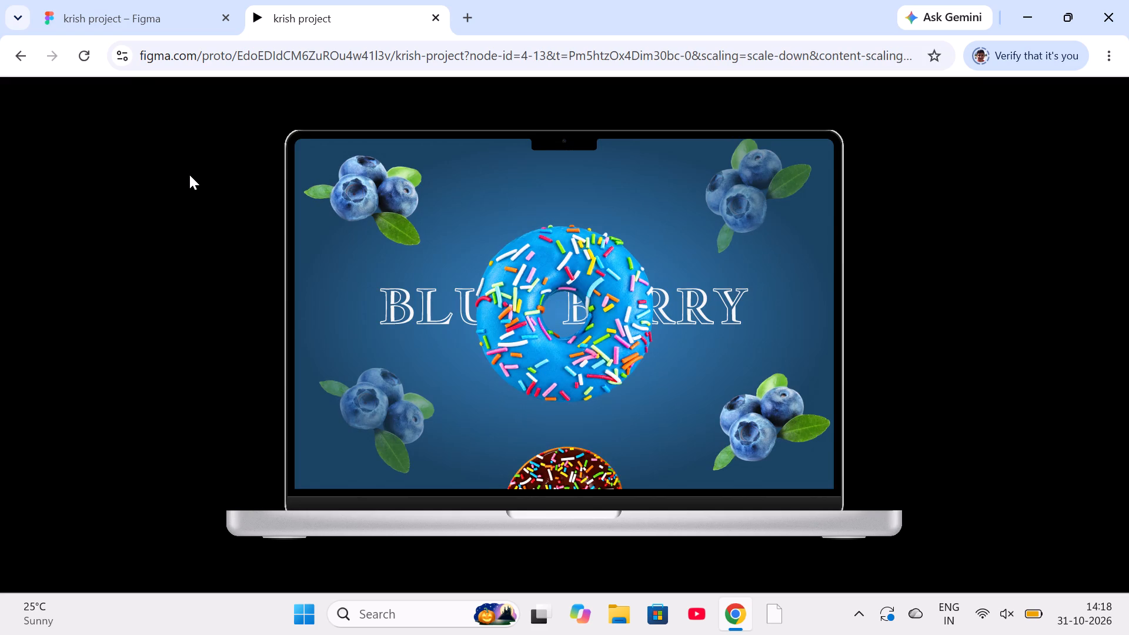
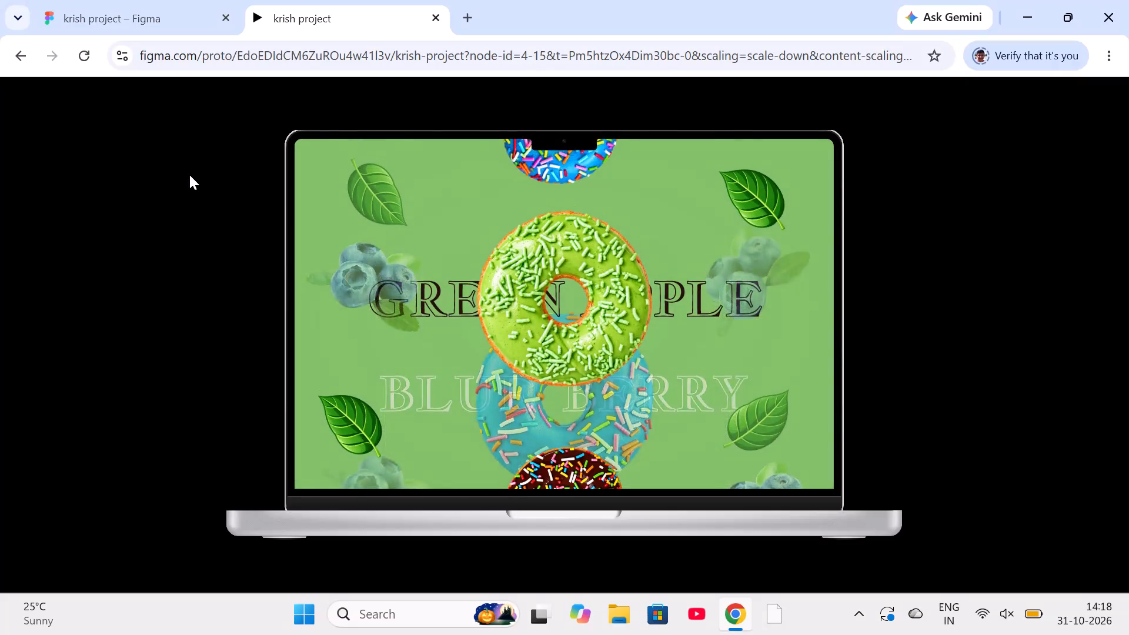
# Advance the prototype preview from GREEN APPLE through CHOCOLATE and STRAWBERRY to the SALTY CARAMEL frame, rechecking the forward transitions.
pyautogui.press('Right')
pyautogui.press('Right')
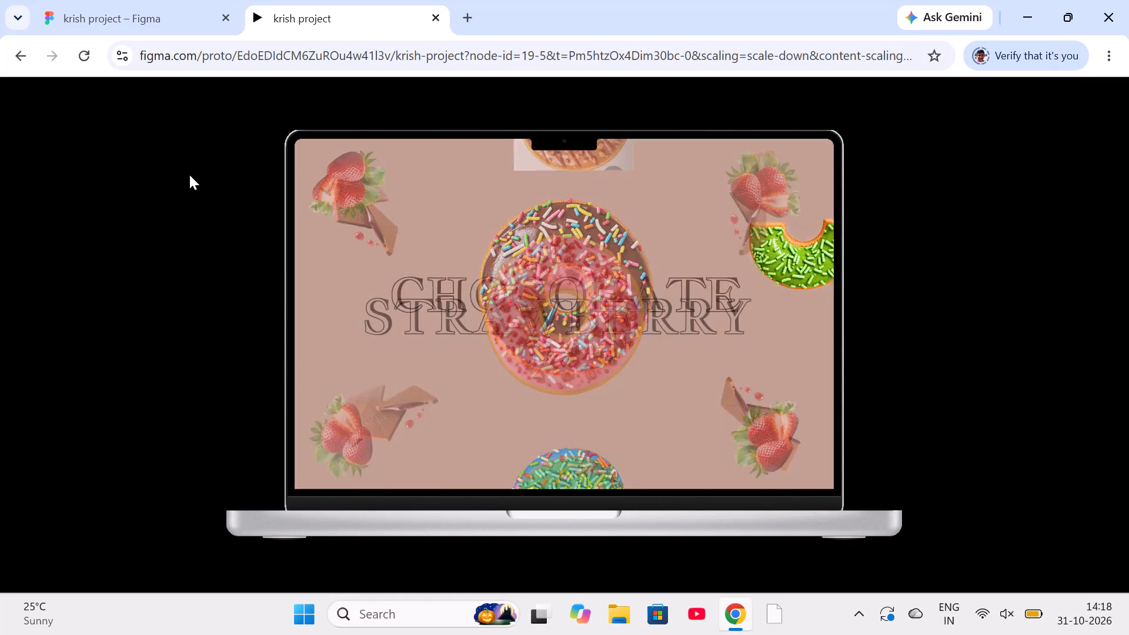
pyautogui.press('Right')
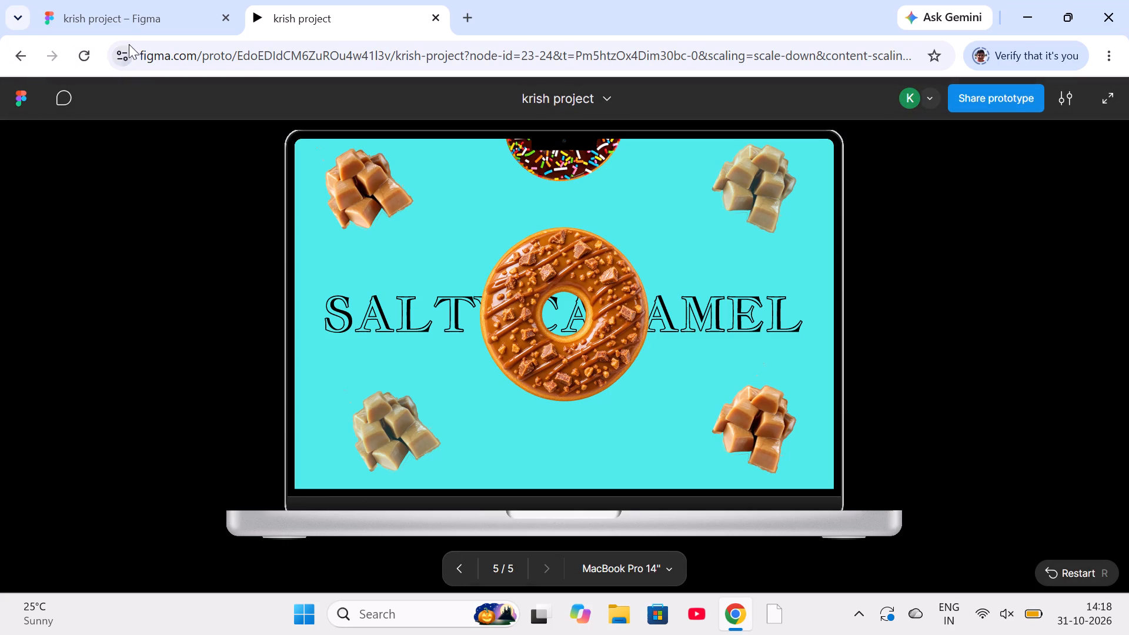
# Switch from the prototype preview back to the krish project design file.
pyautogui.click(133, 9)
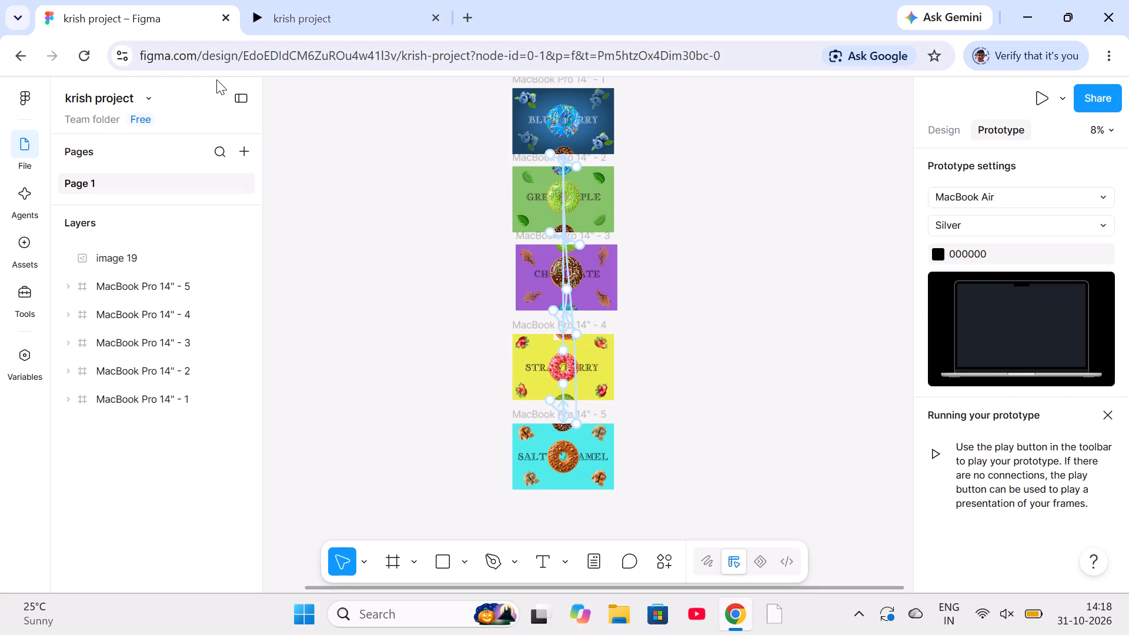
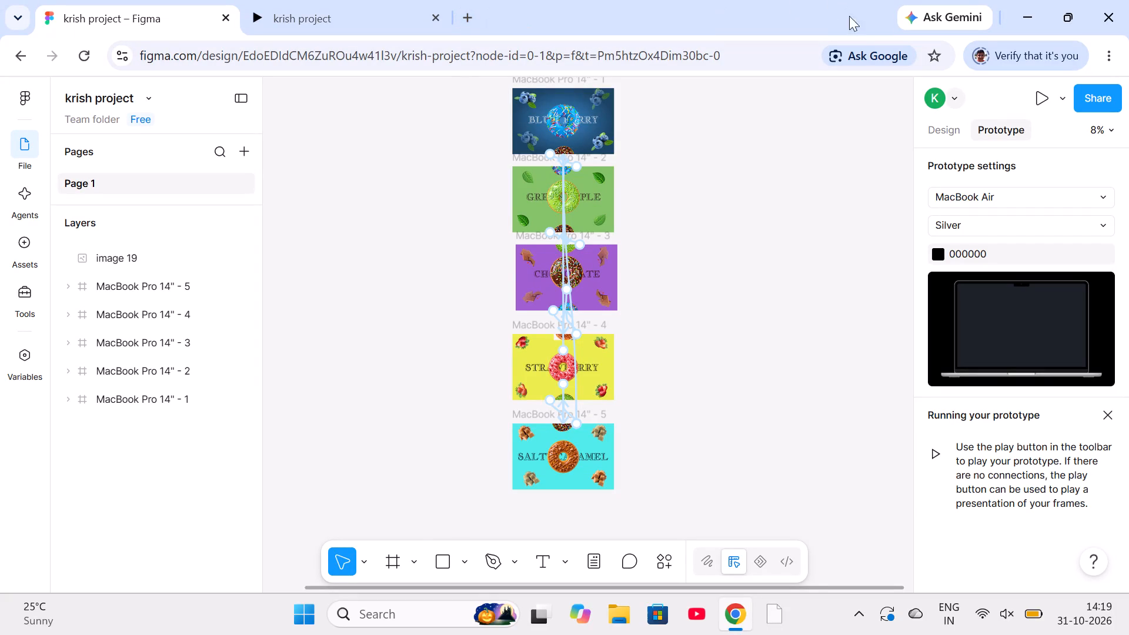
# Search the computer's installed apps for "fusi".
pyautogui.click(310, 614)
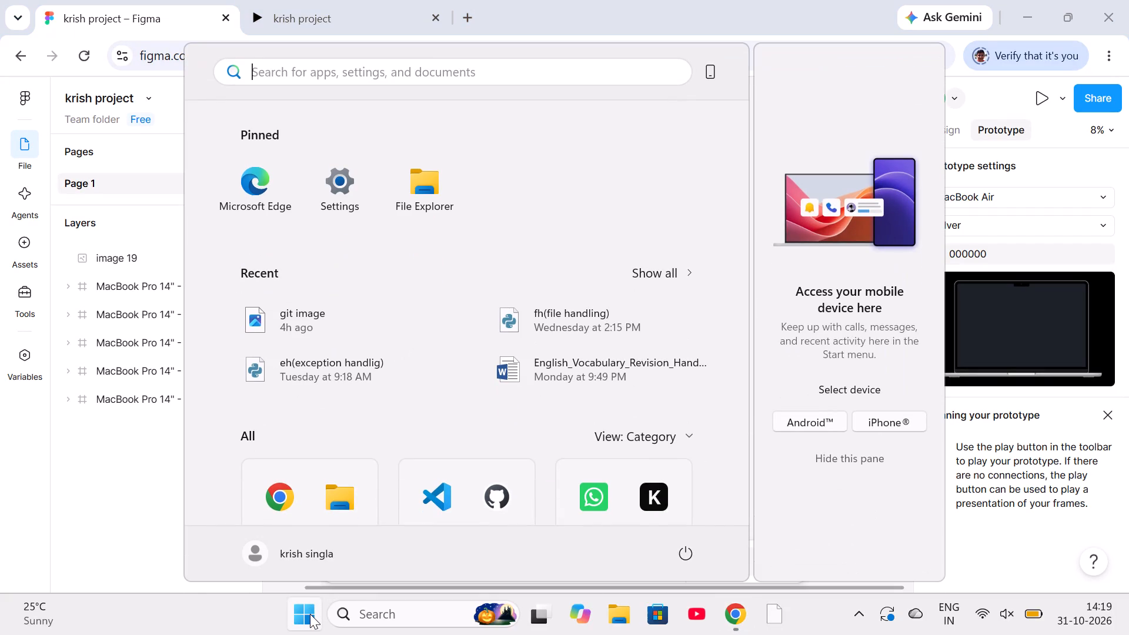
pyautogui.write('fusi')
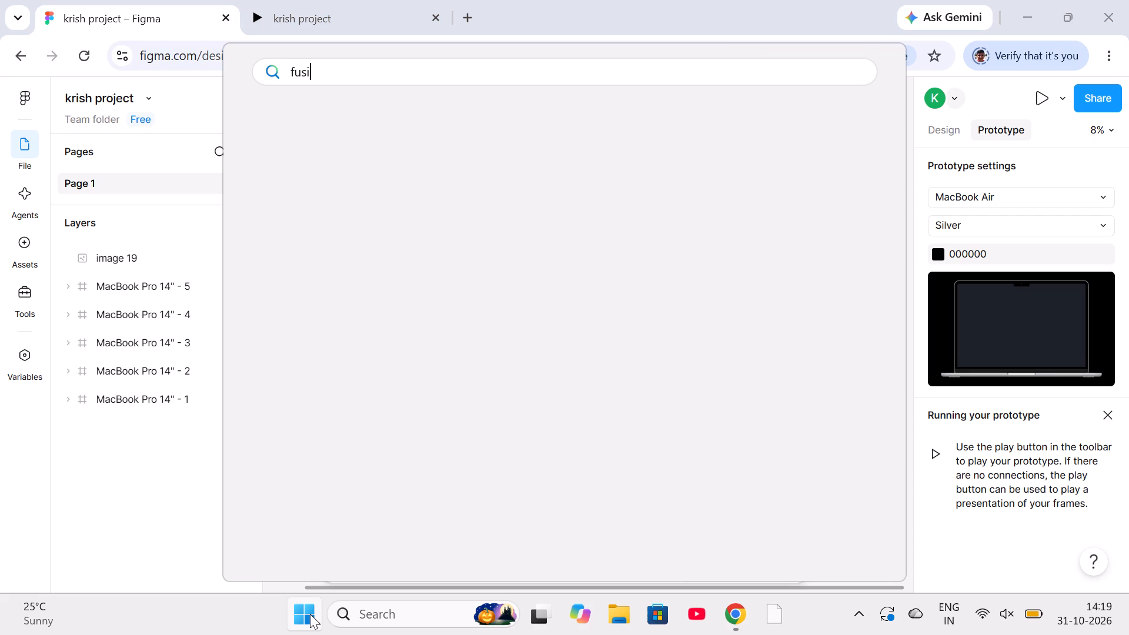
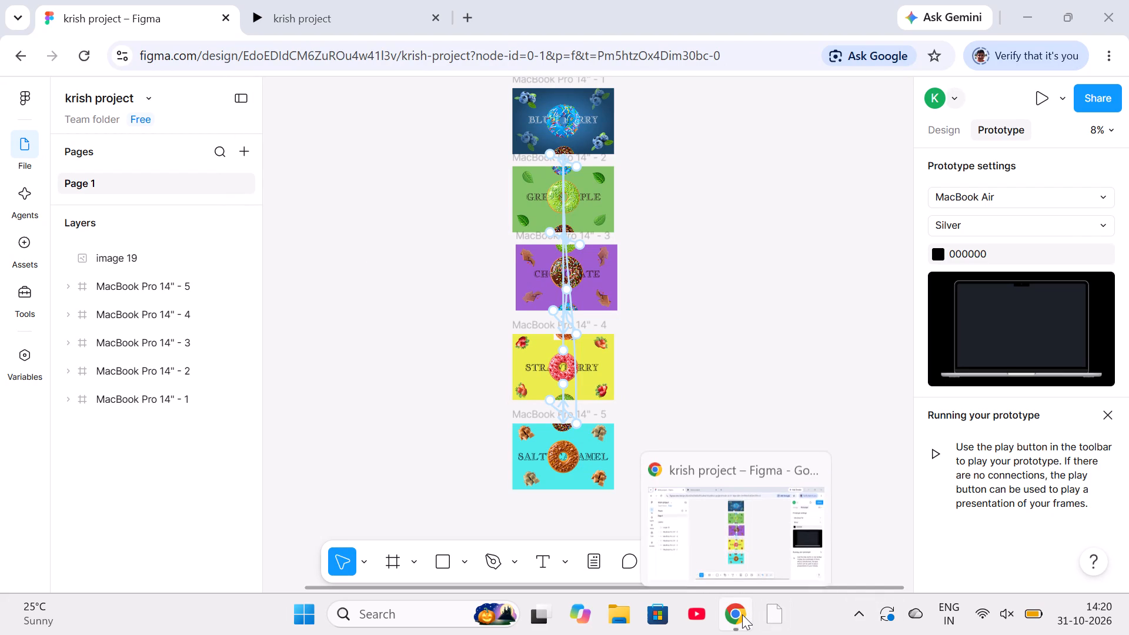
# Search the computer's installed apps for "fusio" and launch Autodesk Fusion.
pyautogui.click(743, 526)
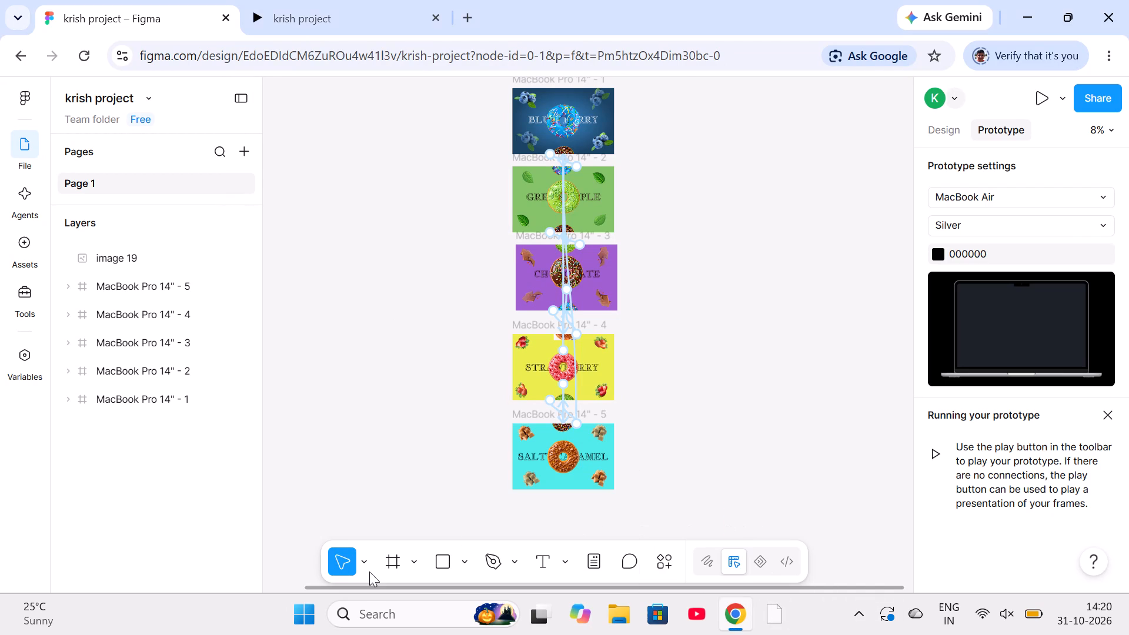
pyautogui.click(306, 612)
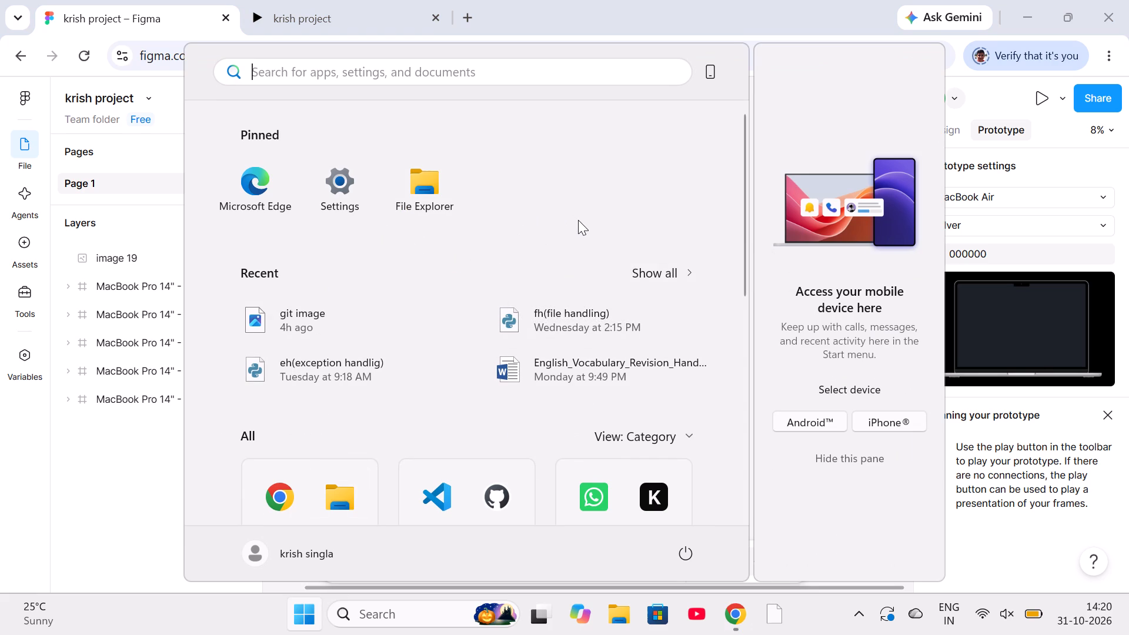
pyautogui.write('fusio')
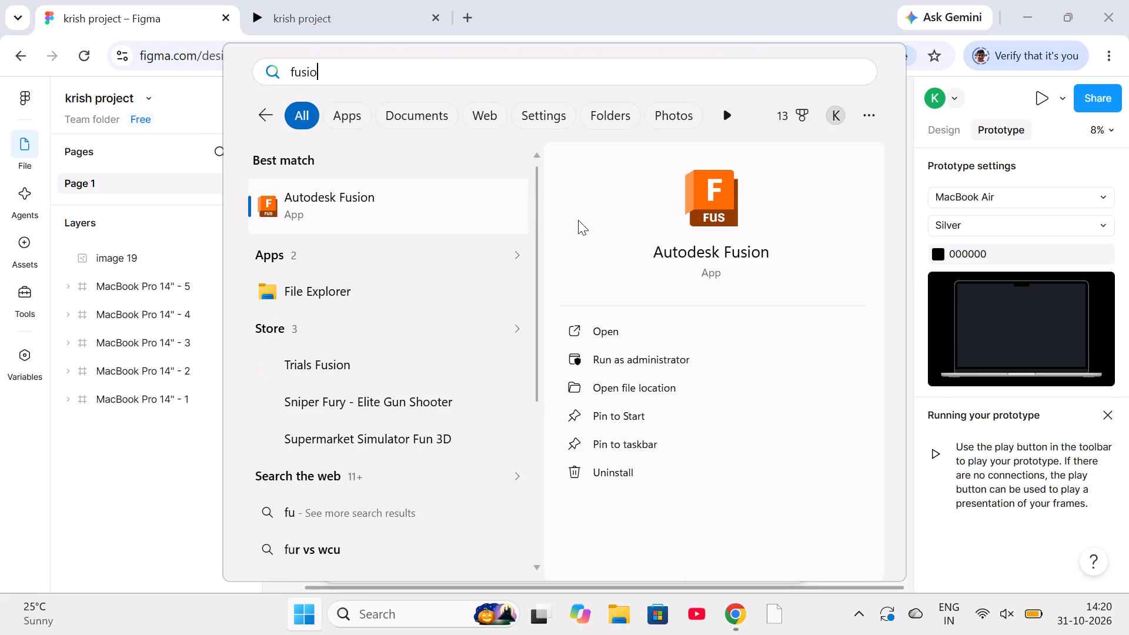
pyautogui.press('Return')
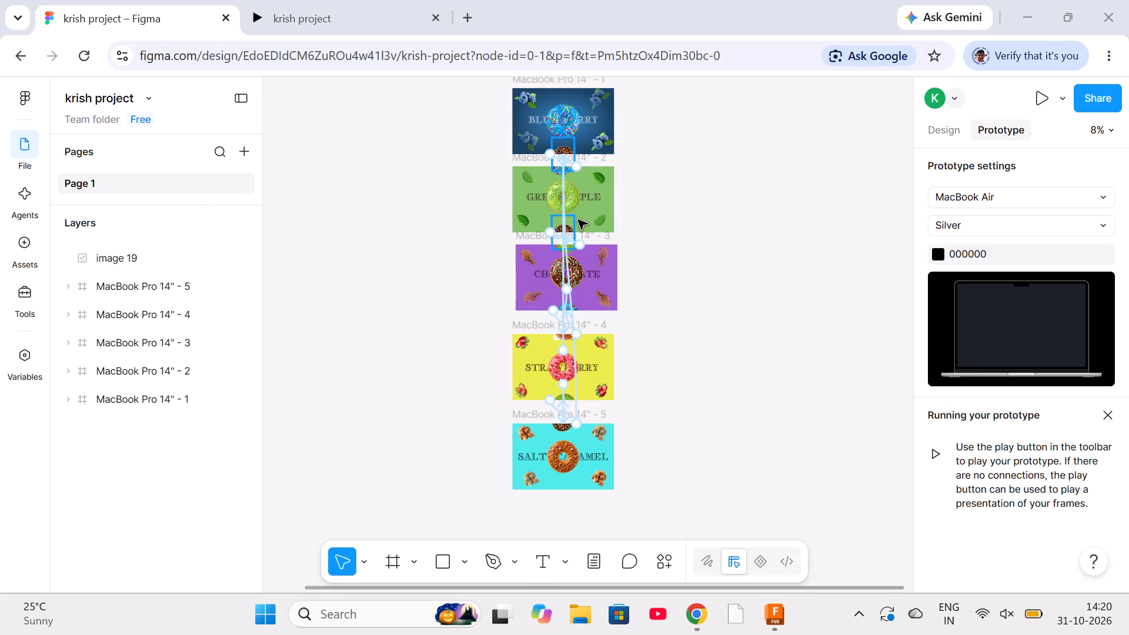
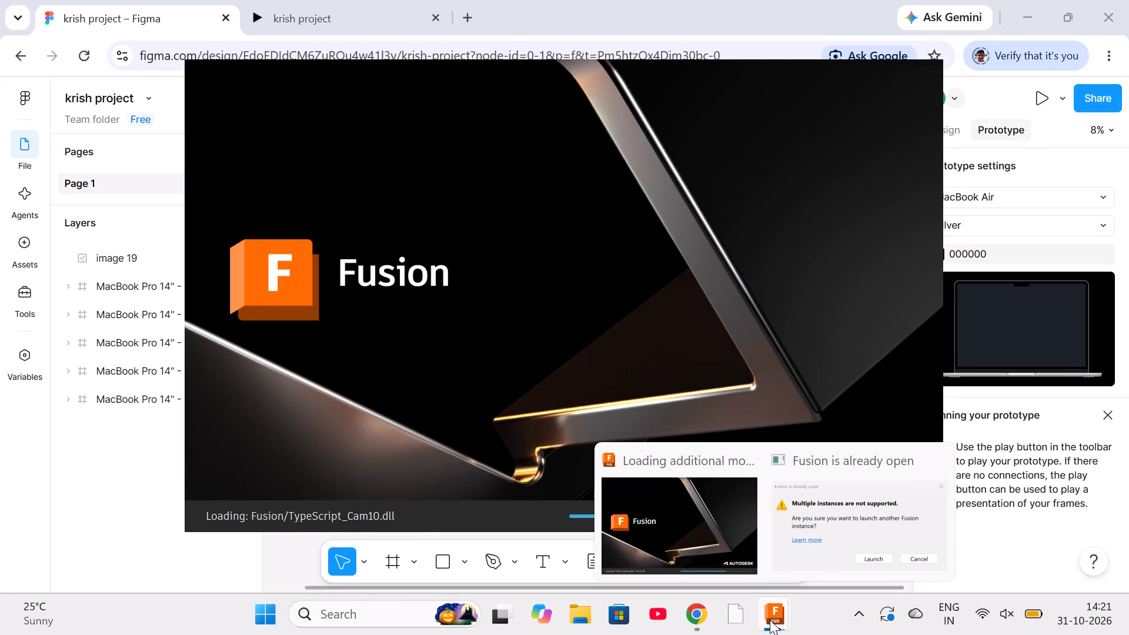
# Cancel launching another Fusion instance and return to the Figma design file.
pyautogui.click(746, 465)
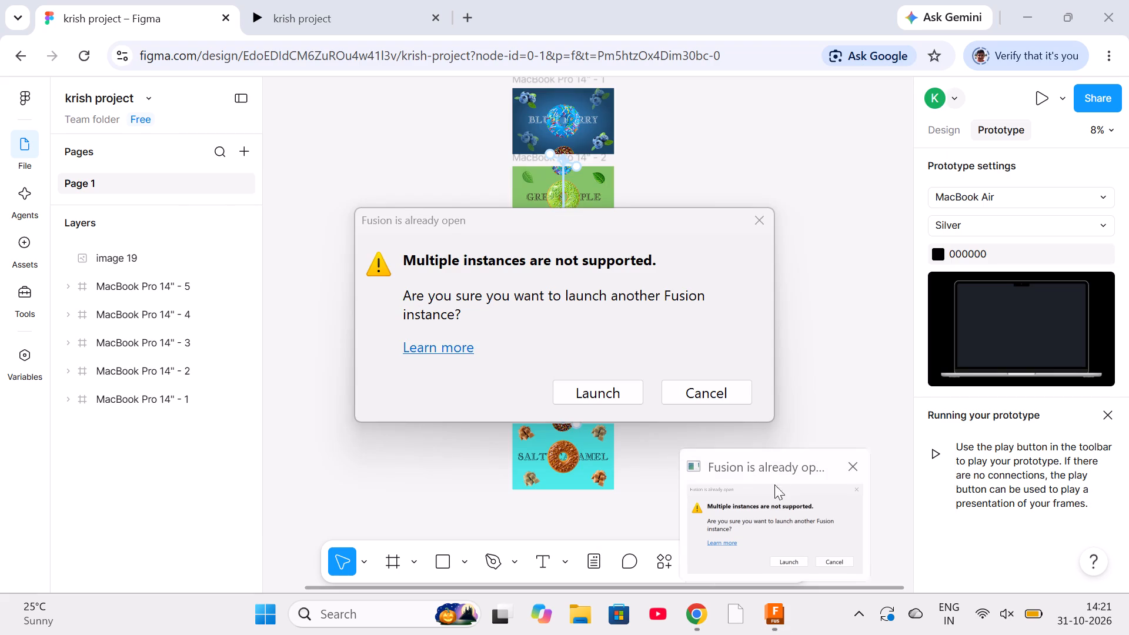
pyautogui.click(719, 388)
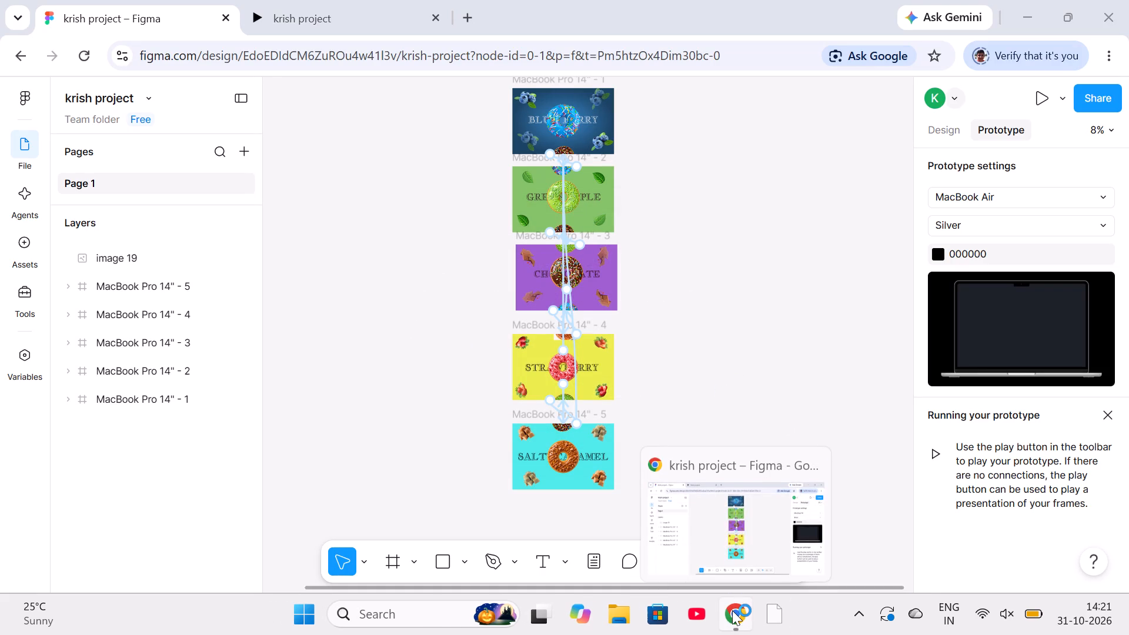
pyautogui.click(763, 367)
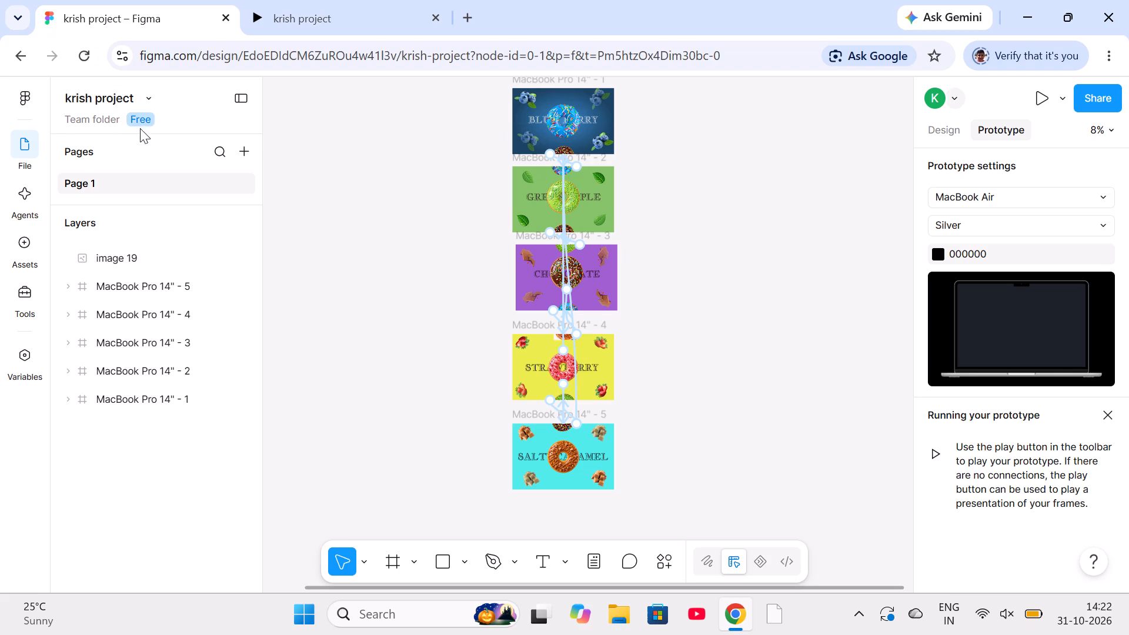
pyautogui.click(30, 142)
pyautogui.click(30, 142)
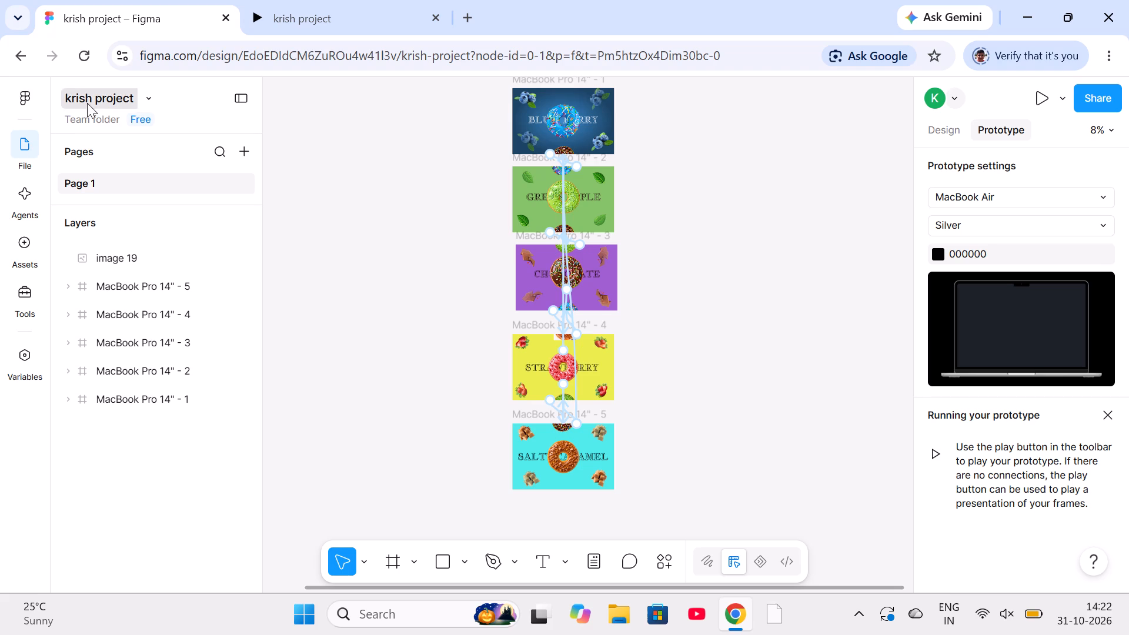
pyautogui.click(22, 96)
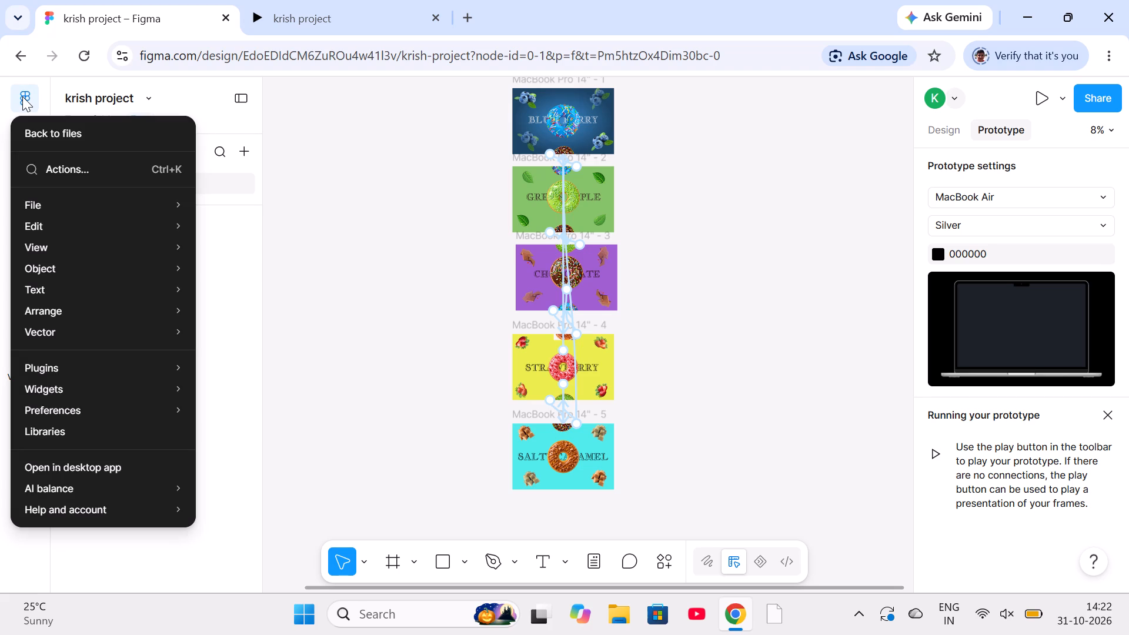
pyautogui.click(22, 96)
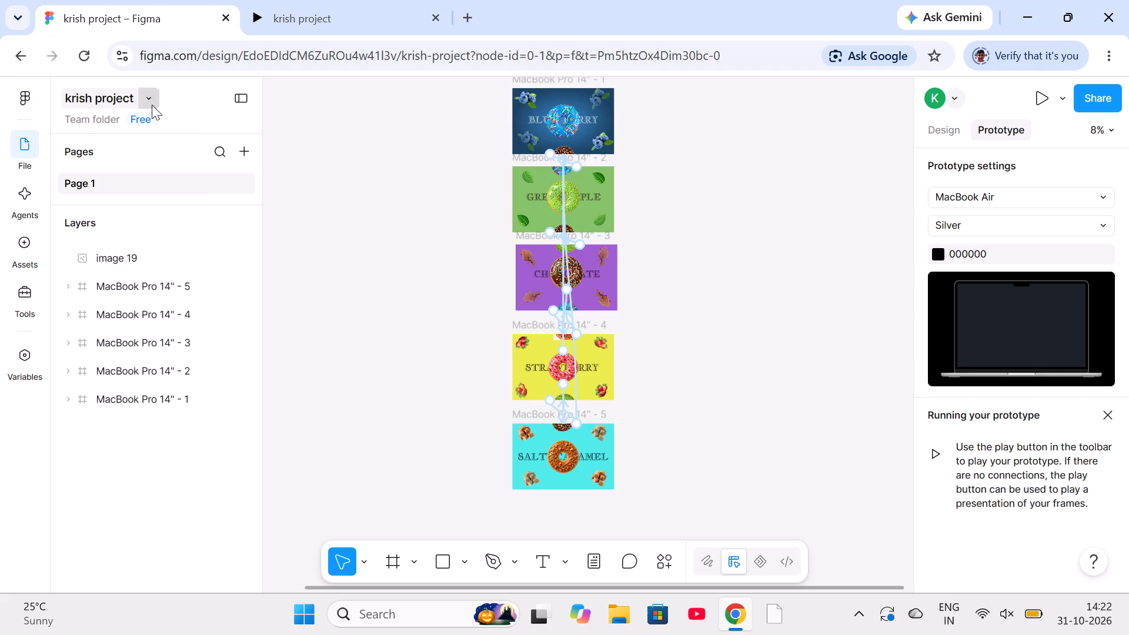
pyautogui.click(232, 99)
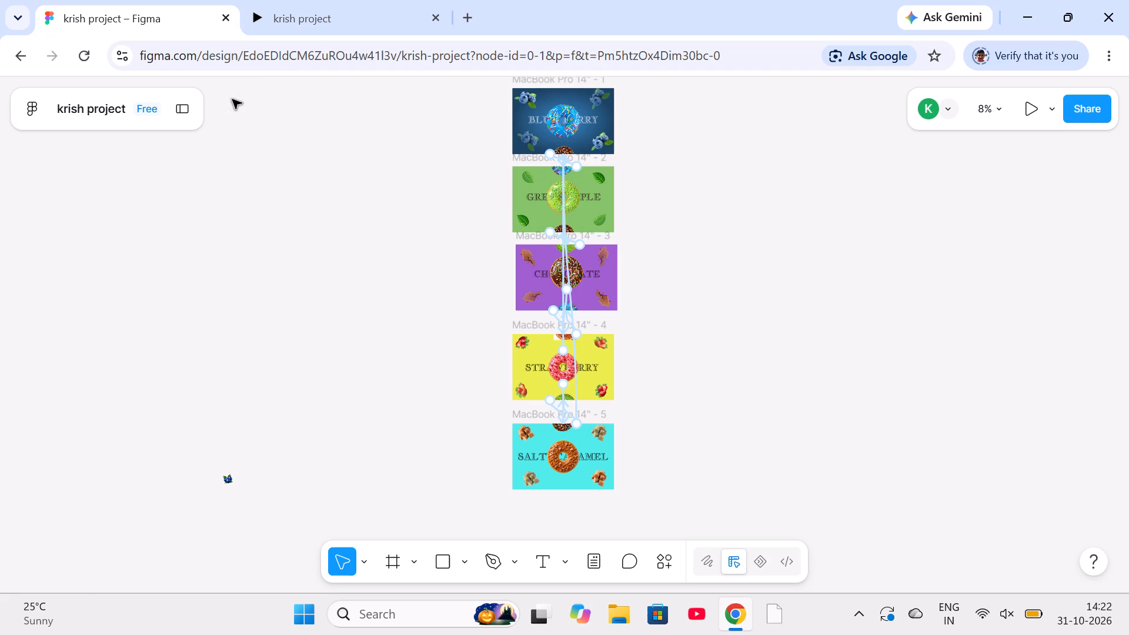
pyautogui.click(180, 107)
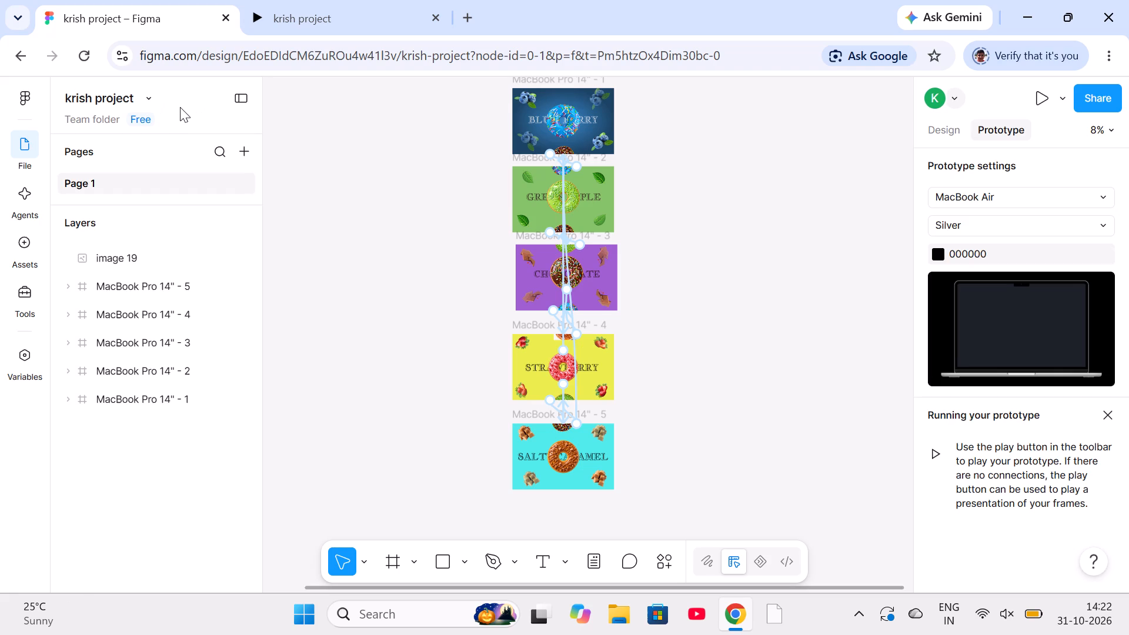
# Add a second page to the krish project design file and open it.
pyautogui.click(240, 146)
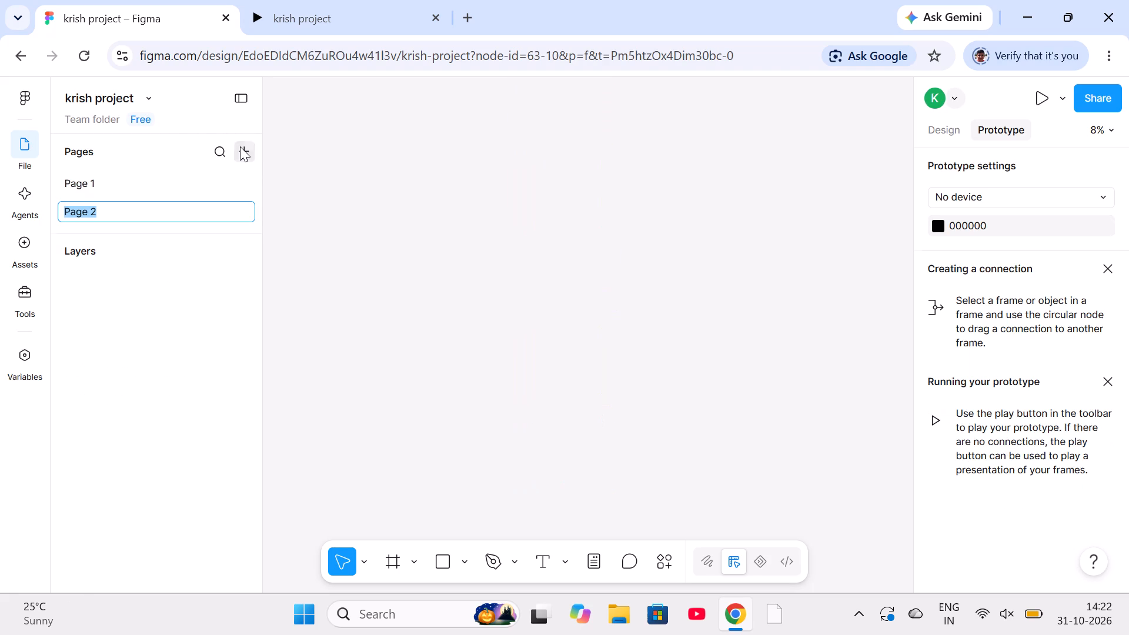
pyautogui.click(170, 181)
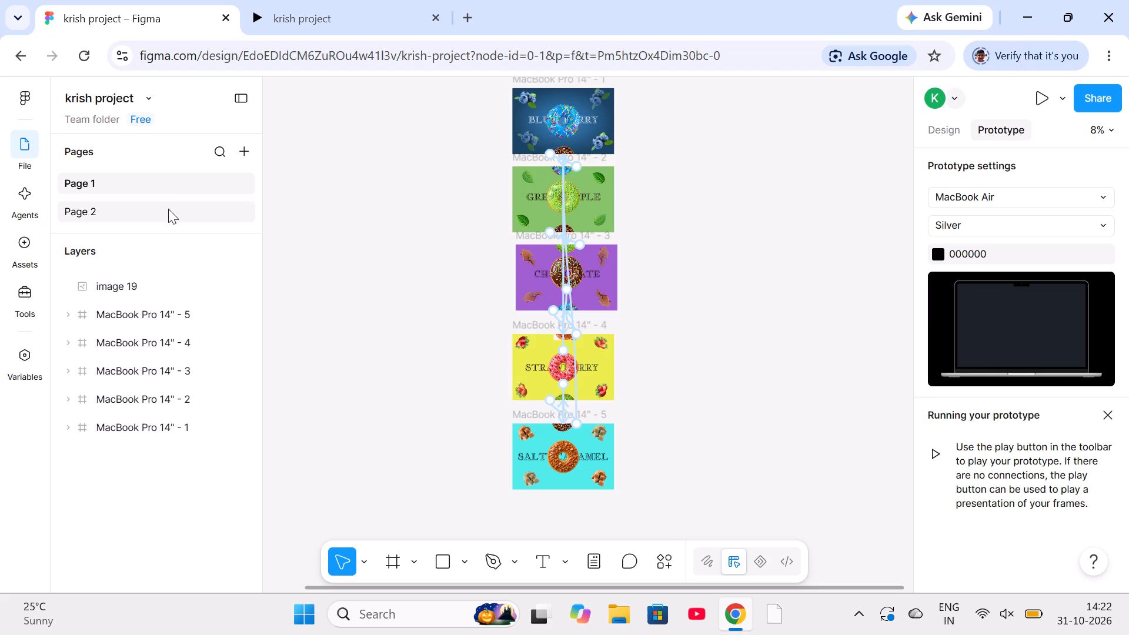
pyautogui.click(168, 209)
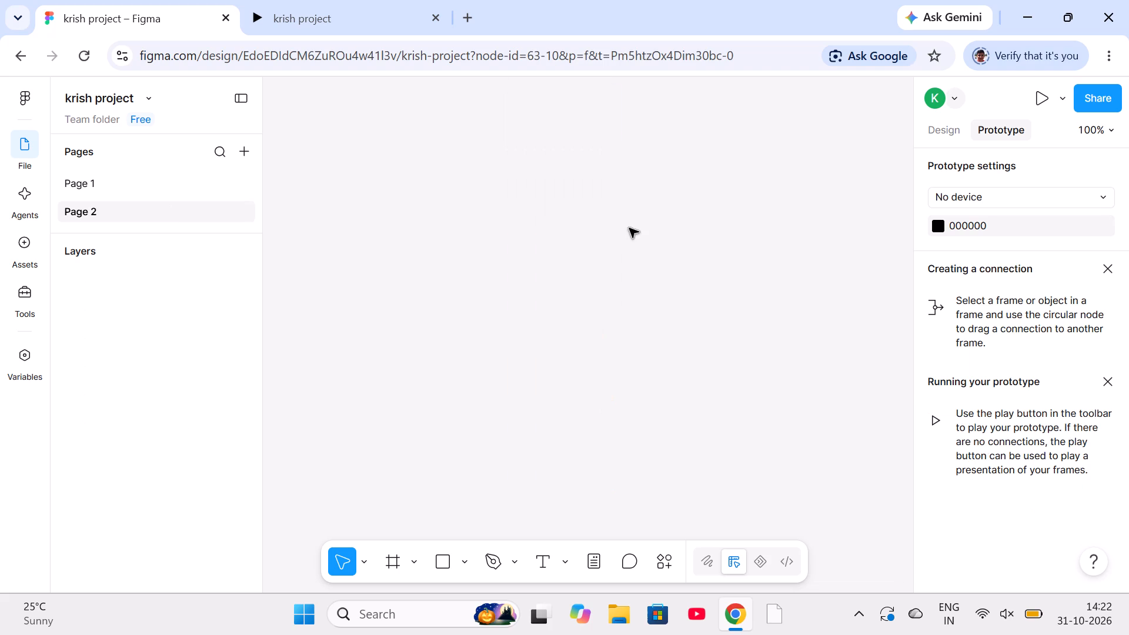
# Switch from the prototype settings to the design properties and go back to Page 1.
pyautogui.click(931, 128)
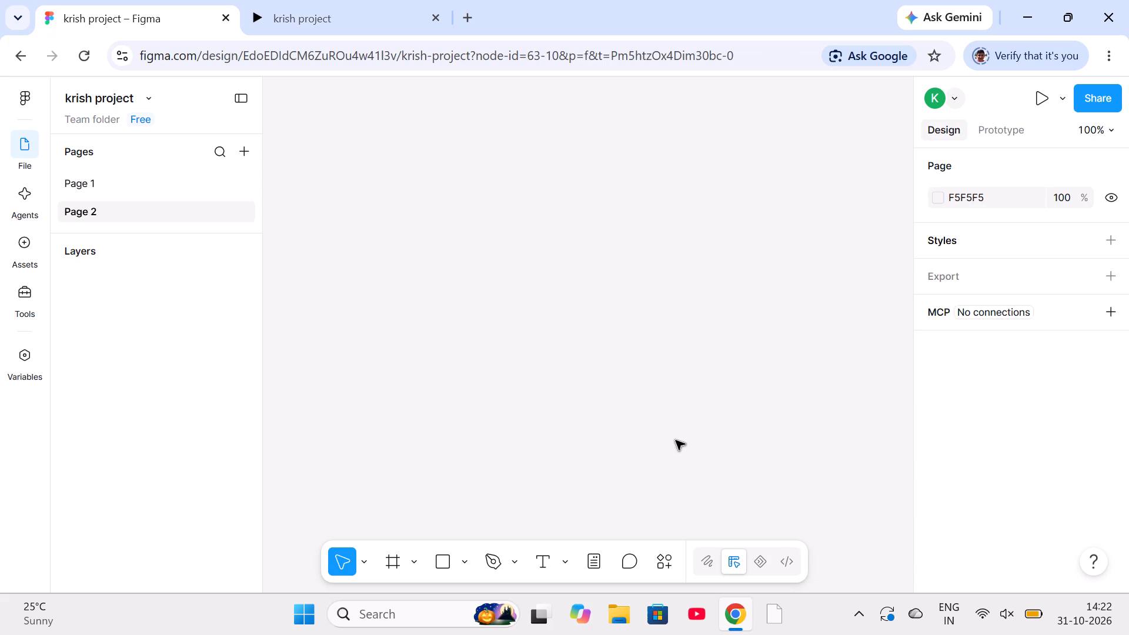
pyautogui.click(169, 183)
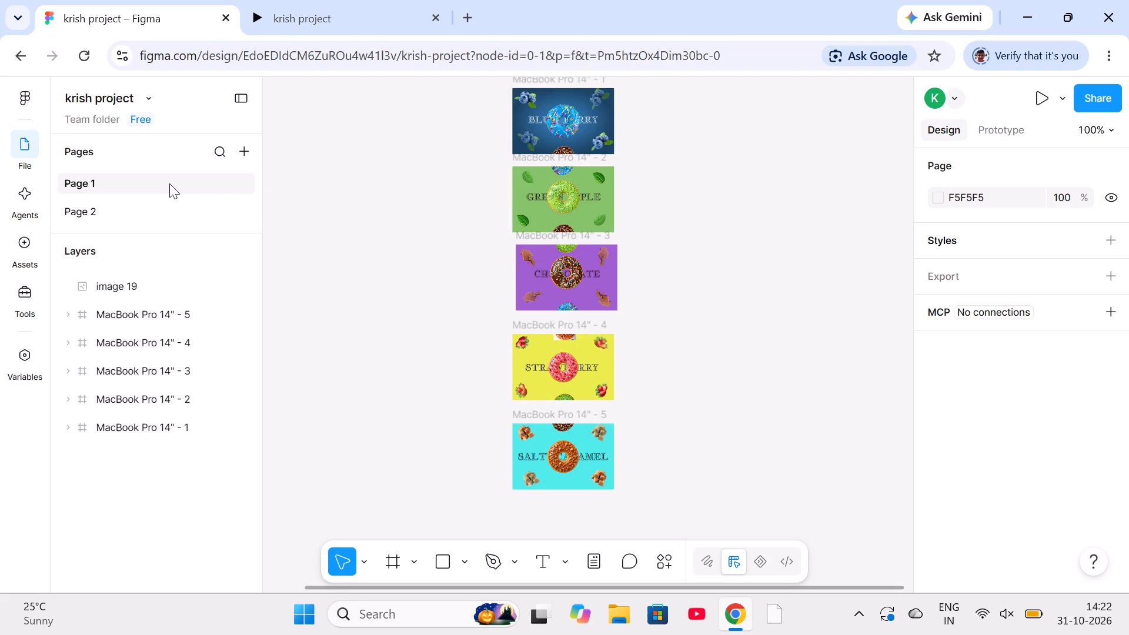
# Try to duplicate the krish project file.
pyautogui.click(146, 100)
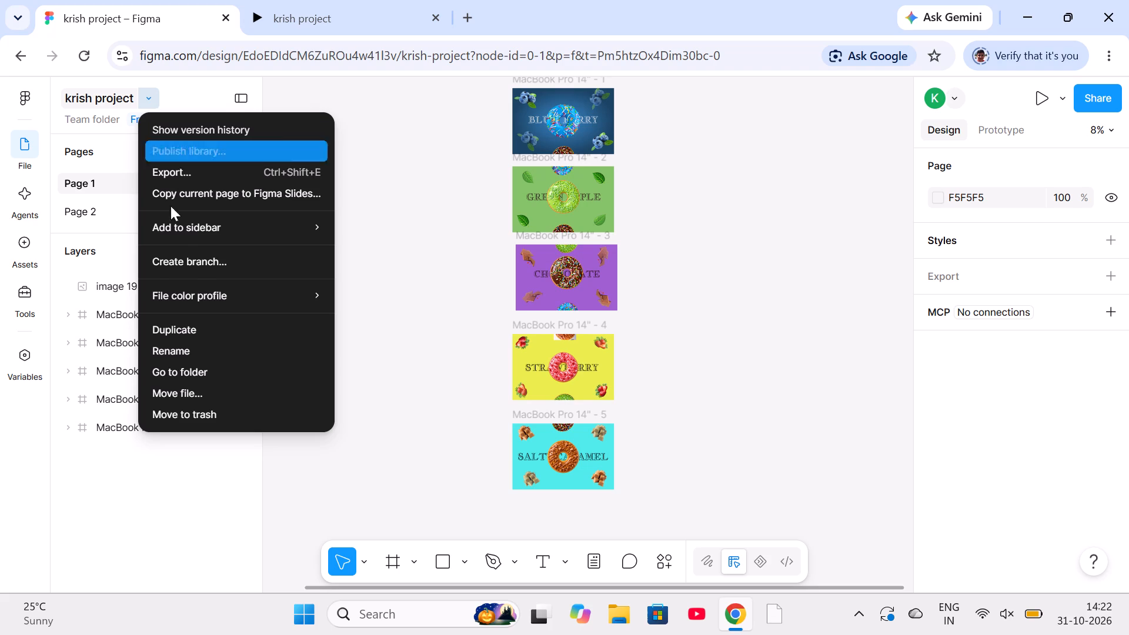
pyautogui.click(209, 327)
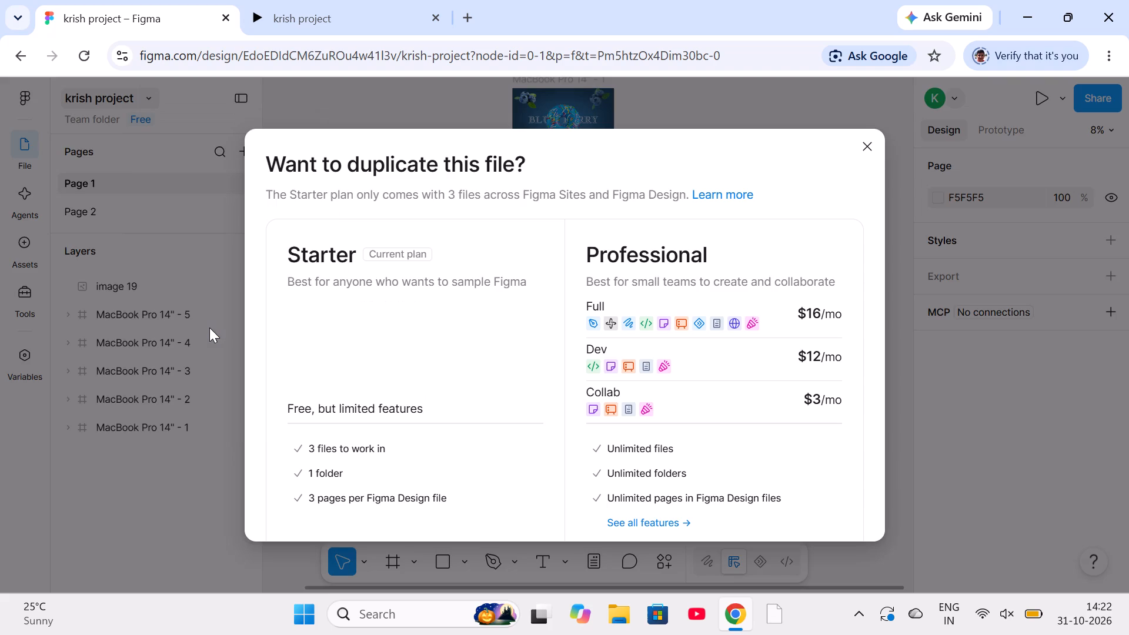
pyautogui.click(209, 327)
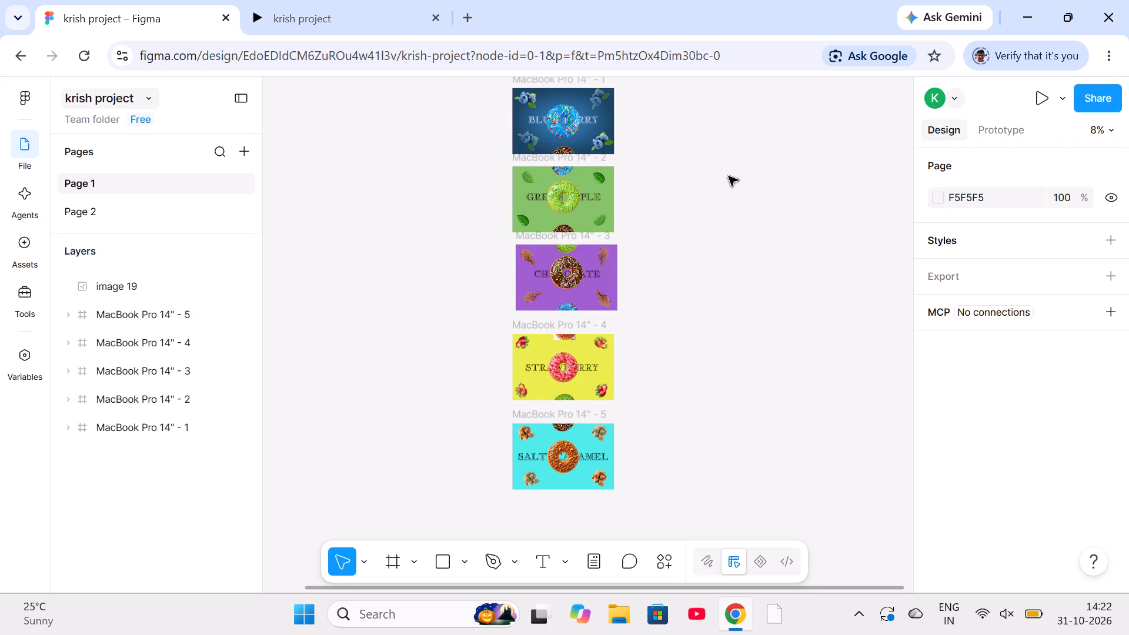
# Open the empty Page 2.
pyautogui.click(181, 205)
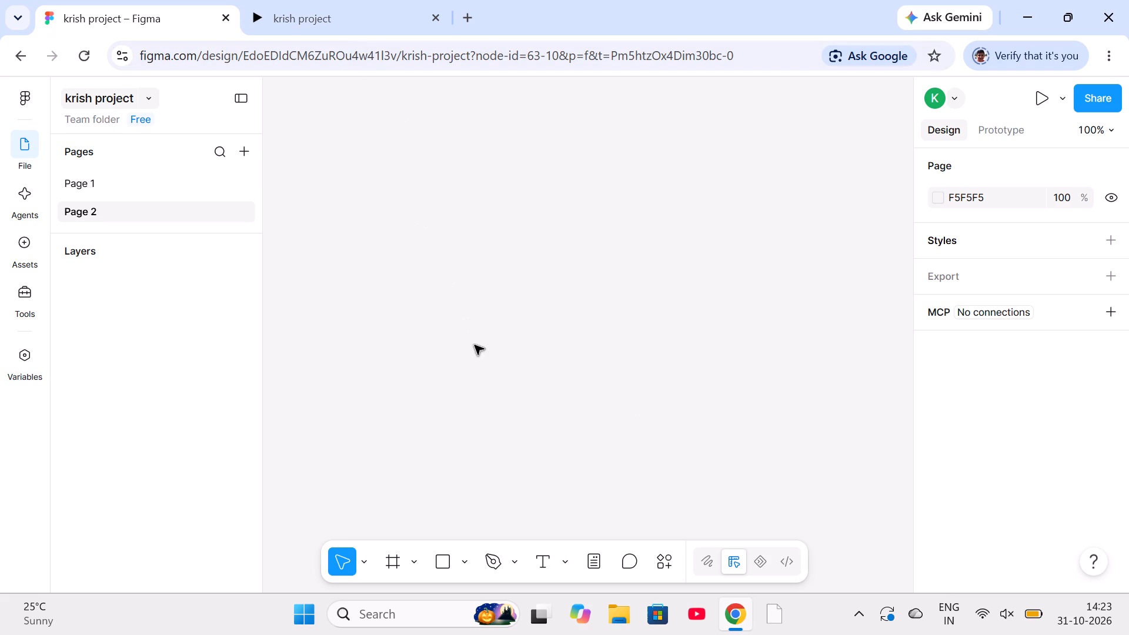
# Close the Autodesk Fusion window and return to the Figma design file.
pyautogui.click(729, 613)
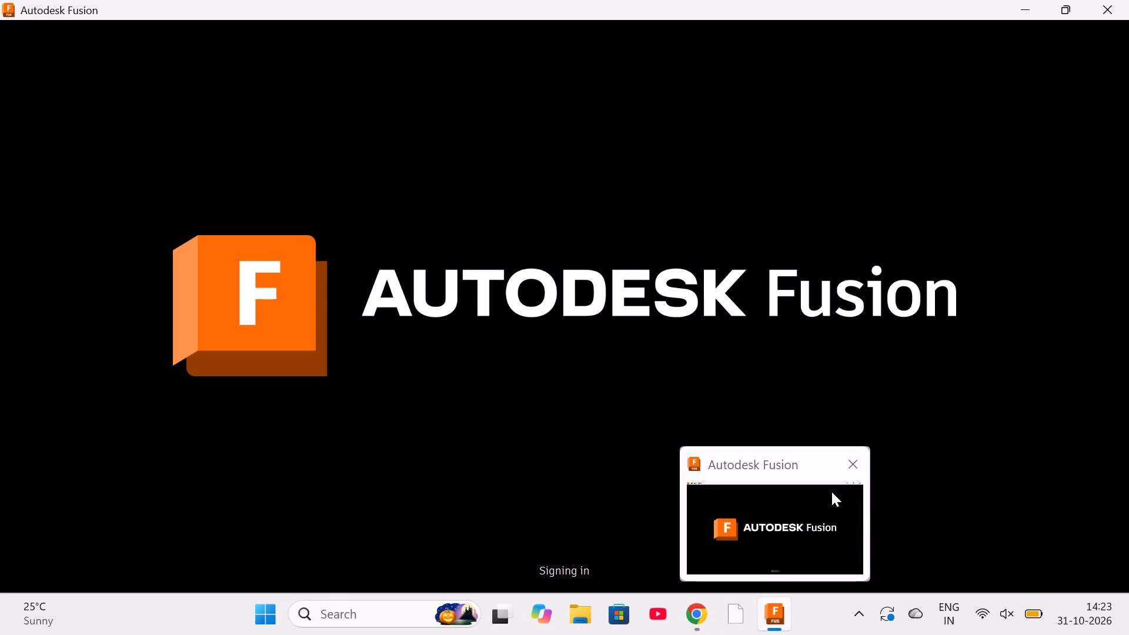
pyautogui.click(852, 464)
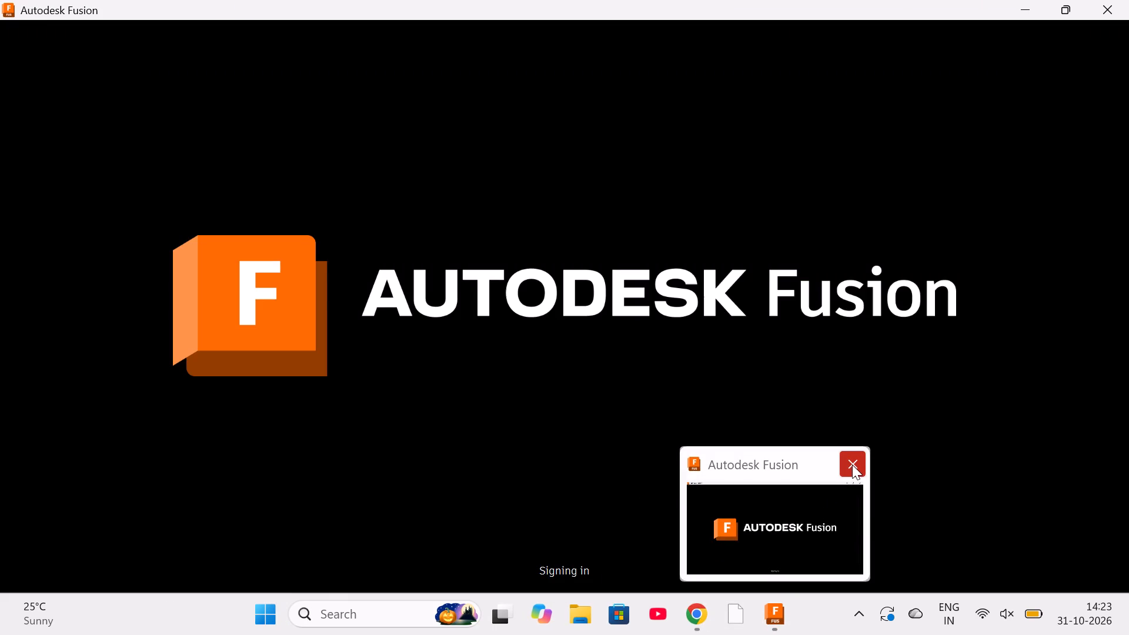
pyautogui.click(852, 464)
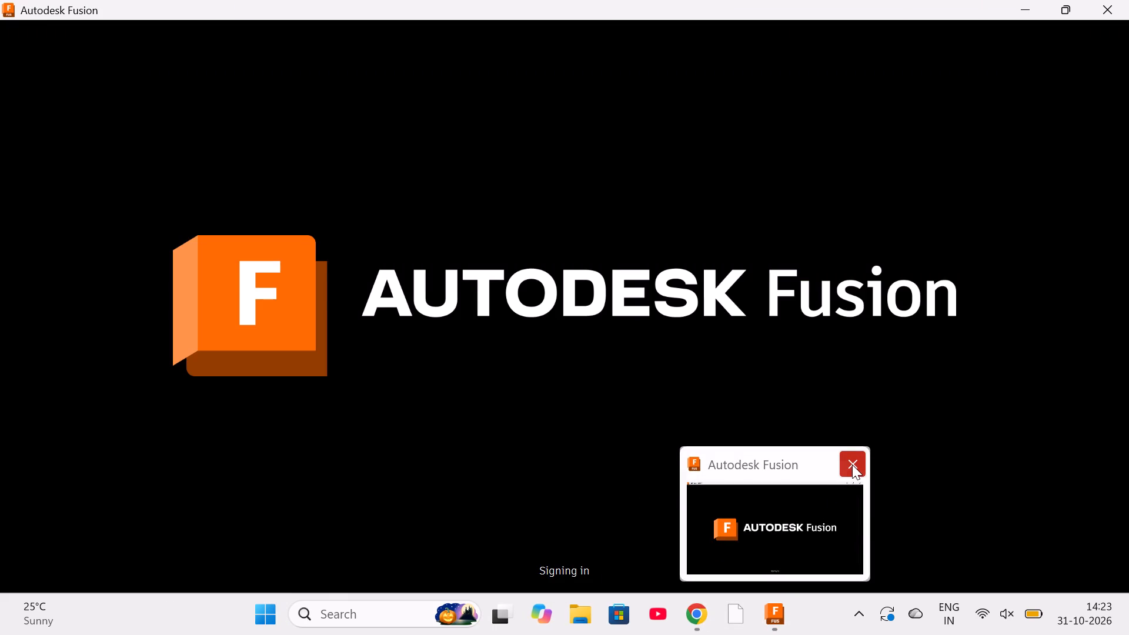
pyautogui.click(852, 464)
pyautogui.click(690, 606)
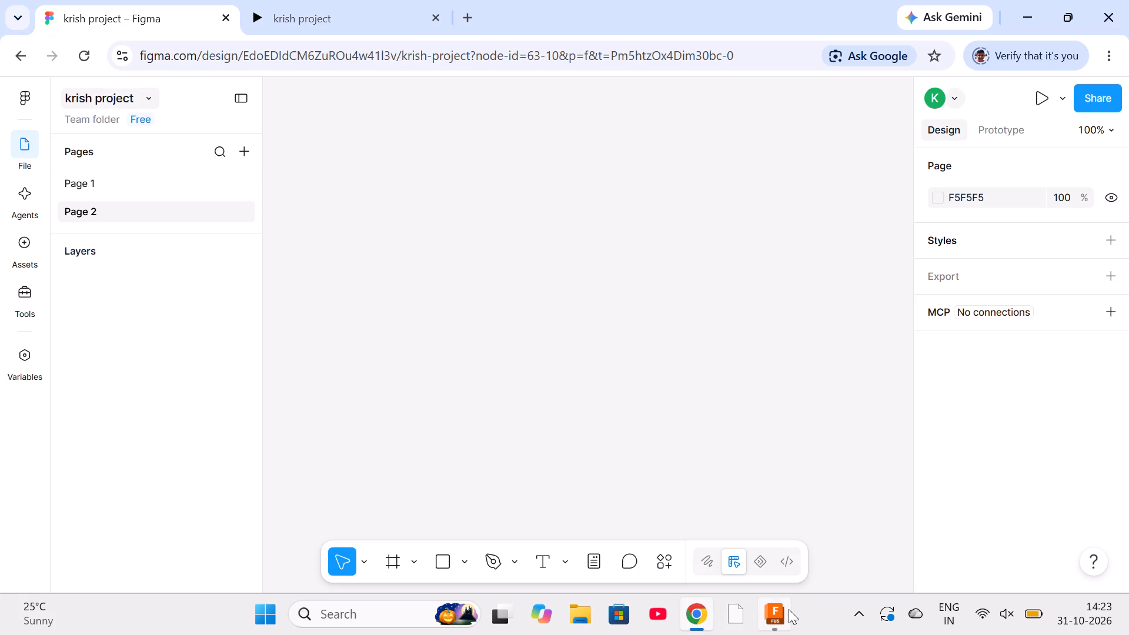
pyautogui.click(850, 463)
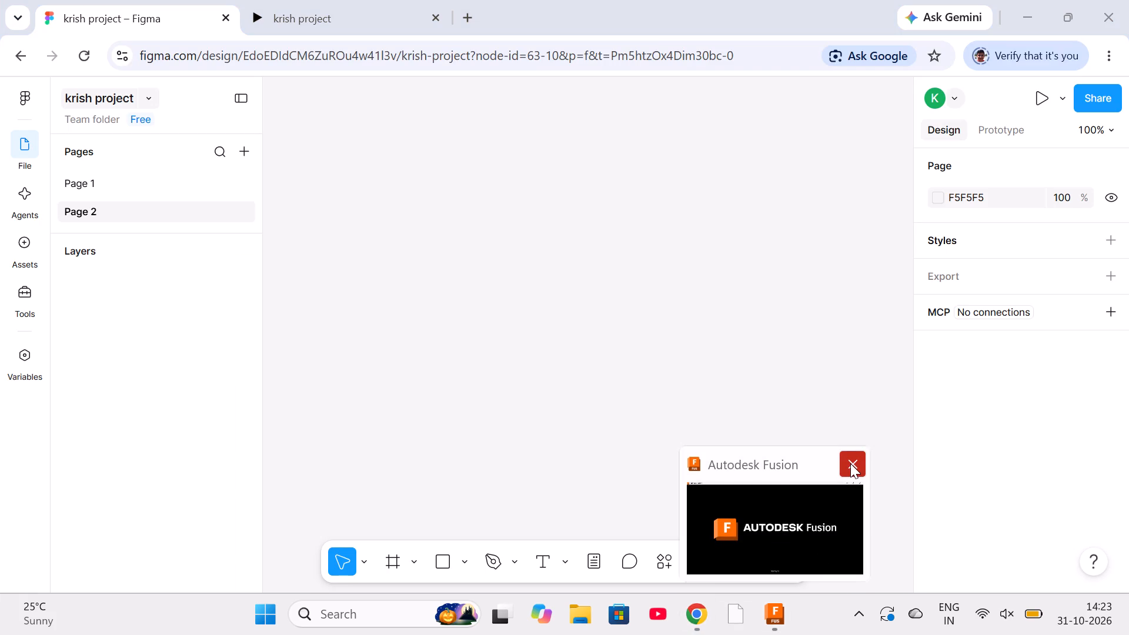
pyautogui.tripleClick(850, 463)
pyautogui.tripleClick(850, 463)
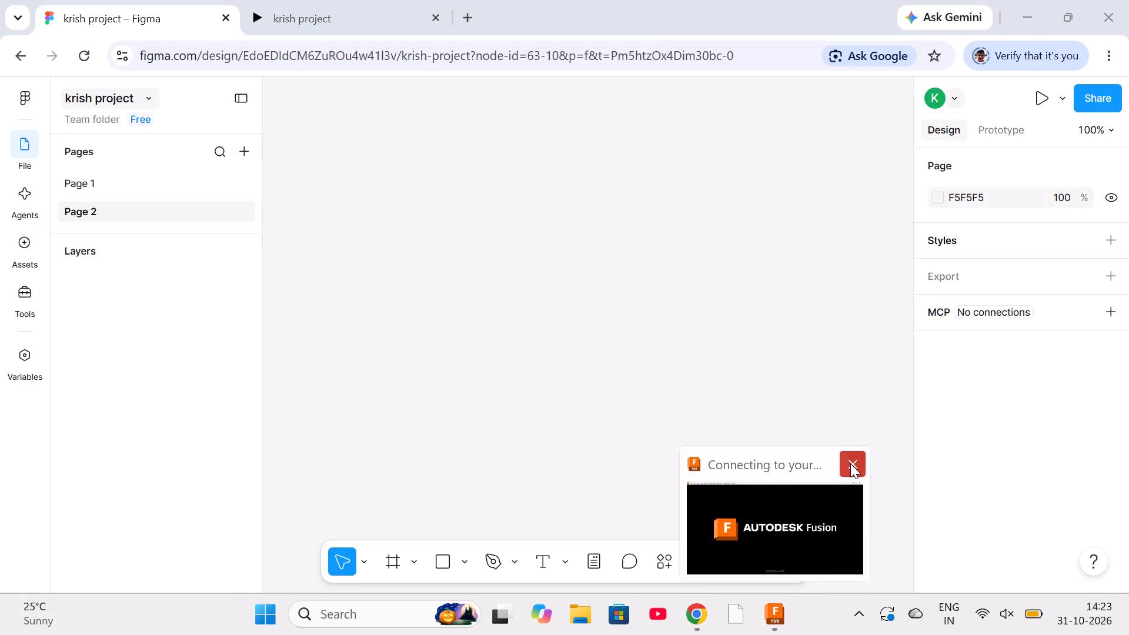
pyautogui.tripleClick(850, 463)
pyautogui.click(850, 463)
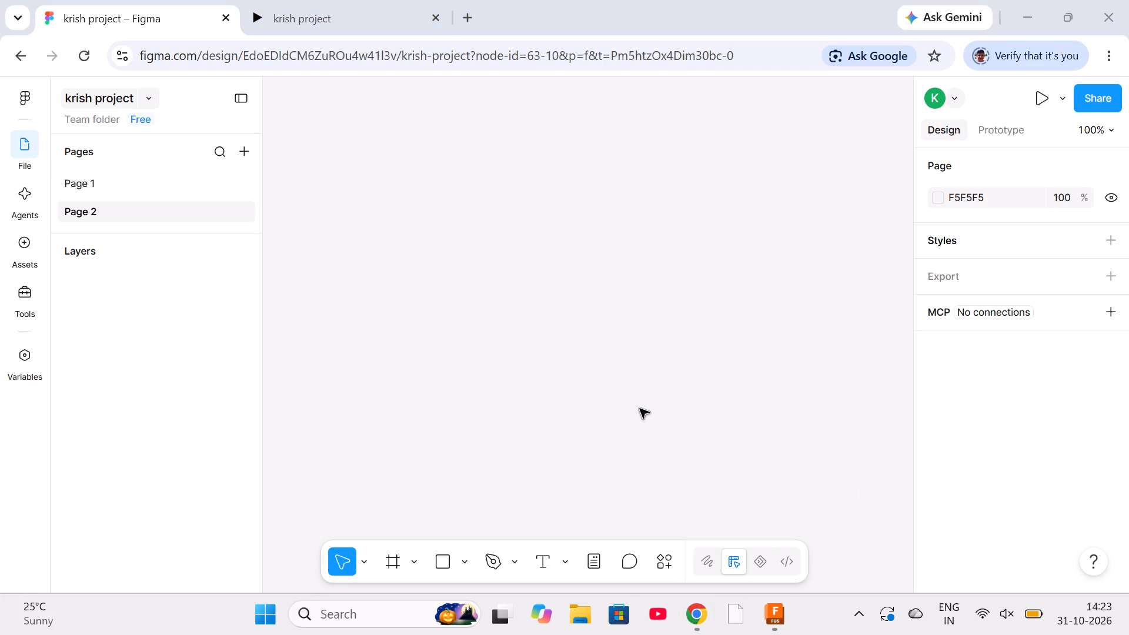
pyautogui.click(640, 409)
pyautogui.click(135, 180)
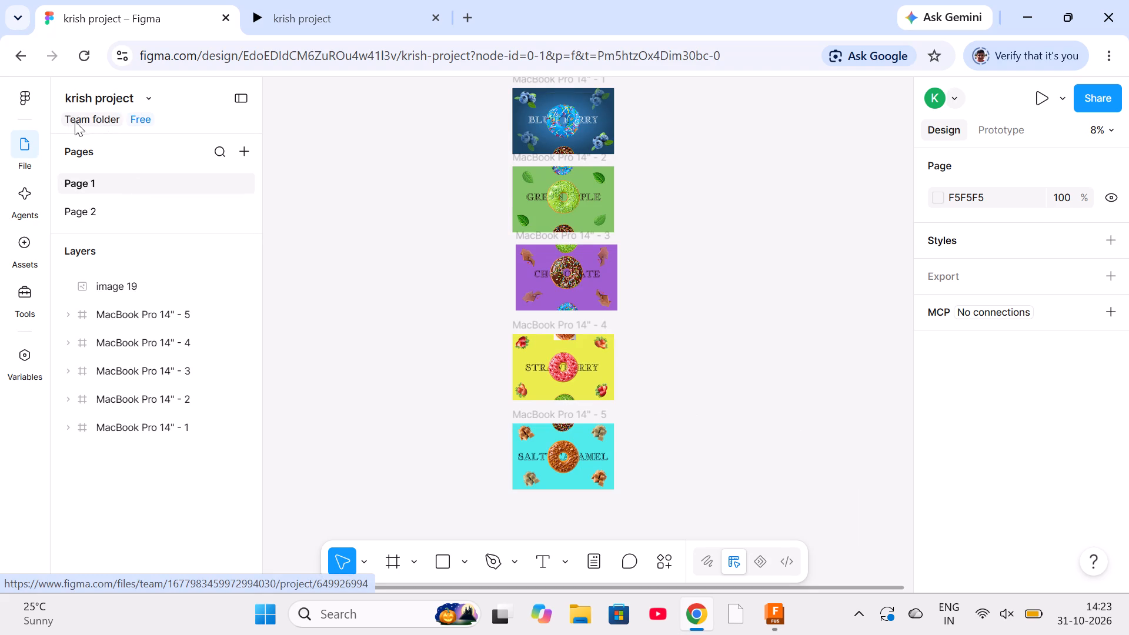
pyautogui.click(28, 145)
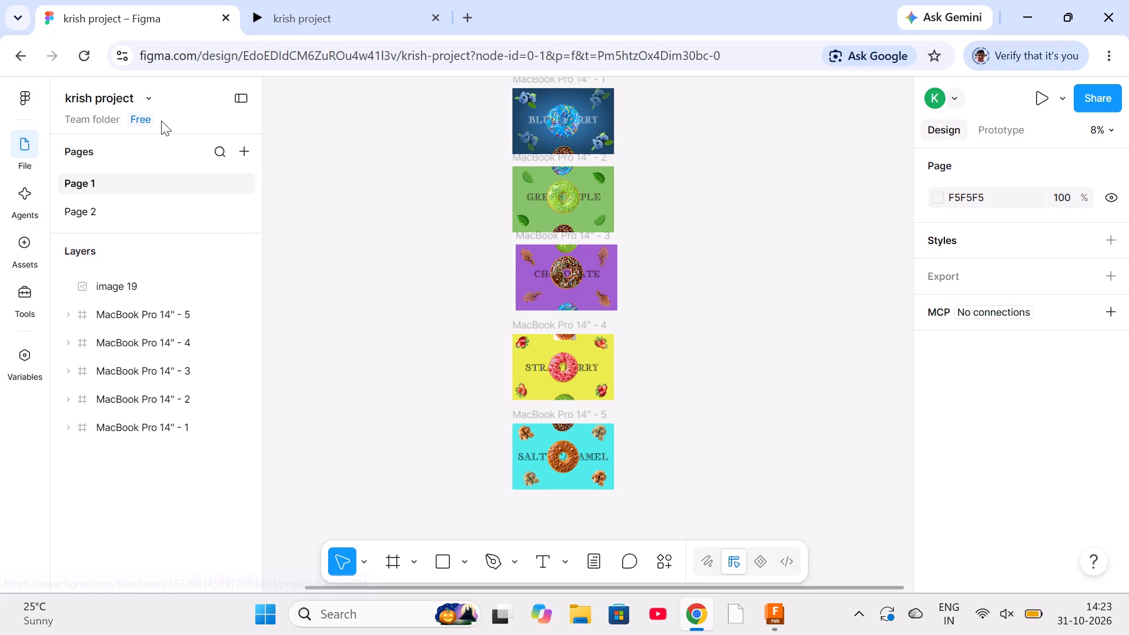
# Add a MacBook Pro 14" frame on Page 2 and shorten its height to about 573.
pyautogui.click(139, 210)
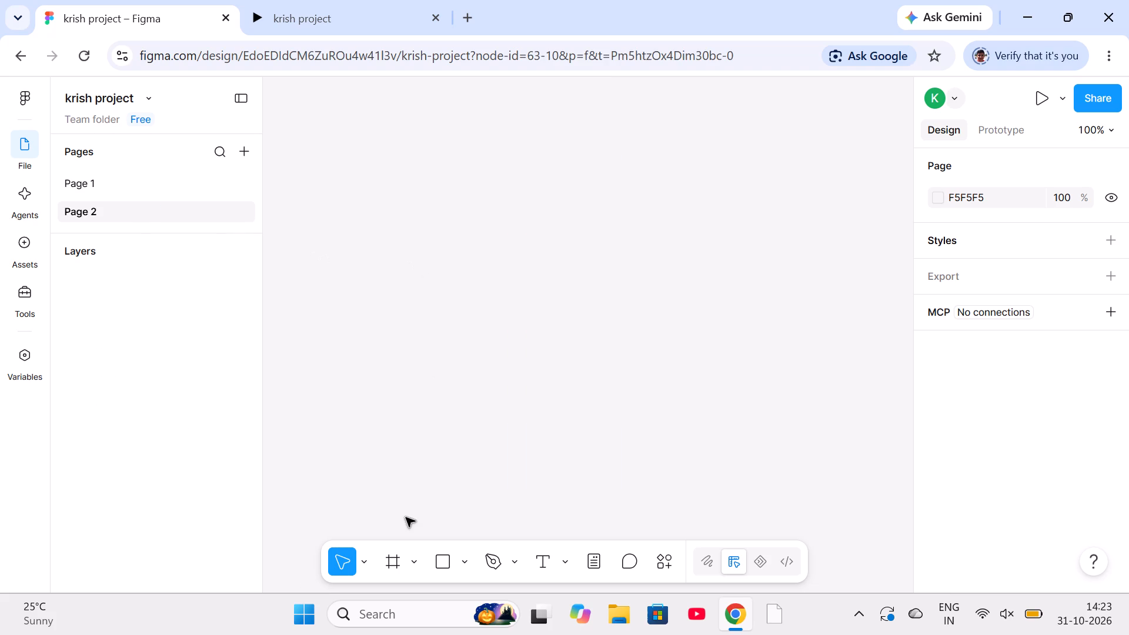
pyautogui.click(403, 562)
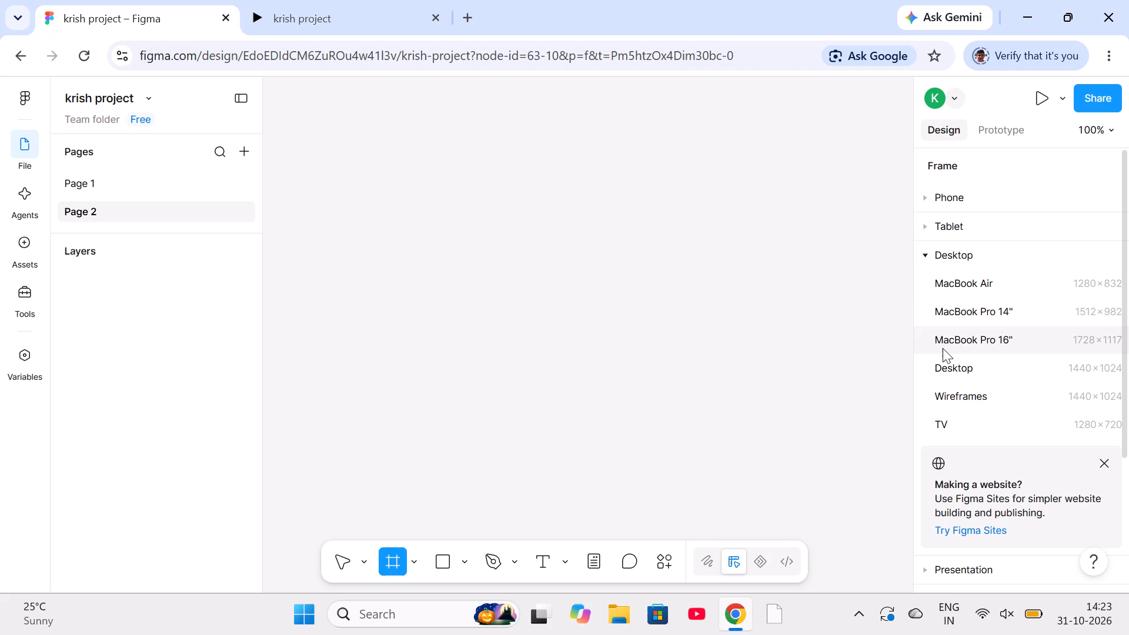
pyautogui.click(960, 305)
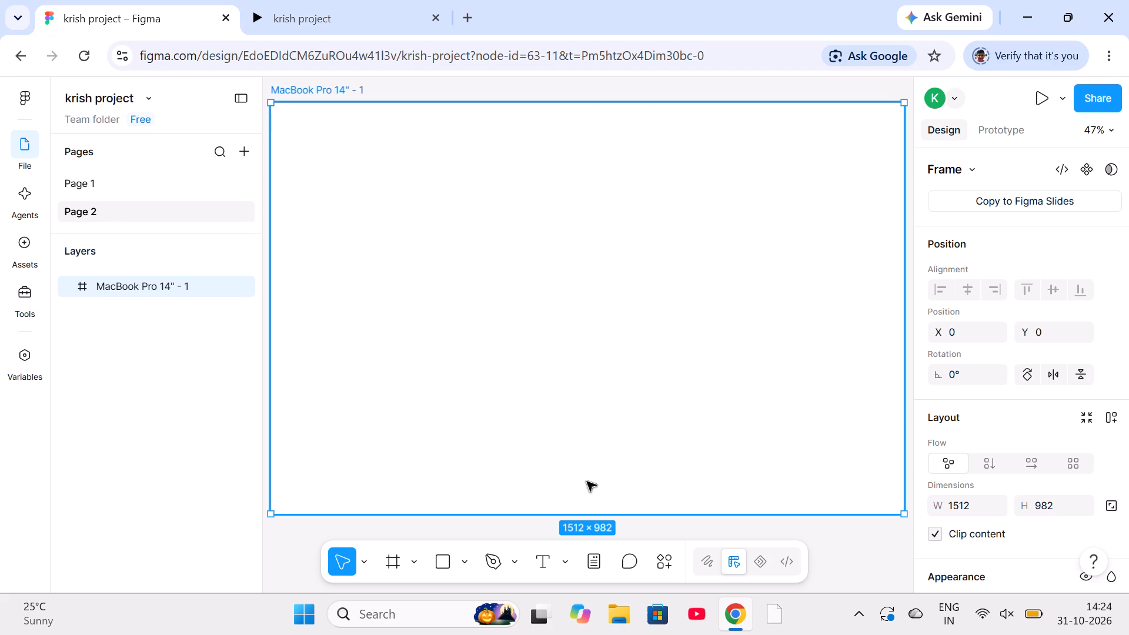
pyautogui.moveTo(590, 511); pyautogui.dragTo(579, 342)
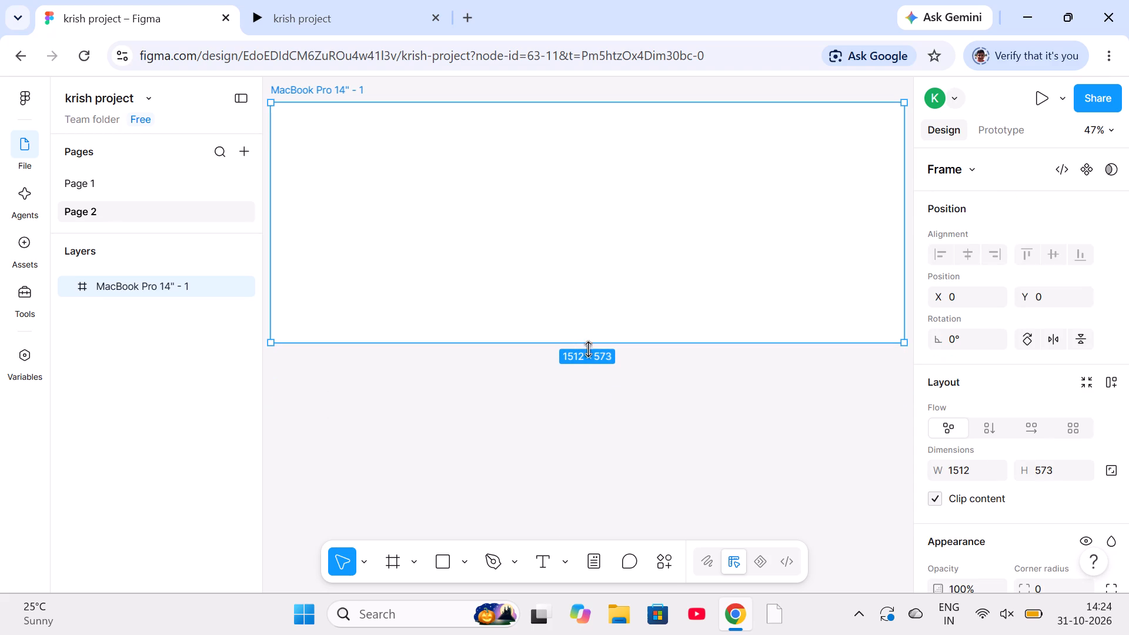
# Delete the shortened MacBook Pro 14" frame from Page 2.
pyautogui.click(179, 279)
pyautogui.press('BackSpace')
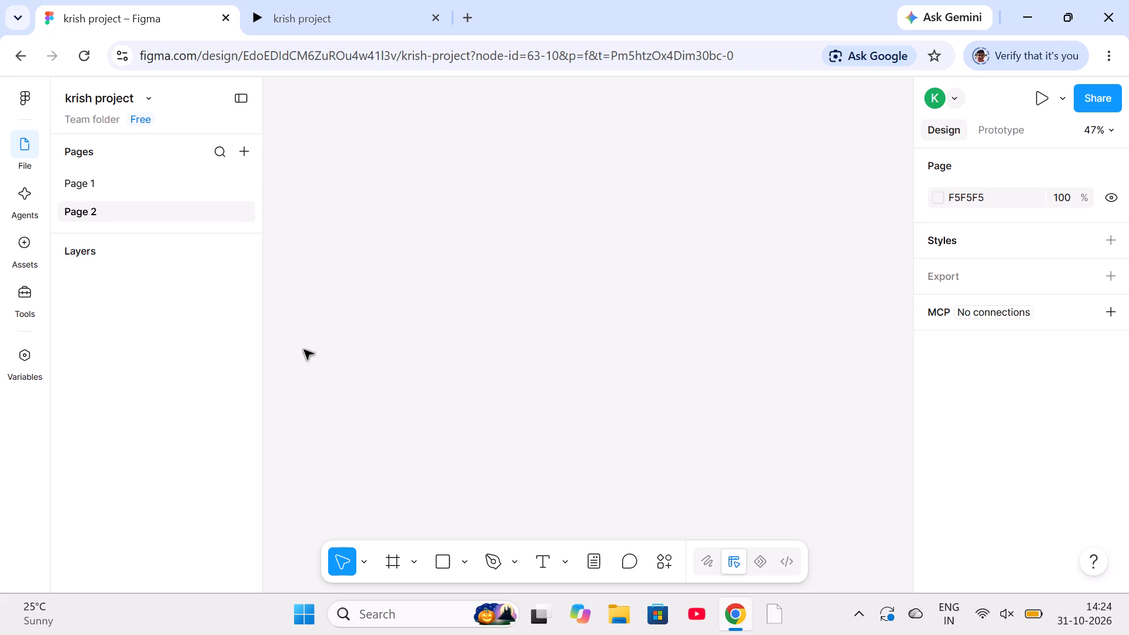
# Look over the donut frames on Page 1 and the running prototype preview, and return to Page 2.
pyautogui.click(389, 563)
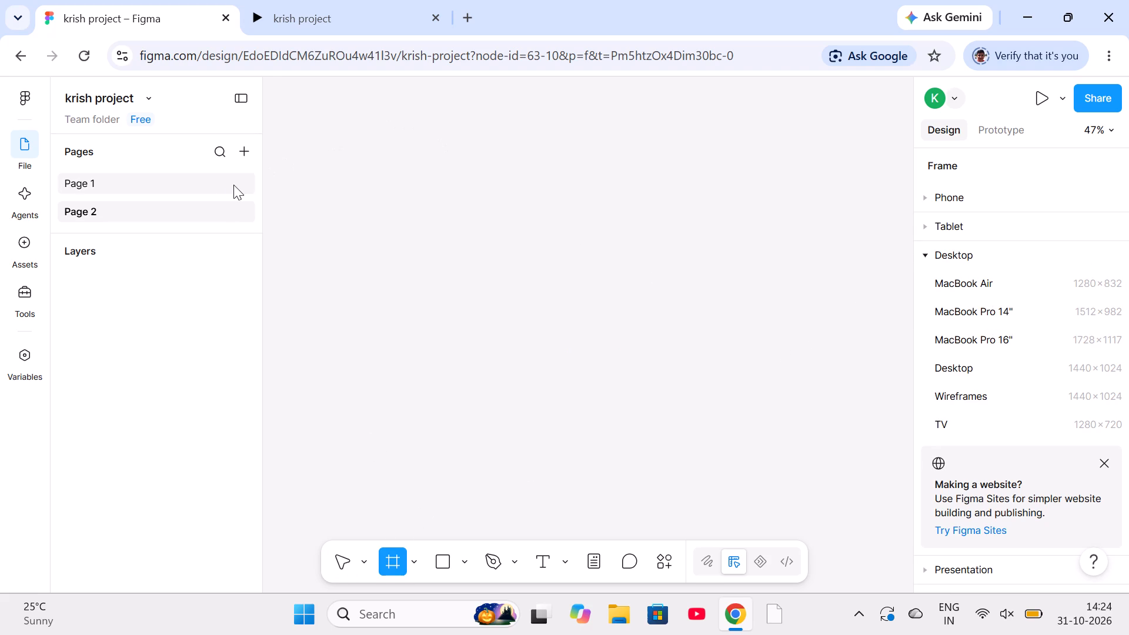
pyautogui.click(228, 183)
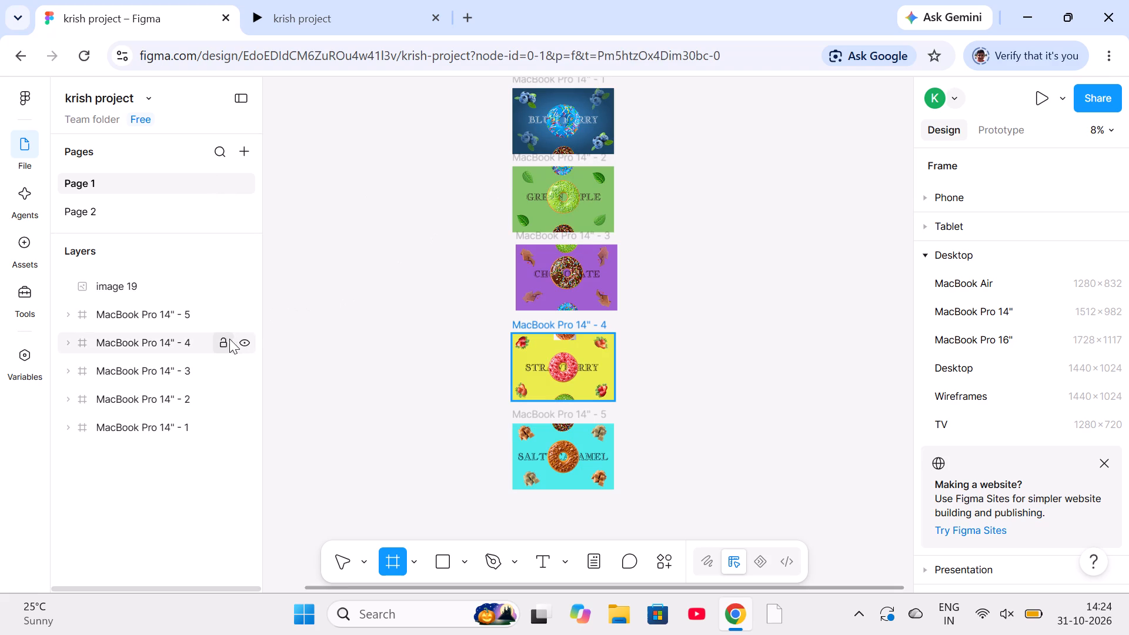
pyautogui.click(193, 341)
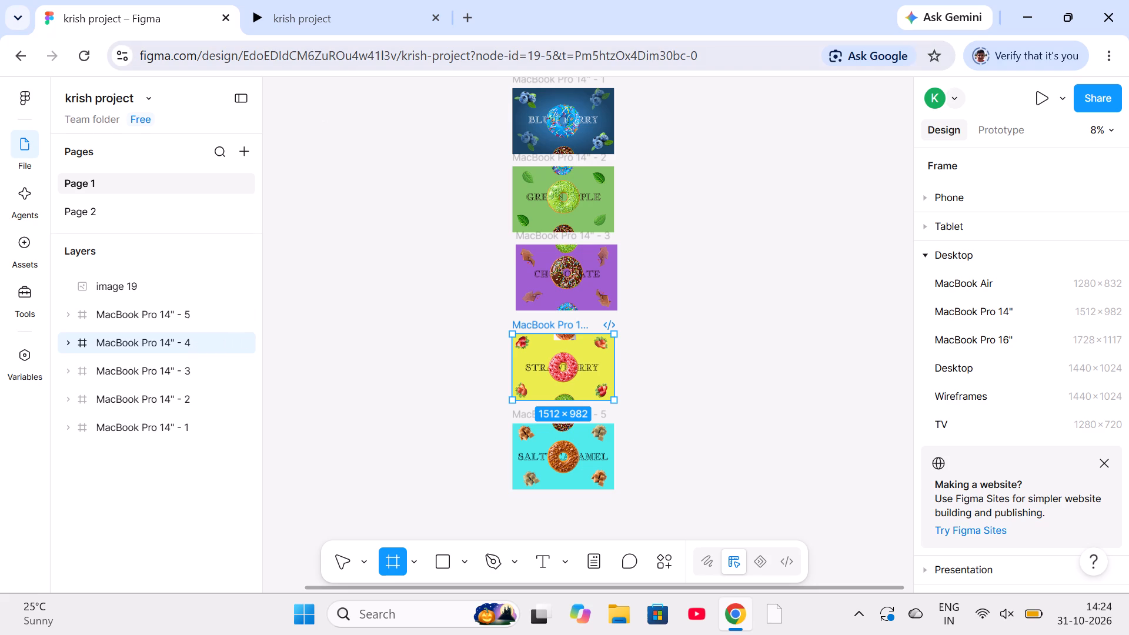
pyautogui.click(344, 9)
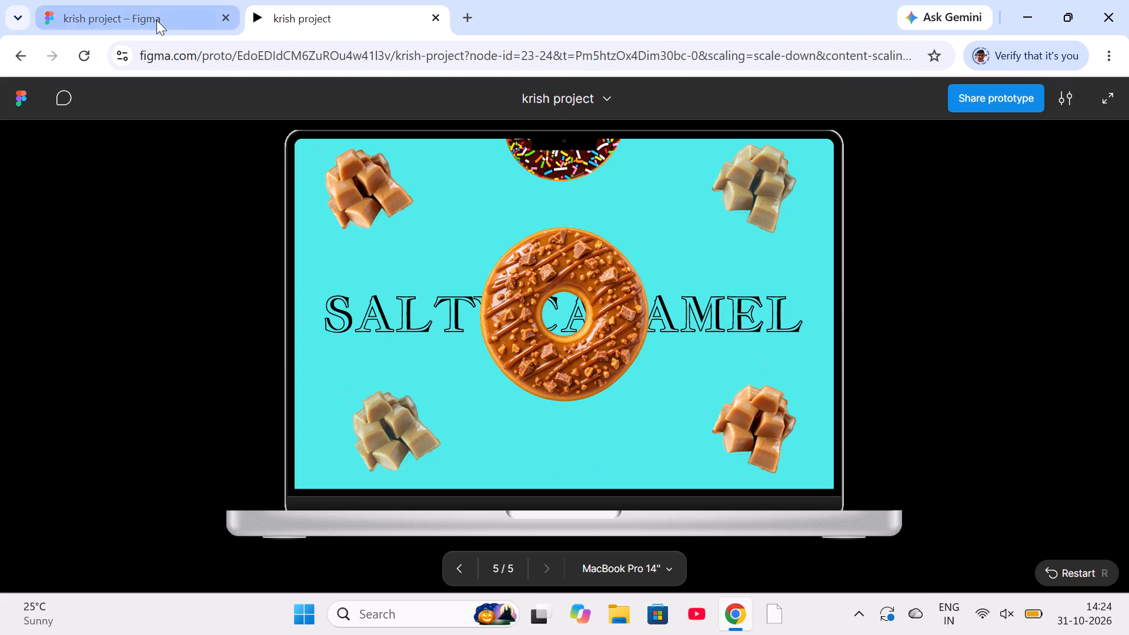
pyautogui.click(156, 20)
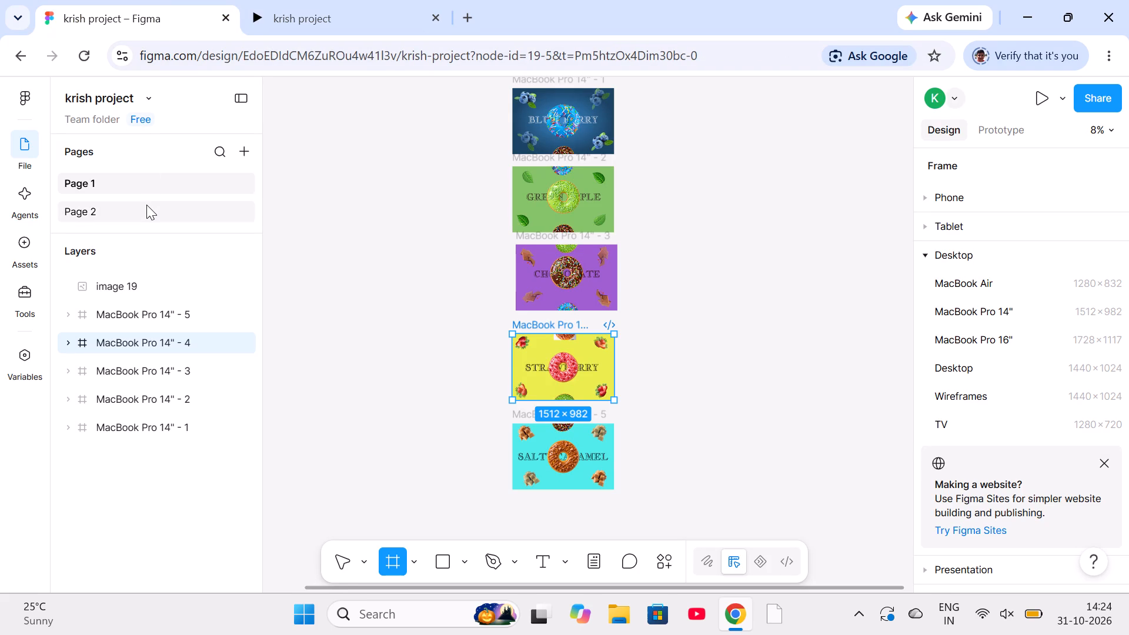
pyautogui.click(146, 205)
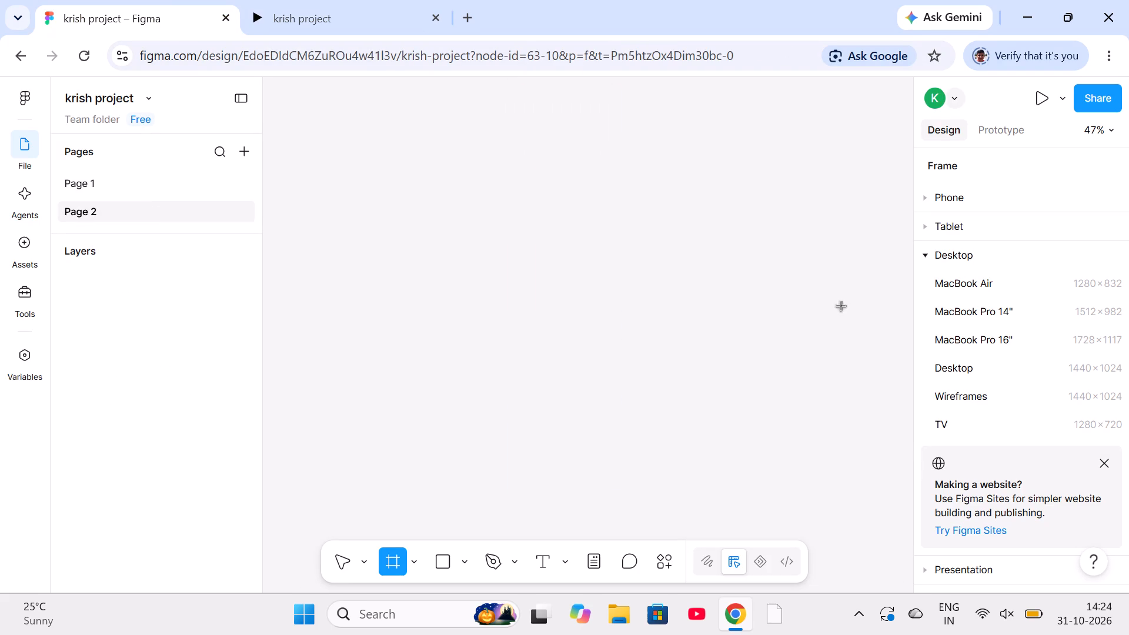
# Add a MacBook Pro 14" preset frame to Page 2.
pyautogui.click(1003, 319)
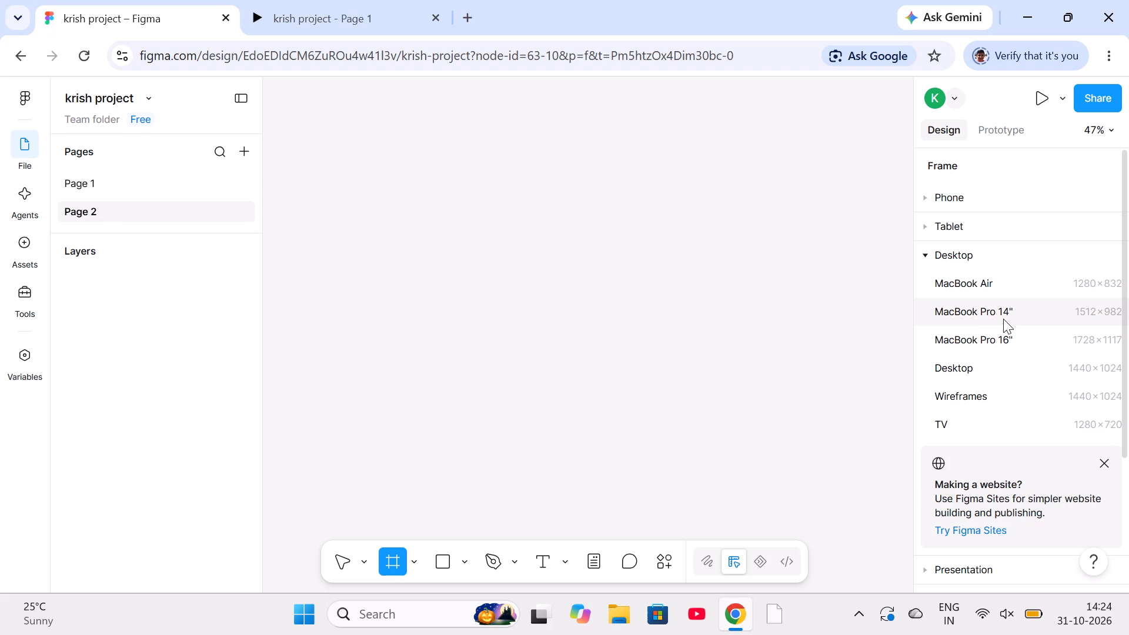
pyautogui.click(1003, 319)
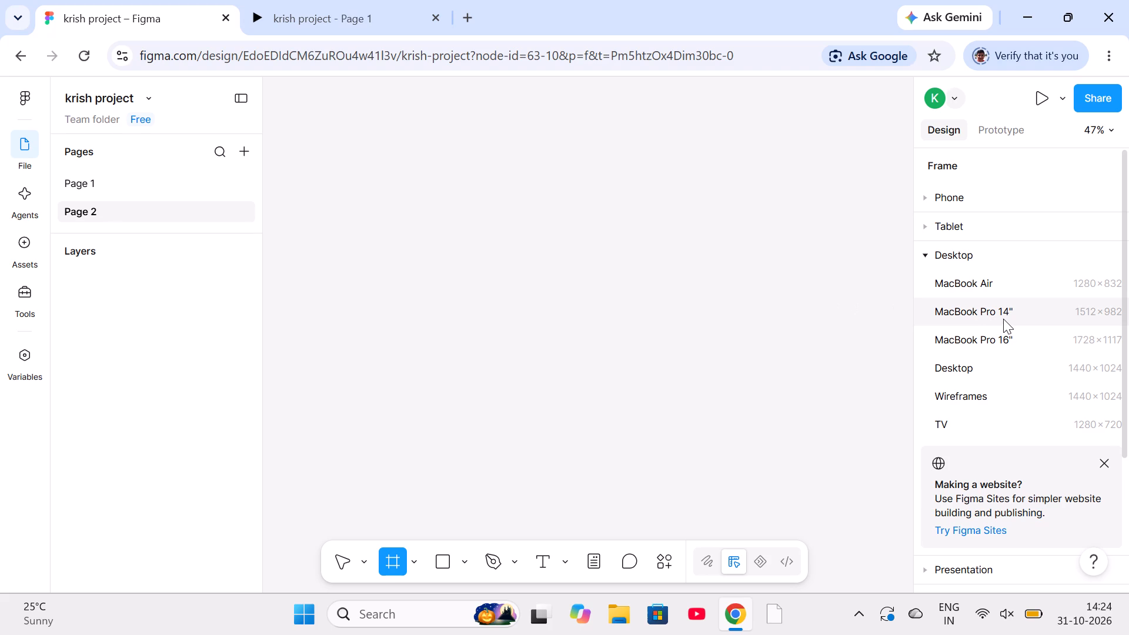
pyautogui.click(994, 311)
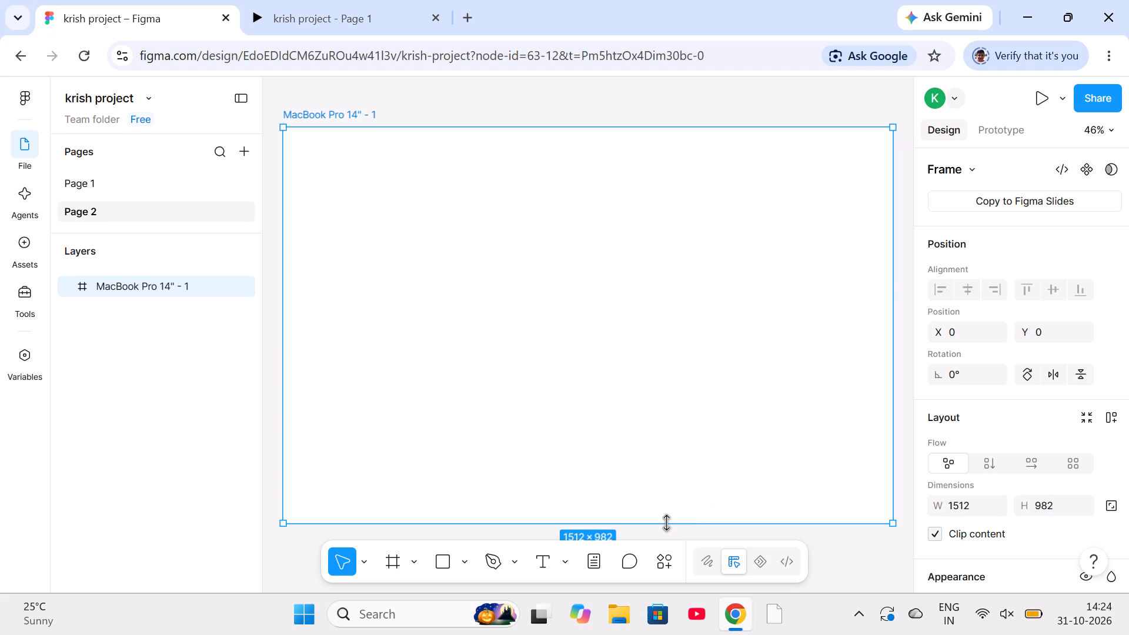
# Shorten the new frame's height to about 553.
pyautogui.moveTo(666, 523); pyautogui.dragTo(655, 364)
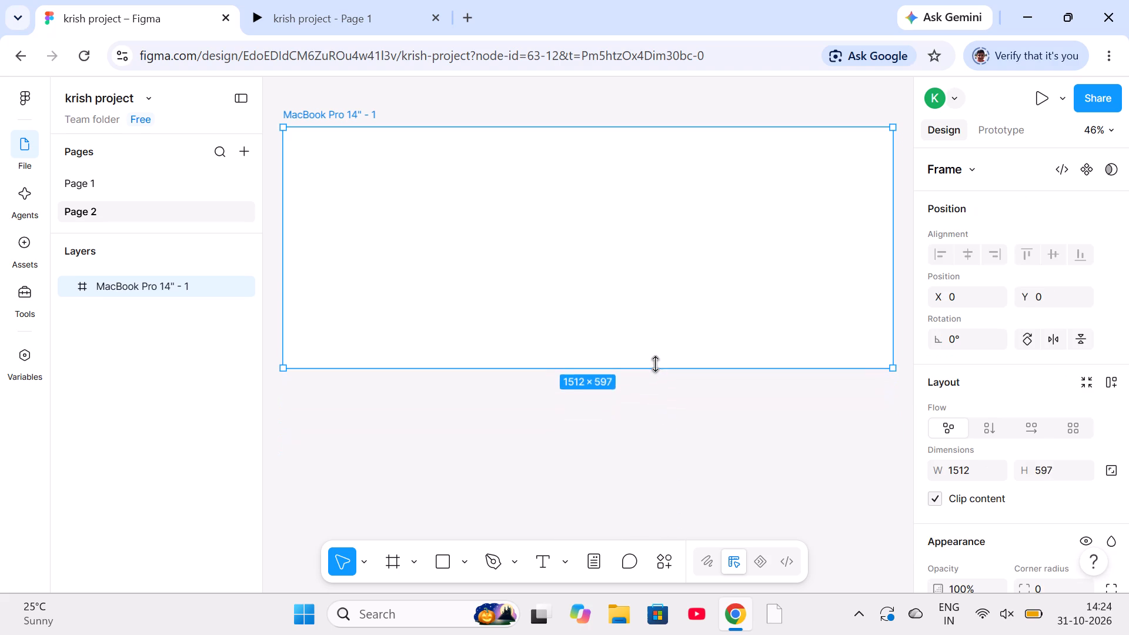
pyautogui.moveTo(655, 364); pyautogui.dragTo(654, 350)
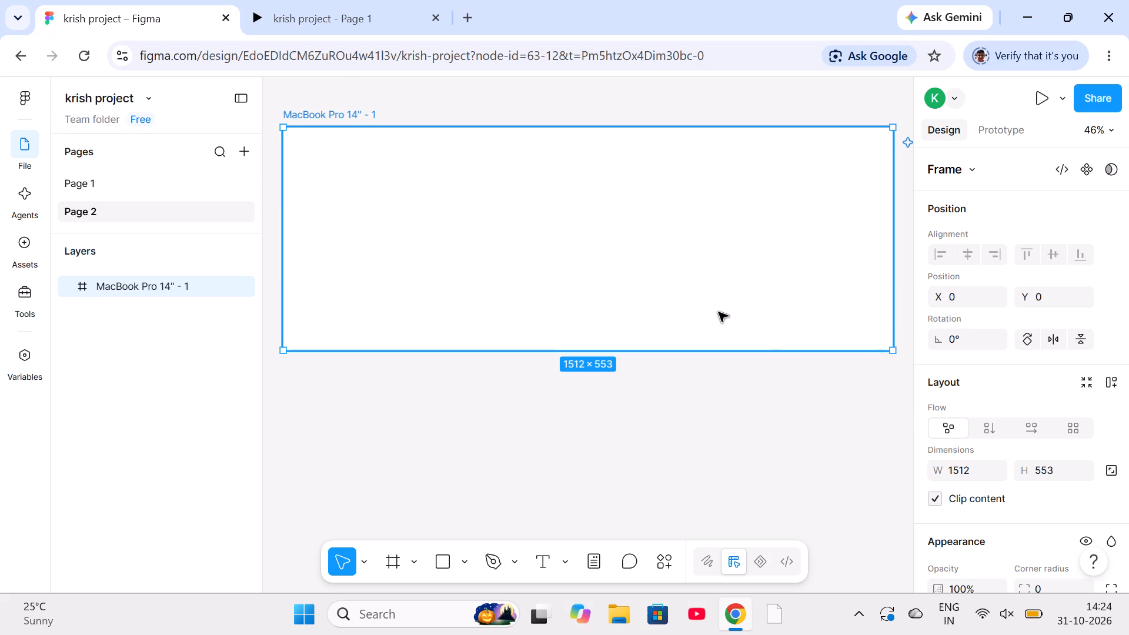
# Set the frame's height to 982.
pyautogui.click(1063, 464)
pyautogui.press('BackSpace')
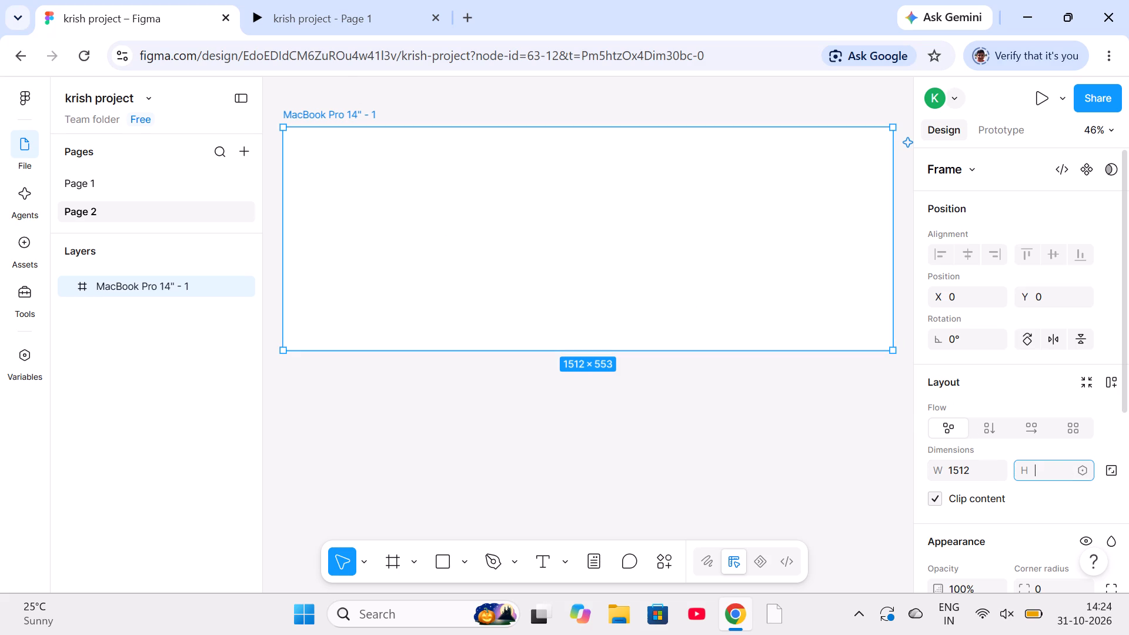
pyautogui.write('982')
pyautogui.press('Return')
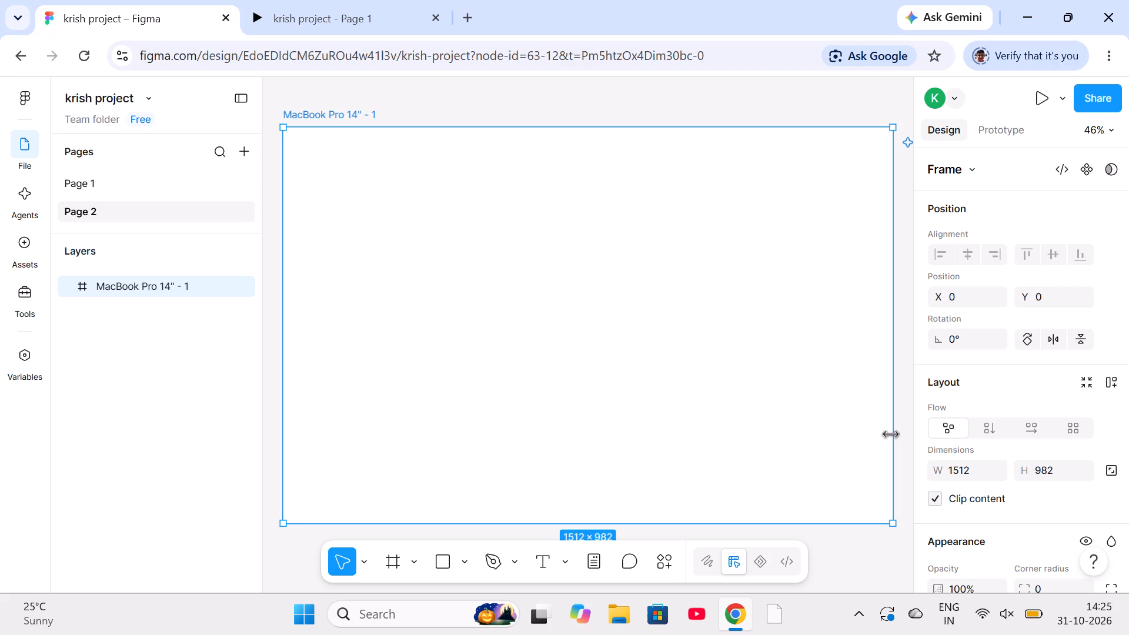
# Resize the MacBook Pro 14" frame on Page 2 to about 595 wide and 311 high.
pyautogui.moveTo(891, 435); pyautogui.dragTo(659, 402)
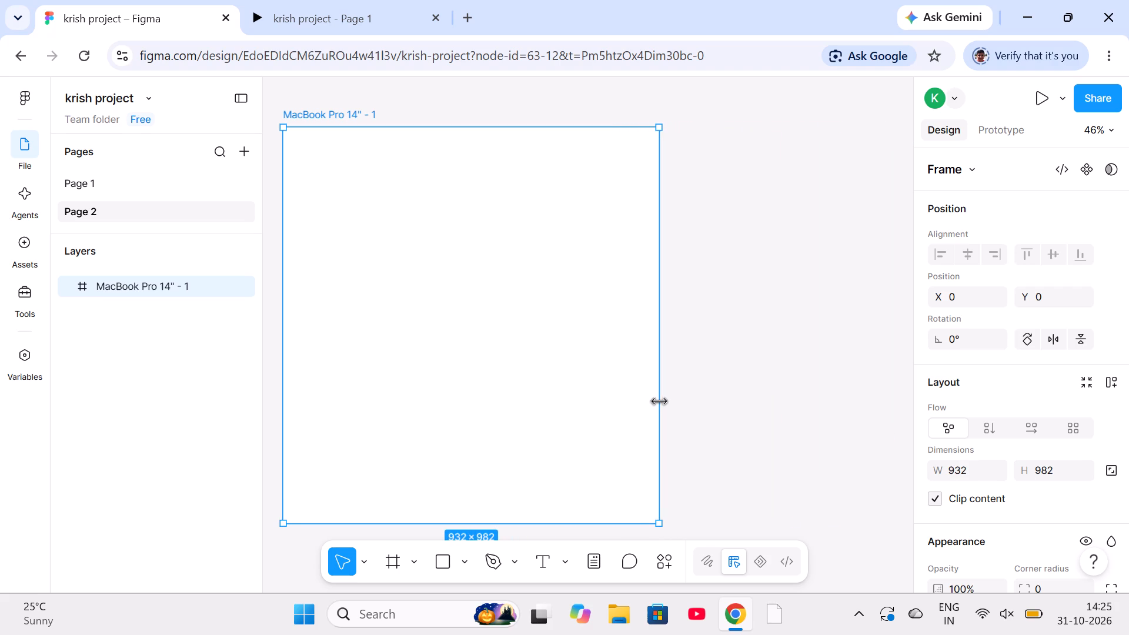
pyautogui.moveTo(486, 522); pyautogui.dragTo(480, 498)
pyautogui.moveTo(480, 498); pyautogui.dragTo(494, 296)
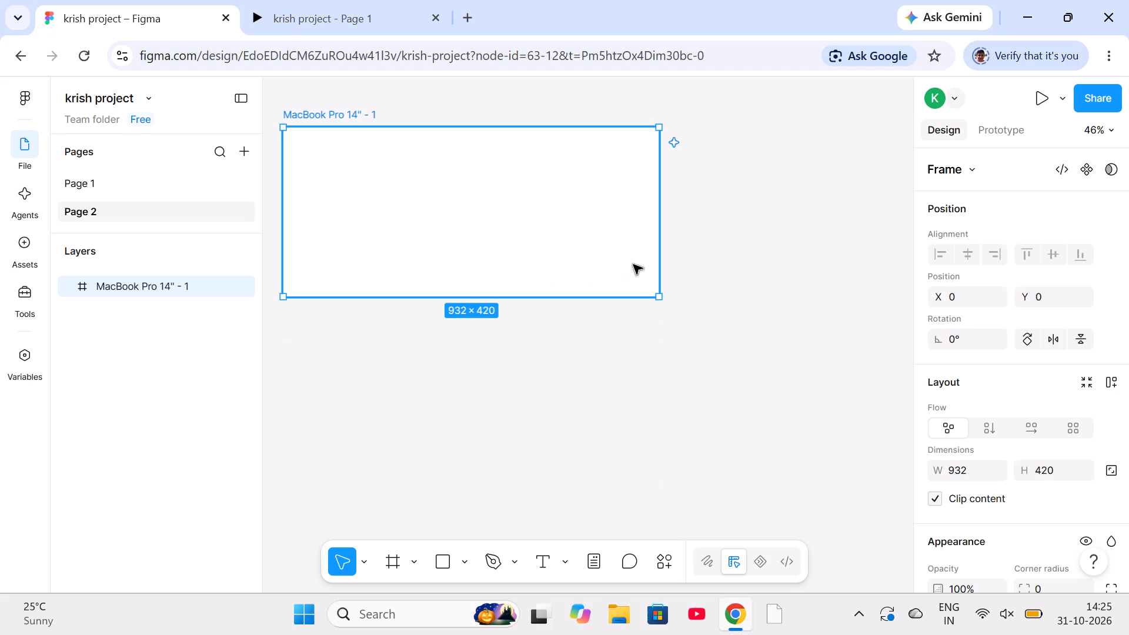
pyautogui.moveTo(660, 245); pyautogui.dragTo(585, 238)
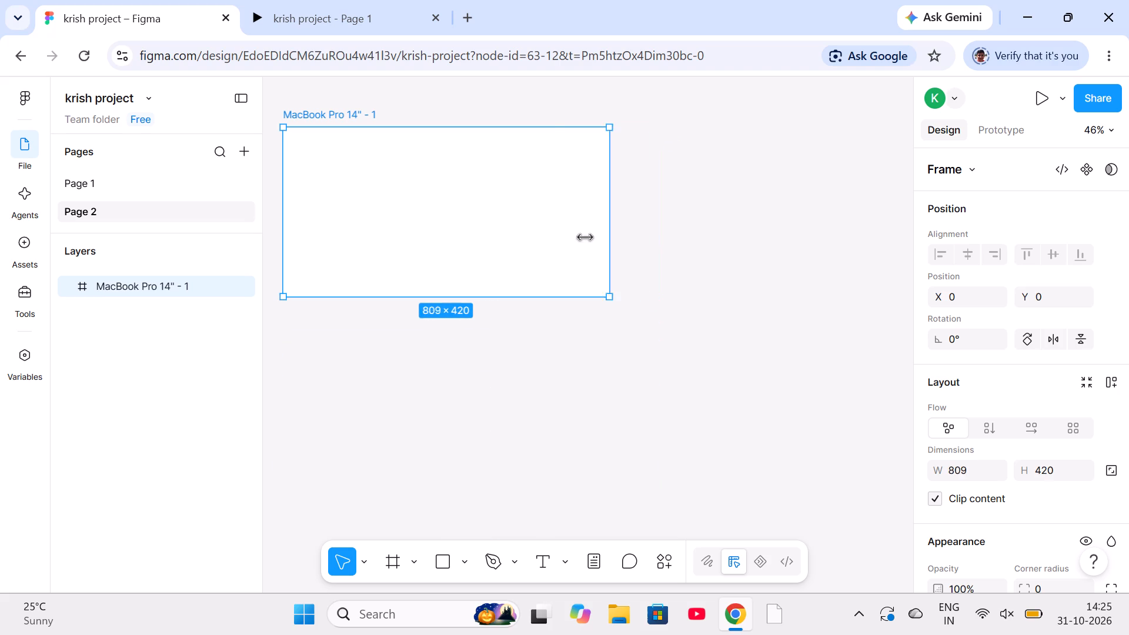
pyautogui.moveTo(585, 238); pyautogui.dragTo(523, 222)
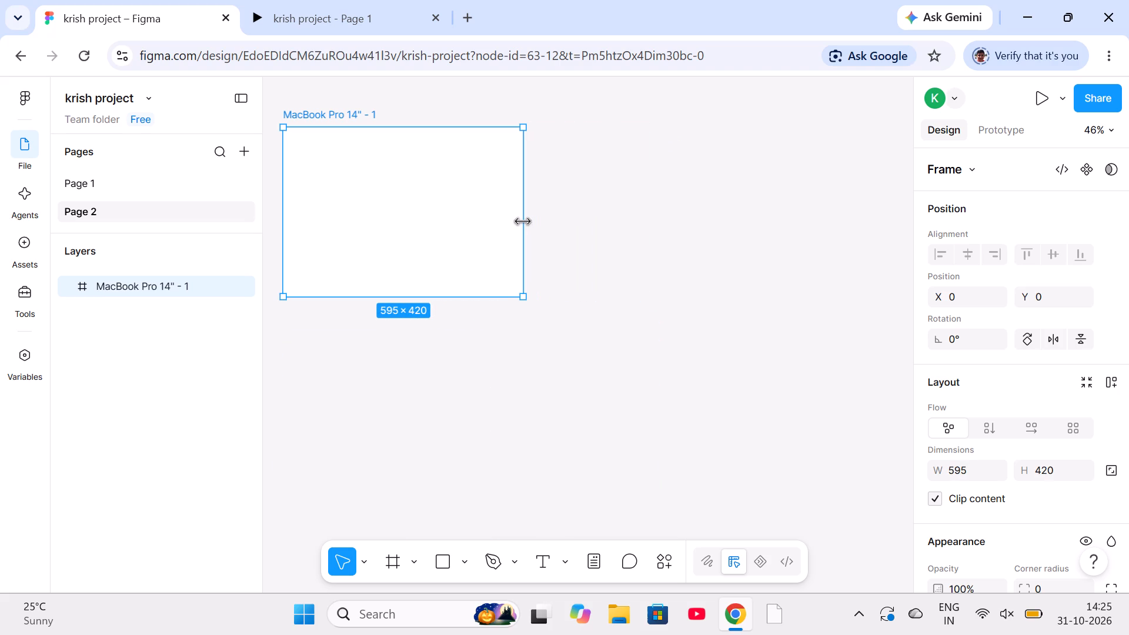
pyautogui.click(615, 243)
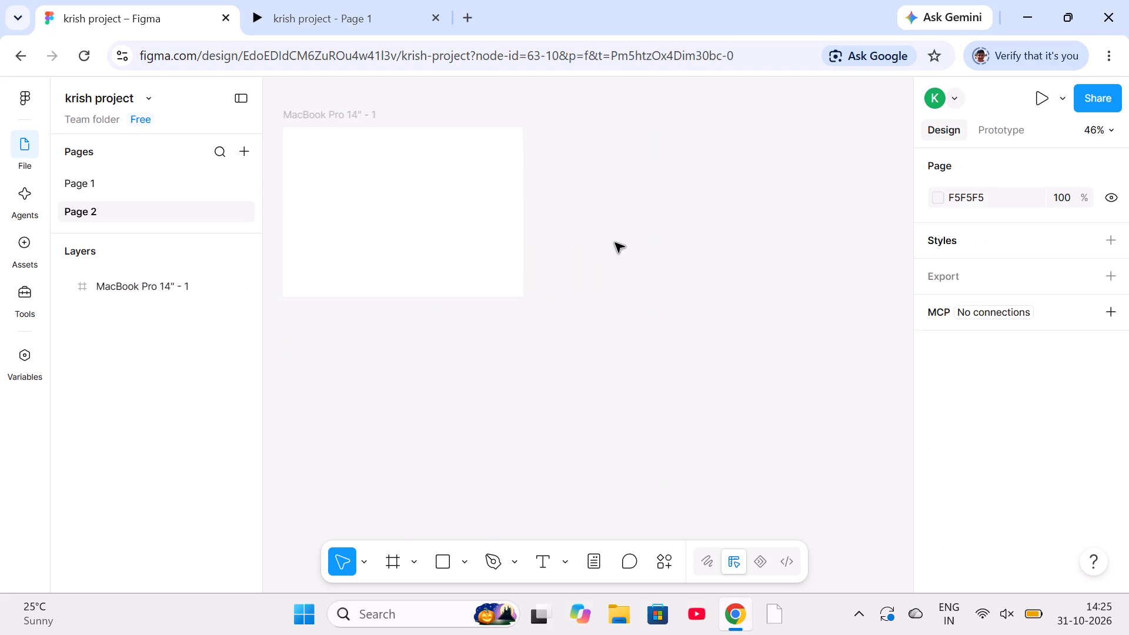
pyautogui.click(497, 236)
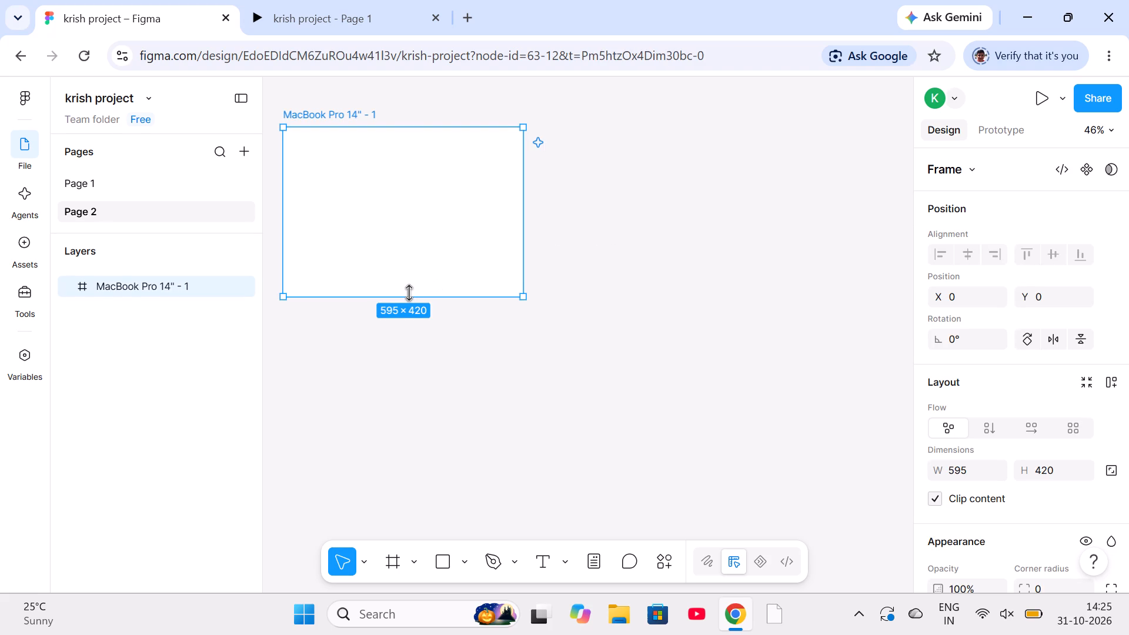
pyautogui.moveTo(409, 293); pyautogui.dragTo(411, 252)
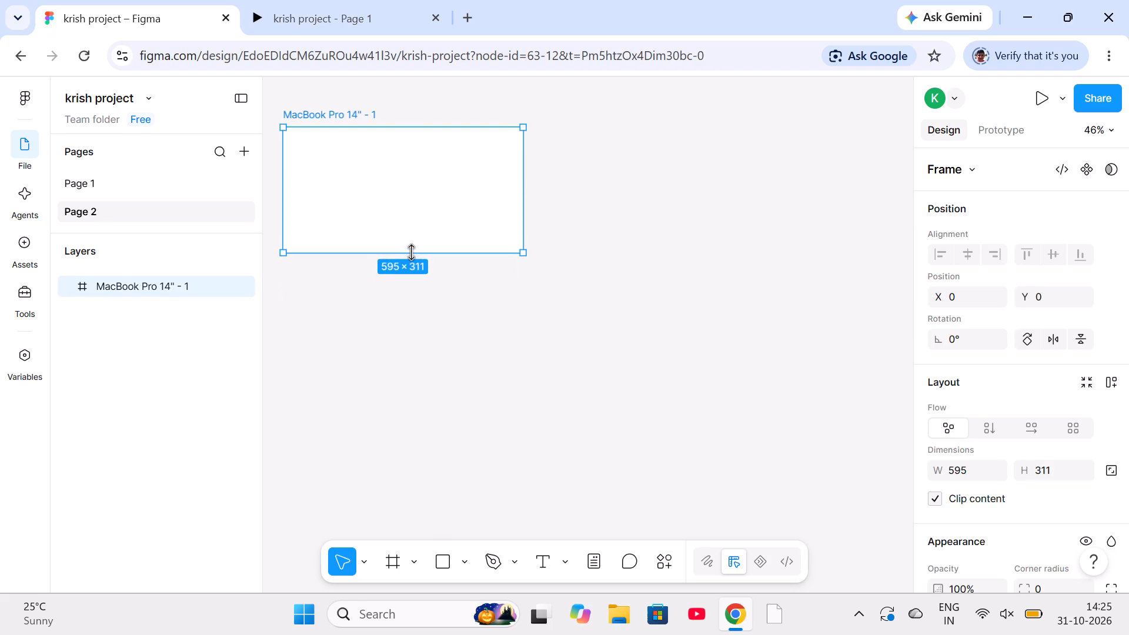
pyautogui.click(613, 240)
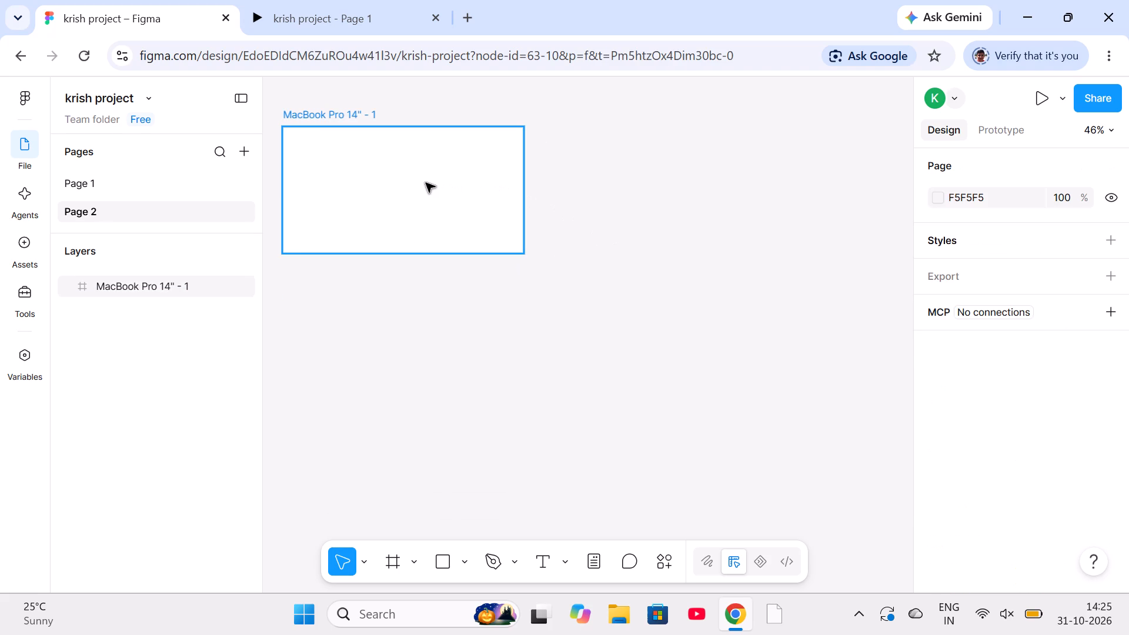
# Move the resized frame on Page 2 to about X 311, Y -83.
pyautogui.moveTo(426, 183); pyautogui.dragTo(545, 146)
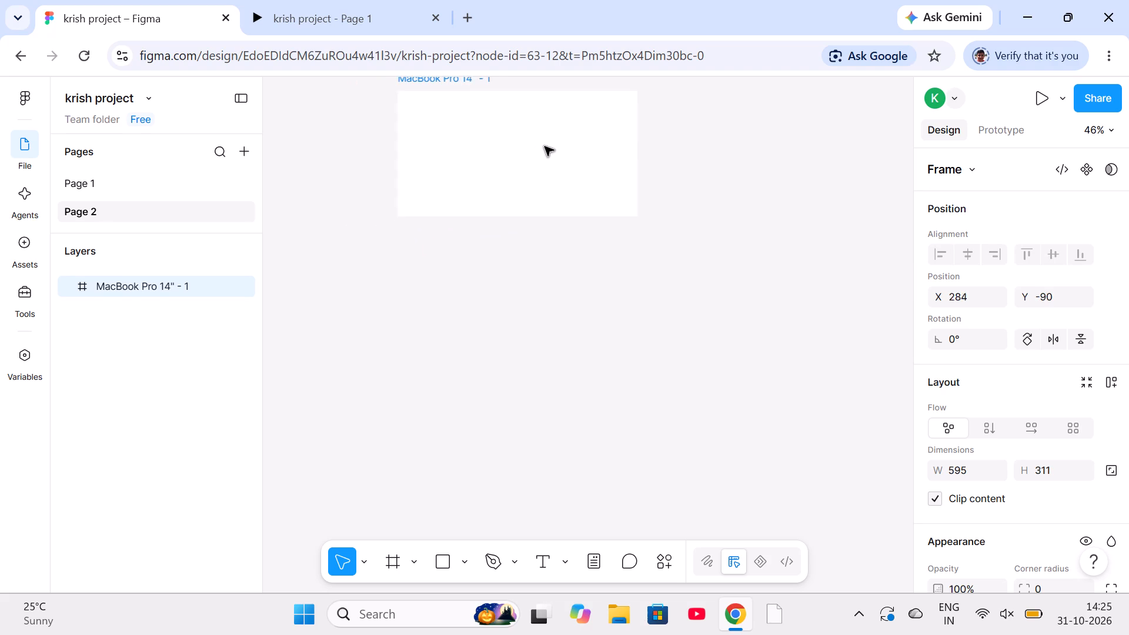
pyautogui.moveTo(545, 146); pyautogui.dragTo(551, 149)
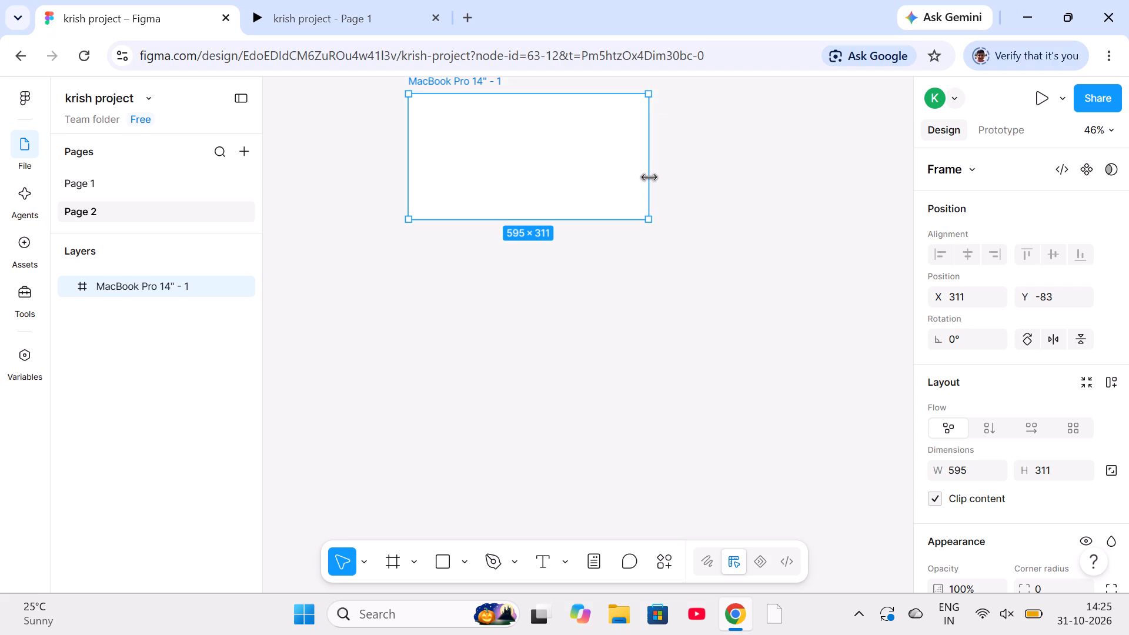
# Check the Page 1 frames and the prototype preview again, and return to Page 2.
pyautogui.click(173, 182)
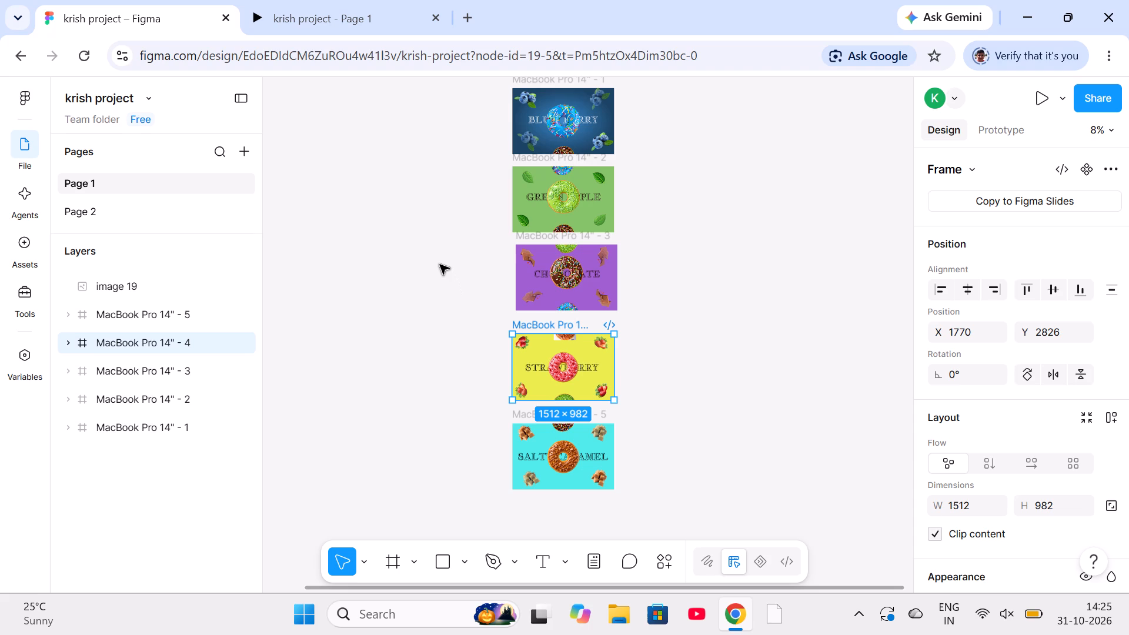
pyautogui.click(326, 16)
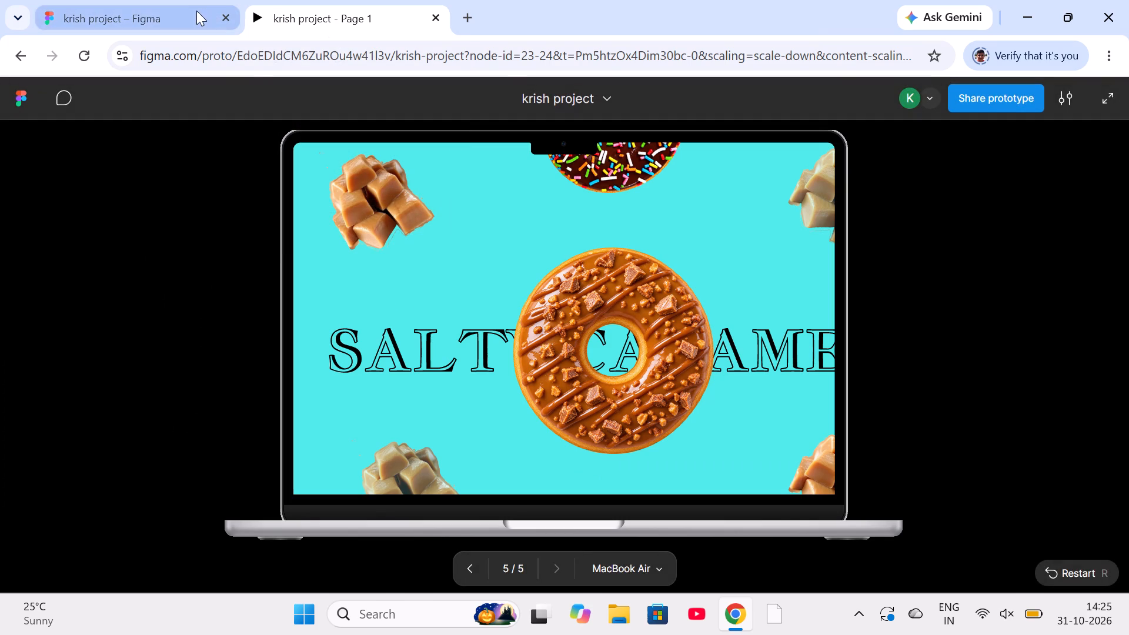
pyautogui.click(196, 11)
pyautogui.click(164, 209)
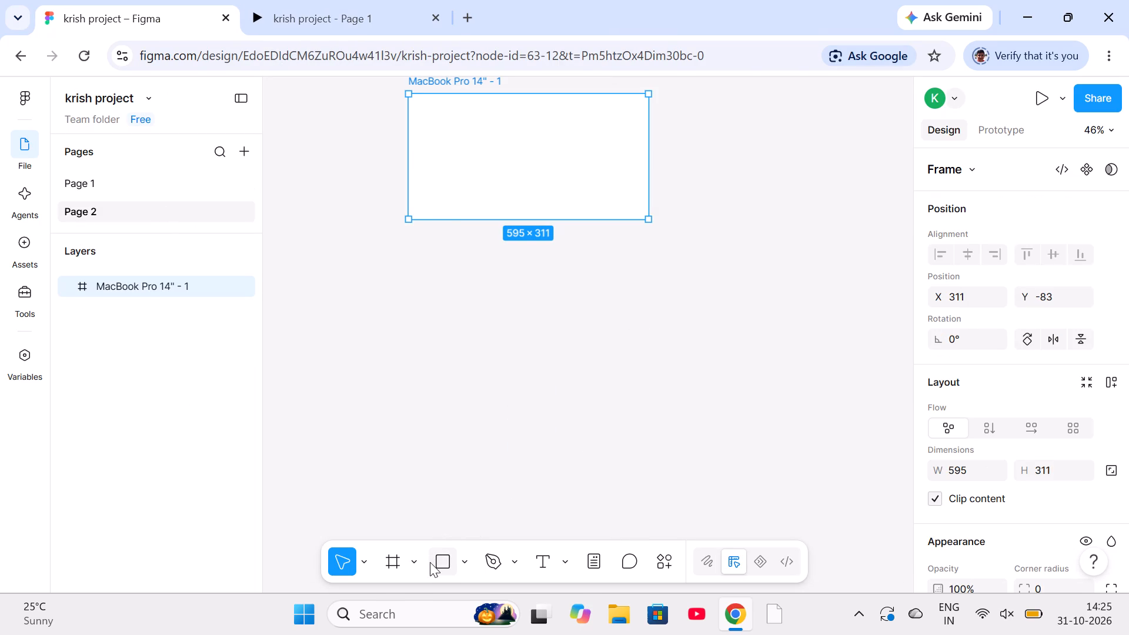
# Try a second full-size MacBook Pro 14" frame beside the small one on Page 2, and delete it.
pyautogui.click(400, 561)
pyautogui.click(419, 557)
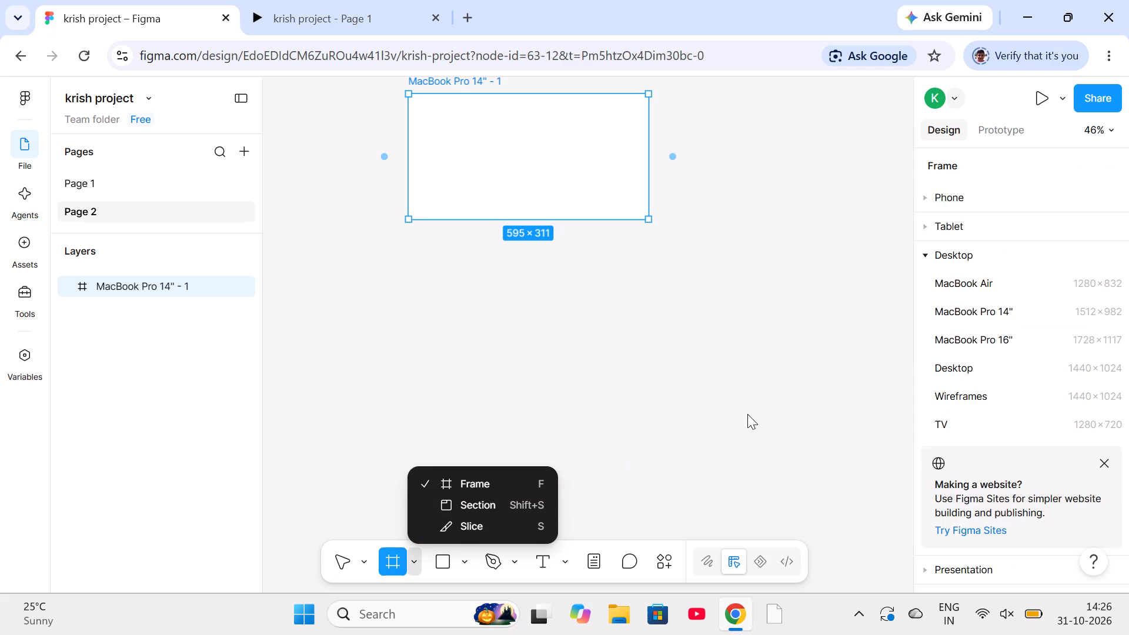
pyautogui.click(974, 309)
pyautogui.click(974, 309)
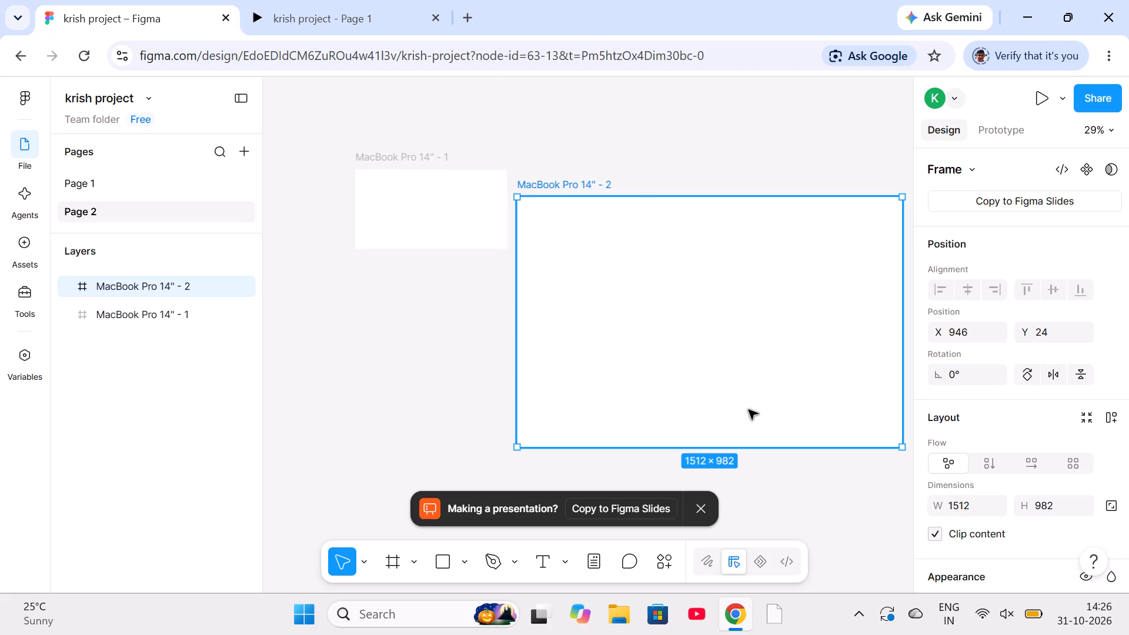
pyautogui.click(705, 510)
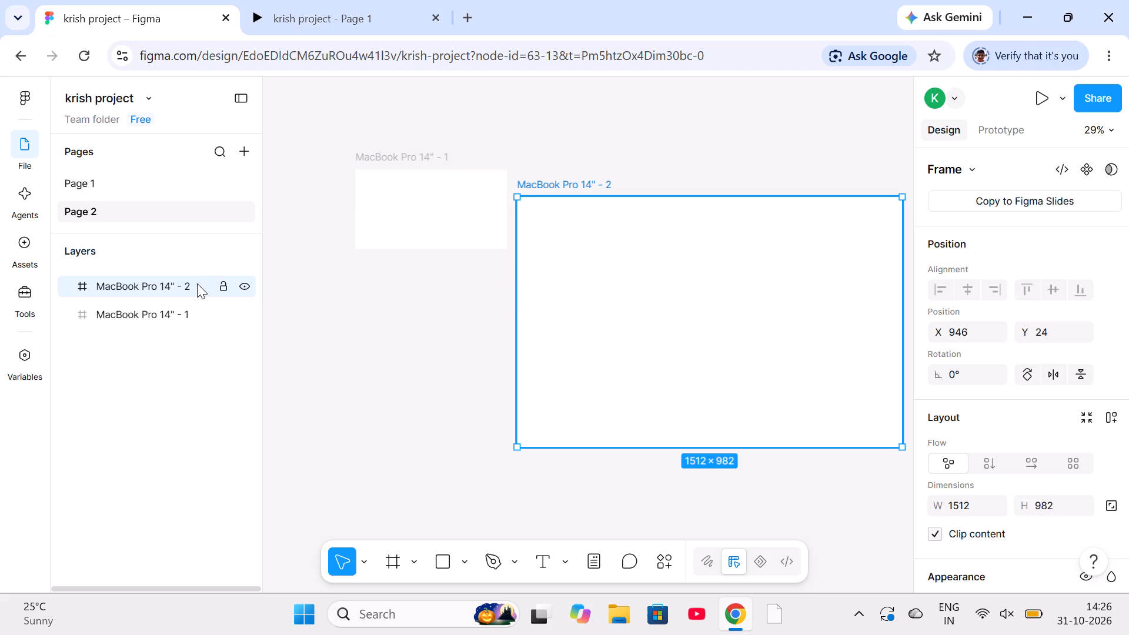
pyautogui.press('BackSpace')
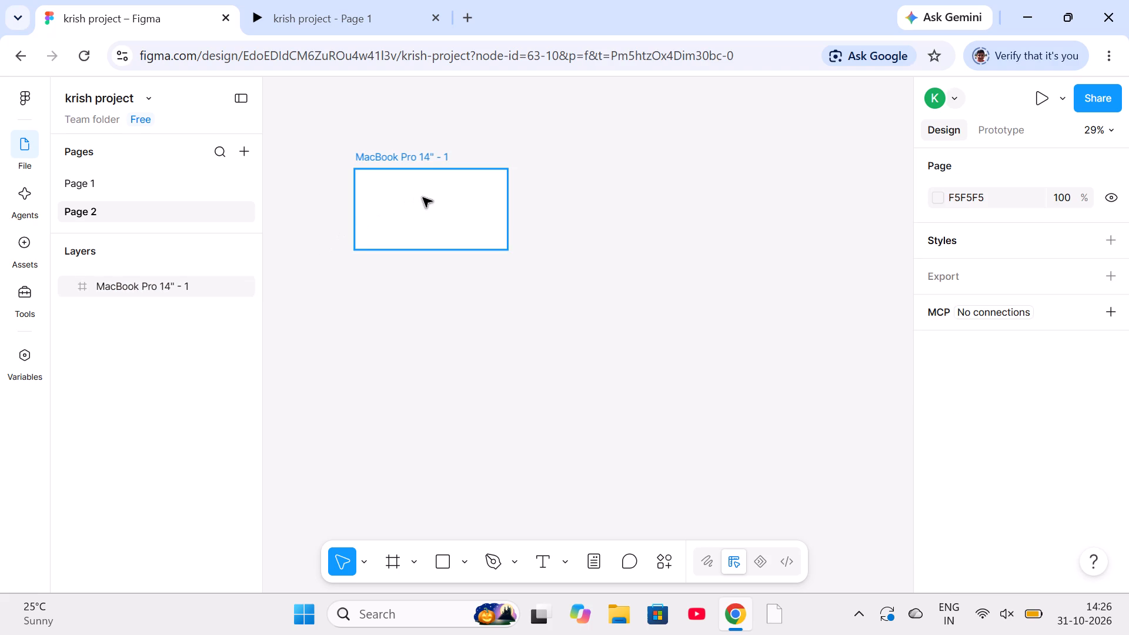
# Copy the blueberry frame, MacBook Pro 14" - 1, from Page 1.
pyautogui.click(423, 198)
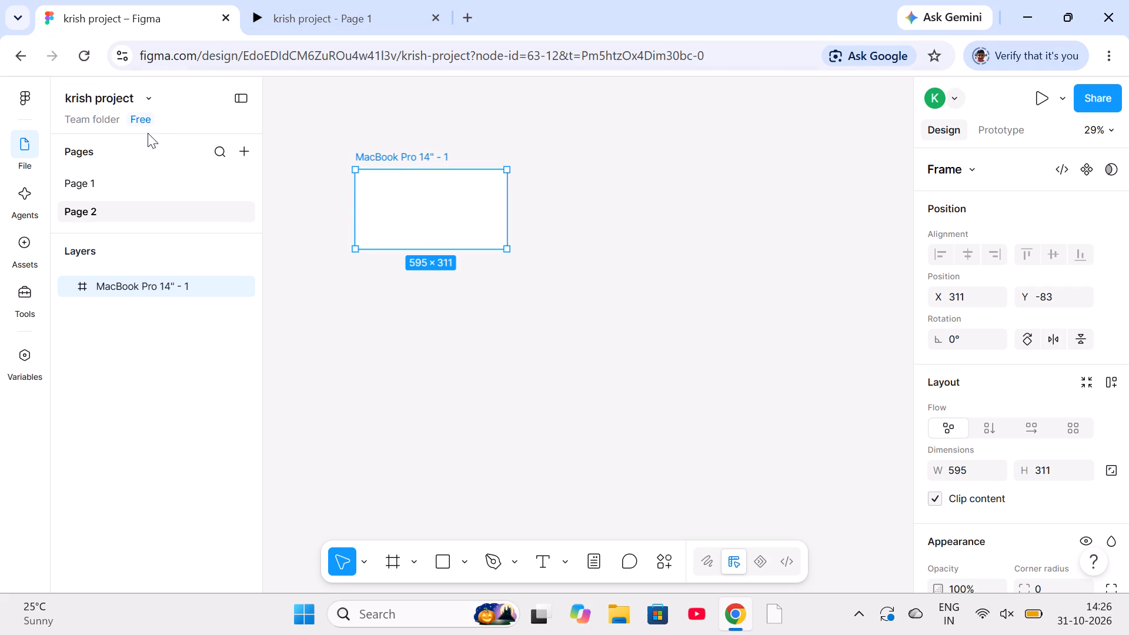
pyautogui.click(143, 179)
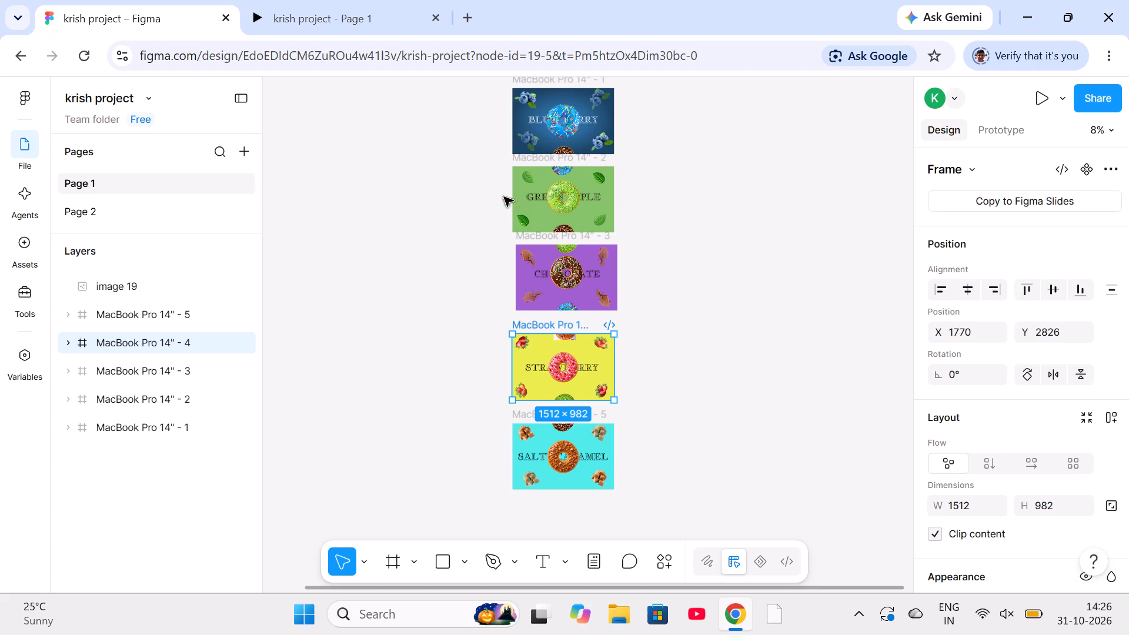
pyautogui.click(185, 421)
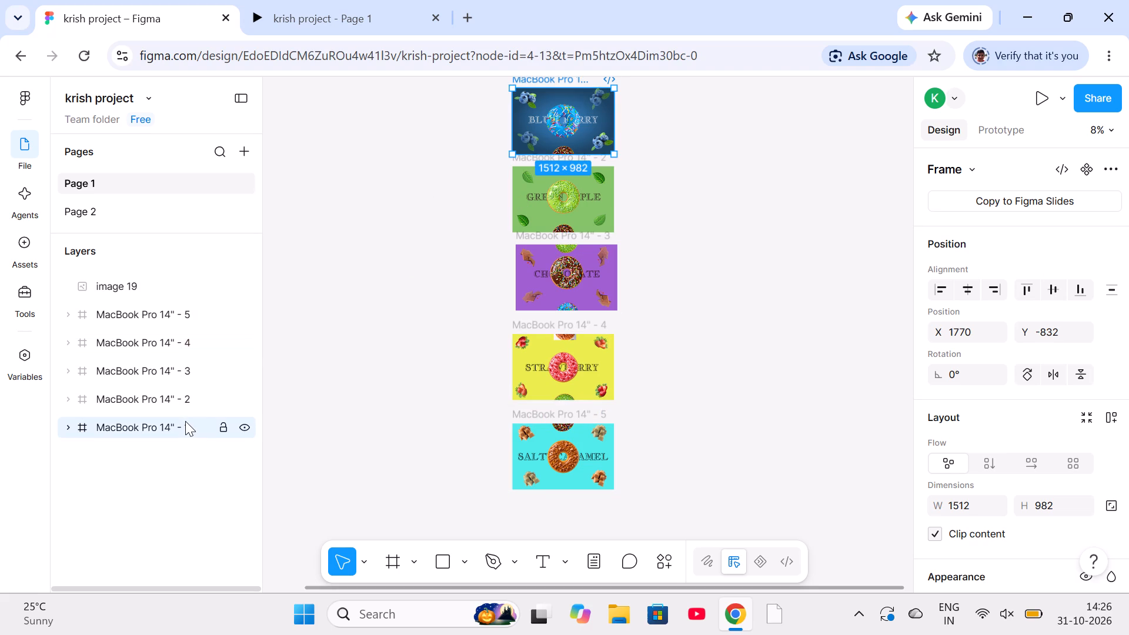
pyautogui.rightClick(185, 421)
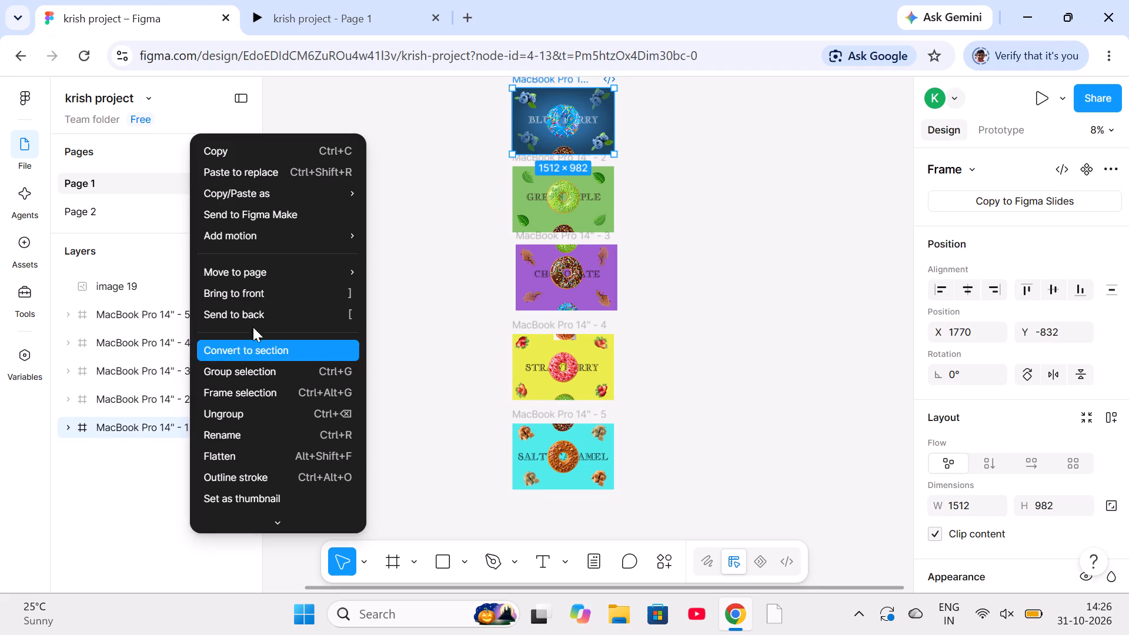
pyautogui.click(291, 145)
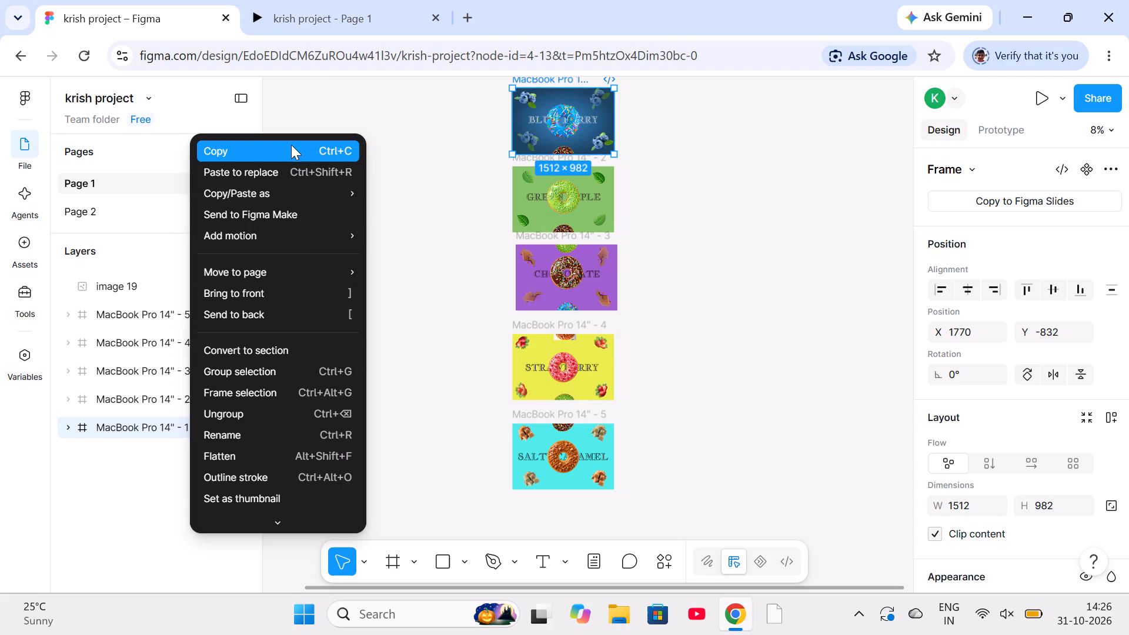